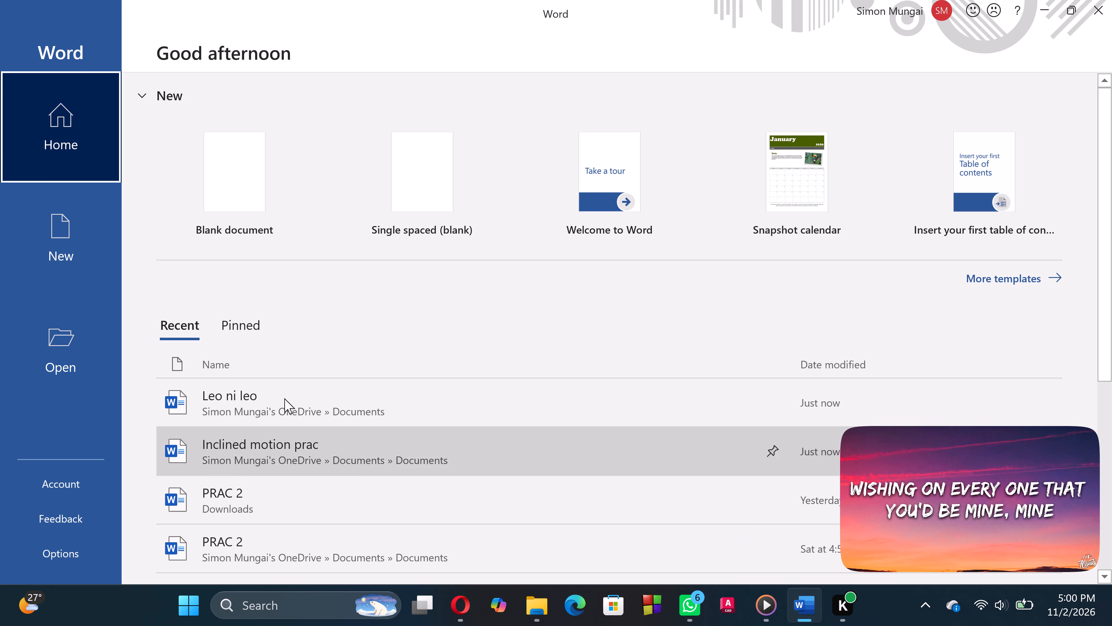
Browse the recent documents list and this PC's Documents folder for an existing file to open.
{"action": "left_click", "coordinate": [47, 358]}
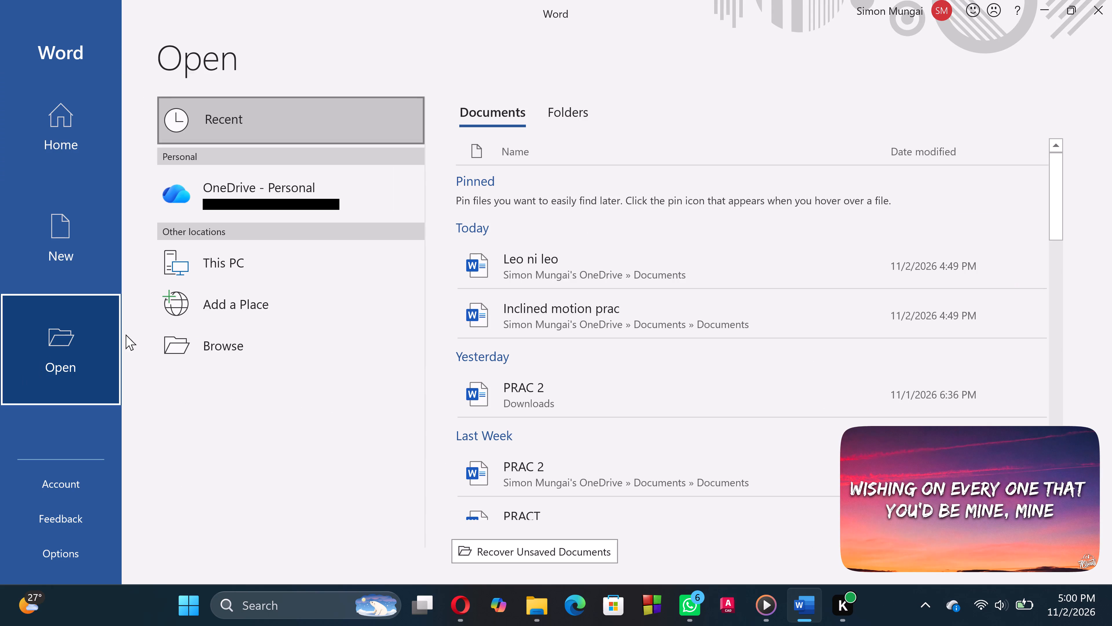
{"action": "scroll", "coordinate": [581, 312], "scroll_direction": "down", "scroll_amount": 2}
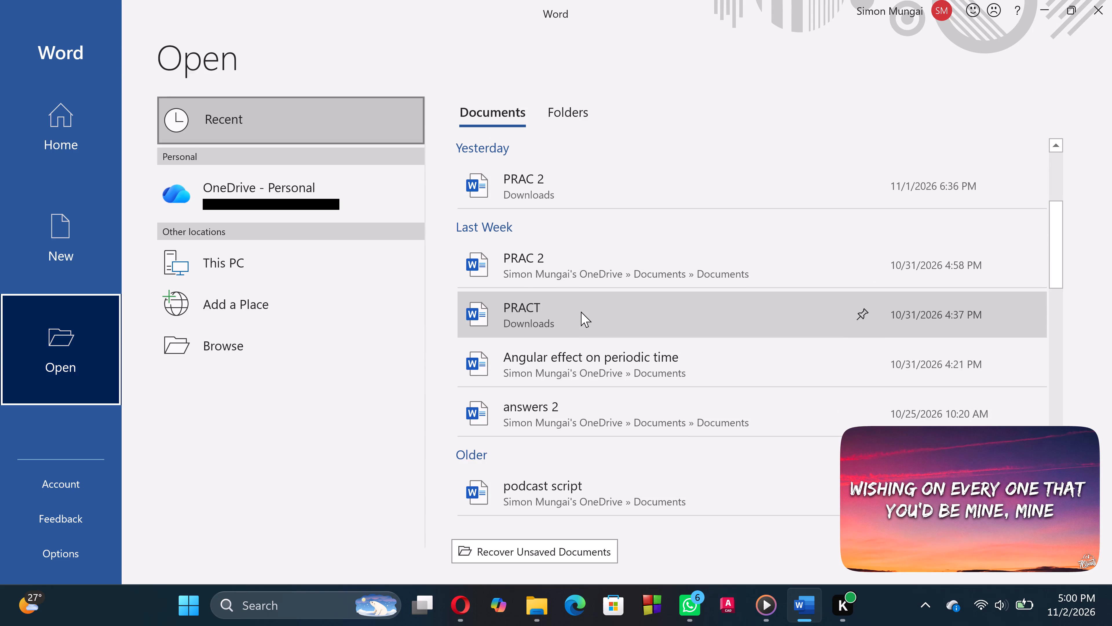
{"action": "scroll", "coordinate": [581, 312], "scroll_direction": "down", "scroll_amount": 13}
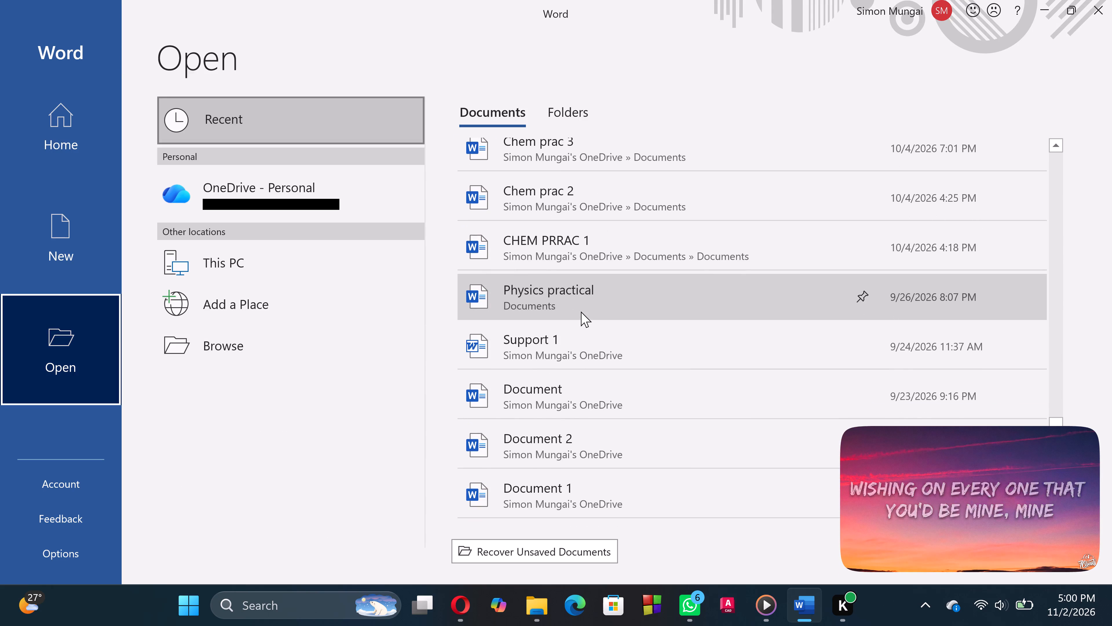
{"action": "left_click", "coordinate": [222, 261]}
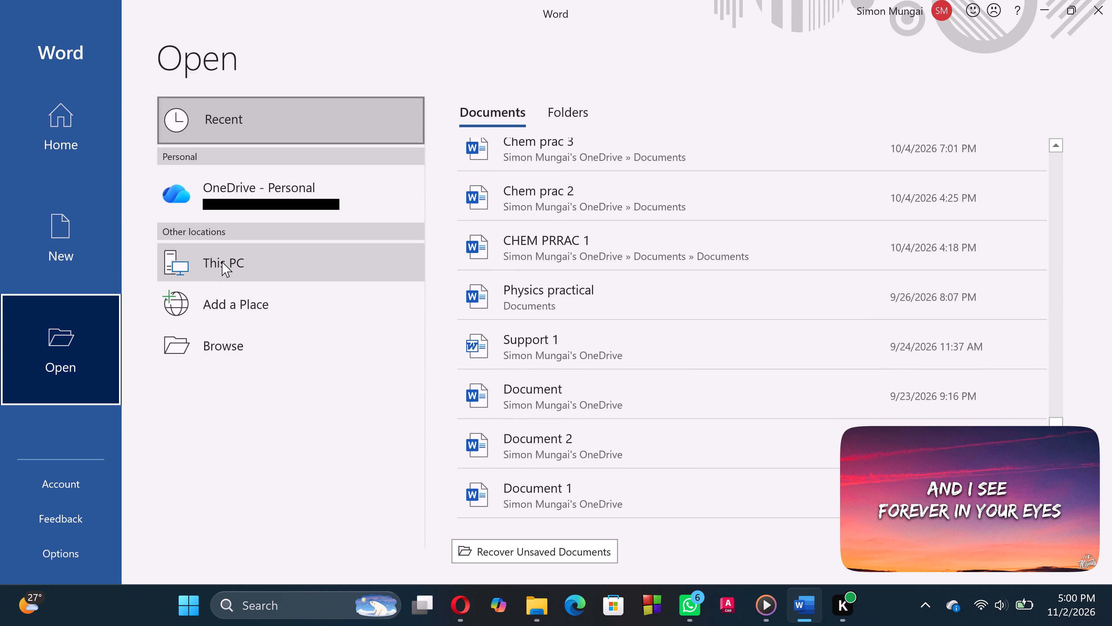
{"action": "scroll", "coordinate": [573, 336], "scroll_direction": "down", "scroll_amount": 1}
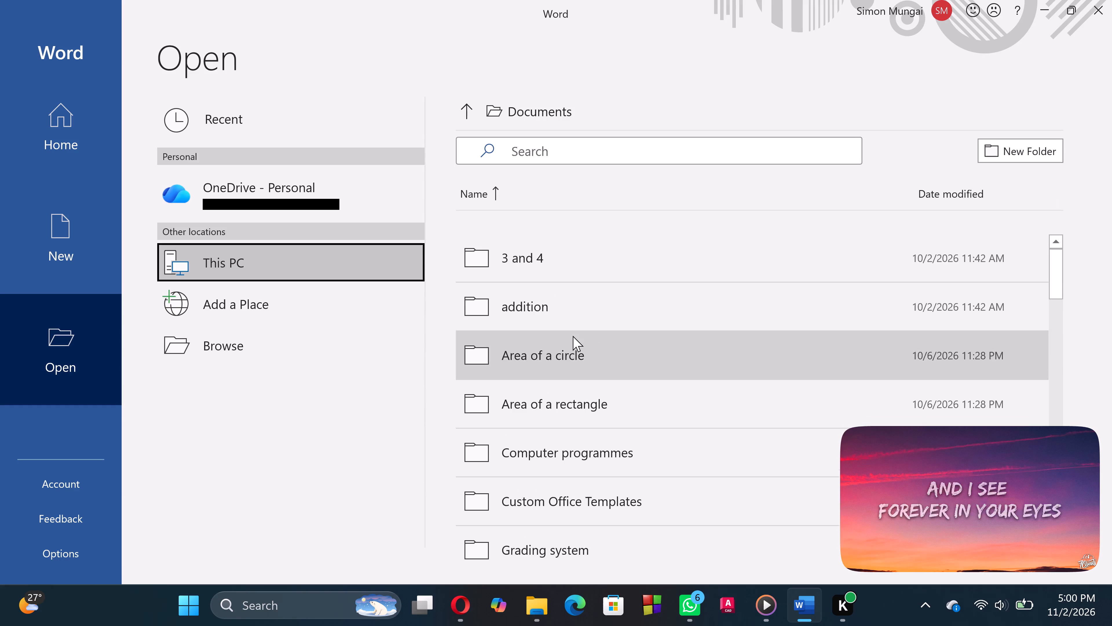
{"action": "scroll", "coordinate": [573, 336], "scroll_direction": "down", "scroll_amount": 4}
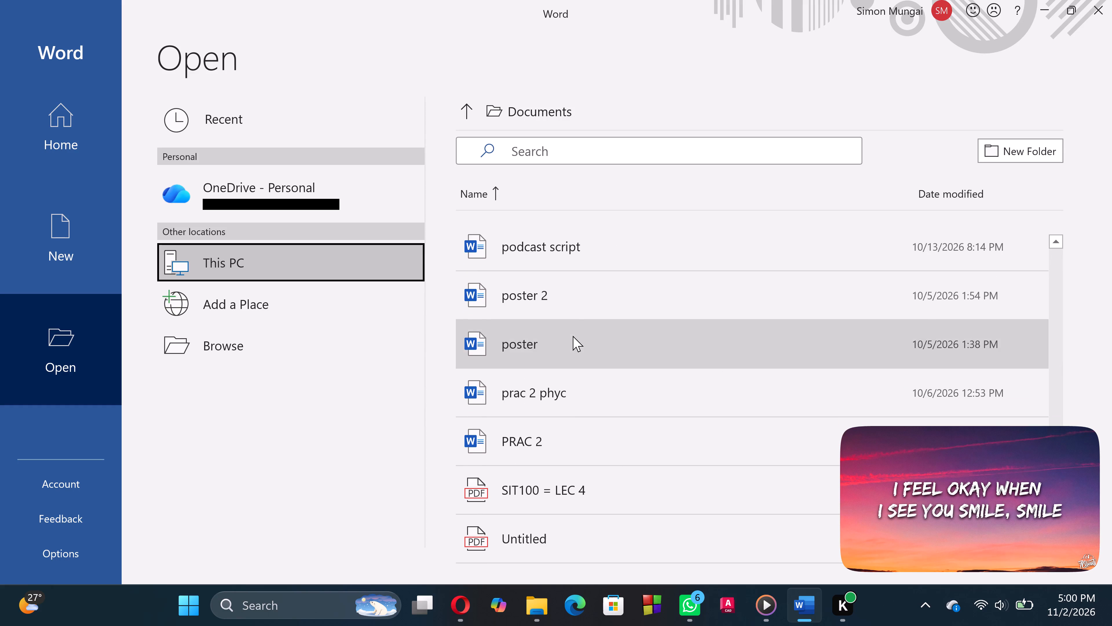
{"action": "scroll", "coordinate": [573, 336], "scroll_direction": "down", "scroll_amount": 5}
{"action": "scroll", "coordinate": [573, 336], "scroll_direction": "up", "scroll_amount": 9}
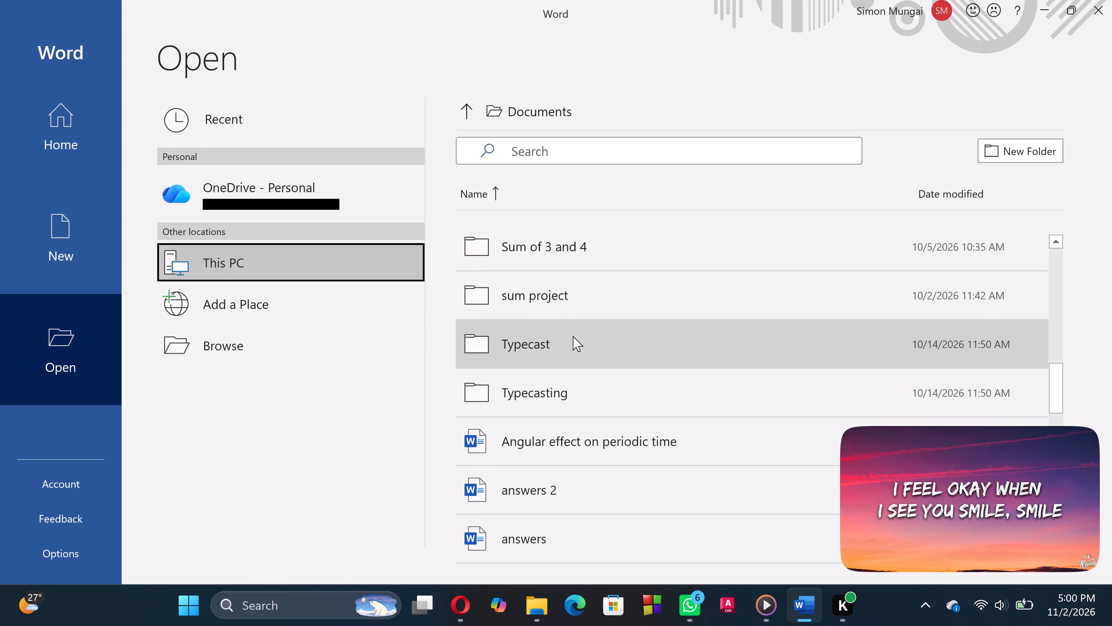
{"action": "scroll", "coordinate": [573, 336], "scroll_direction": "up", "scroll_amount": 2}
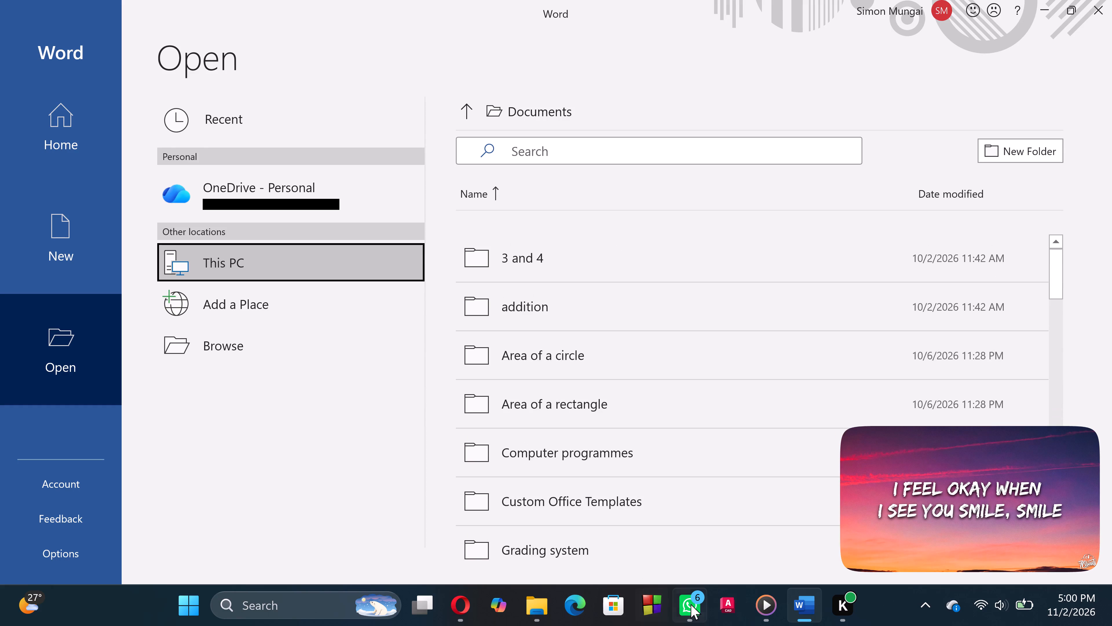
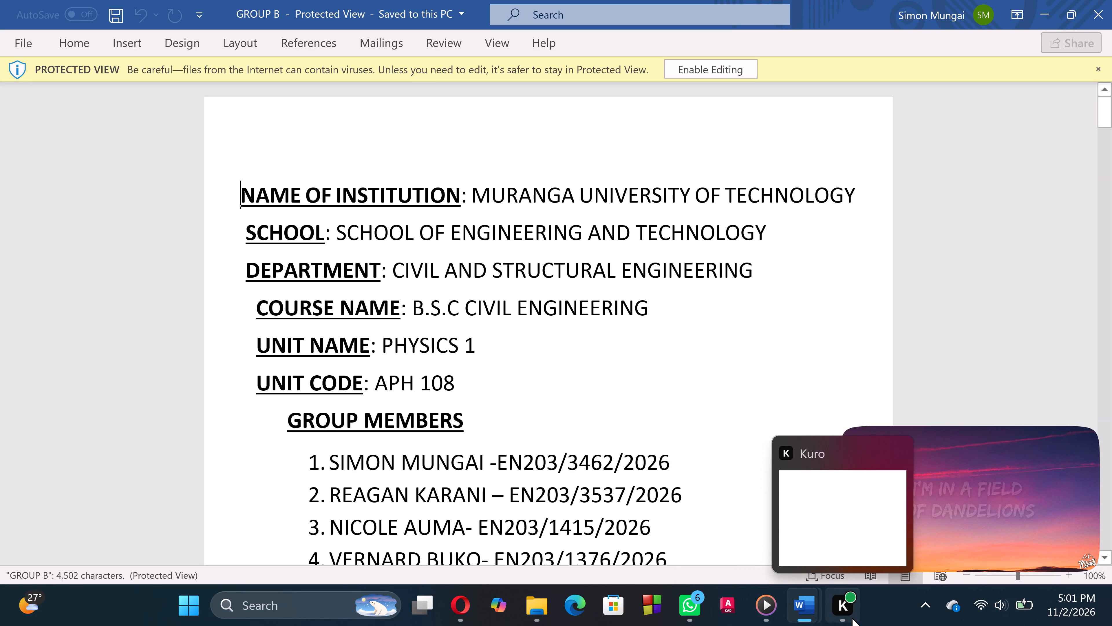
Enable editing of the protected GROUP B document.
{"action": "scroll", "coordinate": [676, 368], "scroll_direction": "down", "scroll_amount": 1}
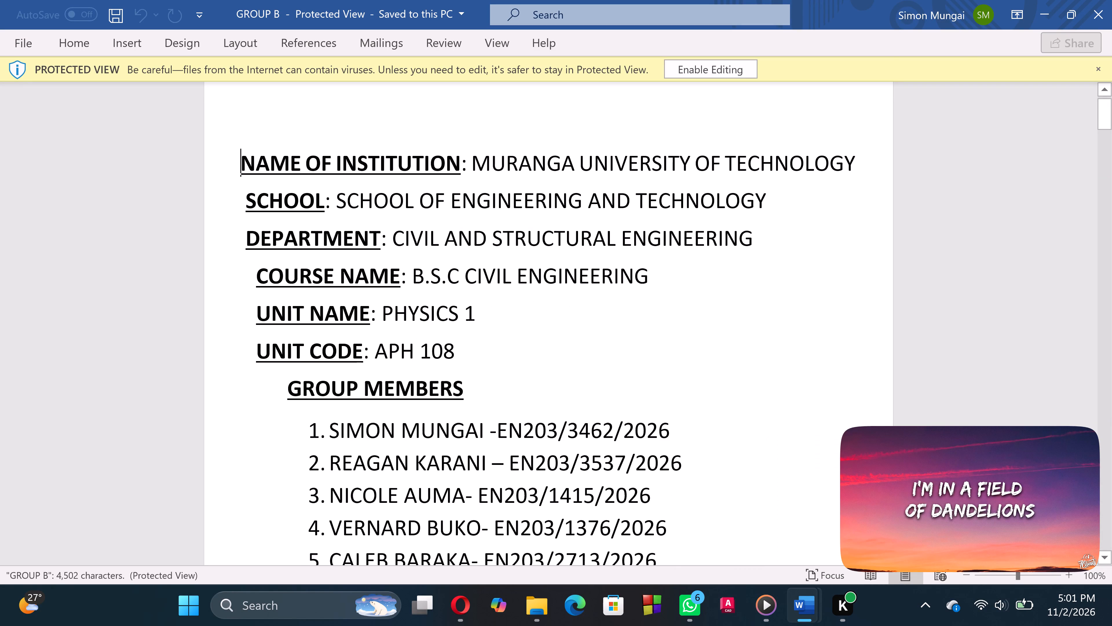
{"action": "scroll", "coordinate": [676, 368], "scroll_direction": "down", "scroll_amount": 1}
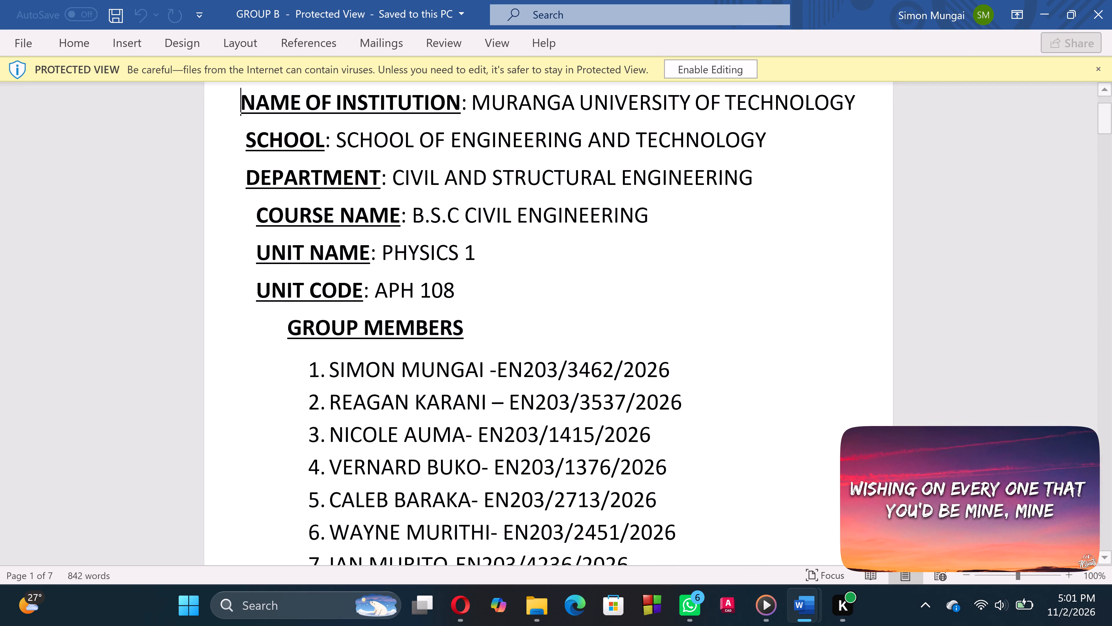
{"action": "left_click", "coordinate": [704, 69]}
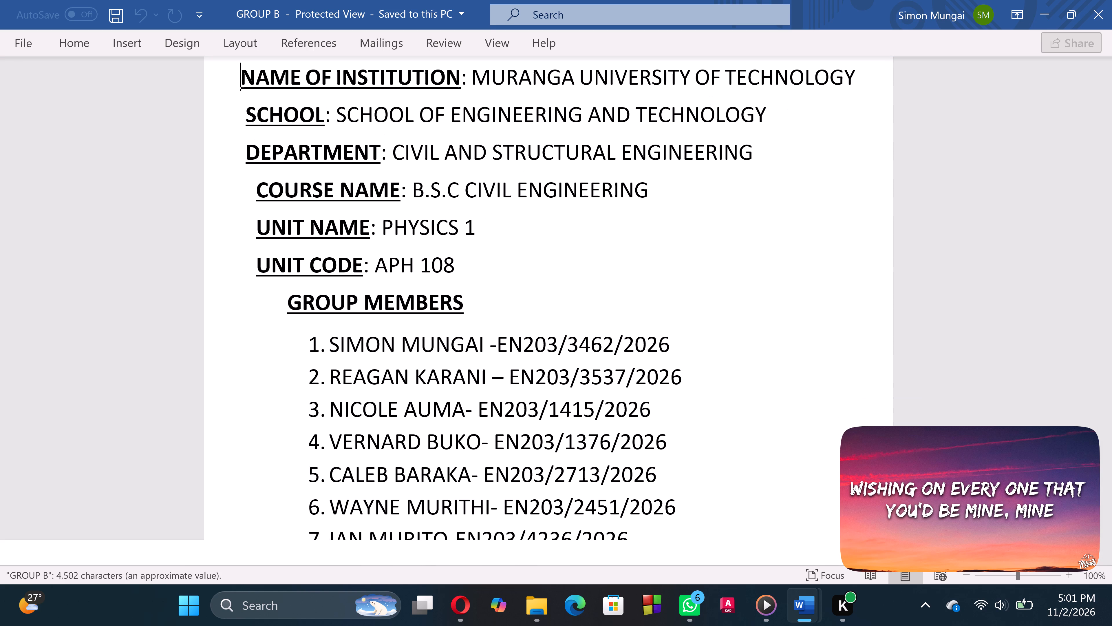
{"action": "scroll", "coordinate": [459, 219], "scroll_direction": "up", "scroll_amount": 1}
{"action": "scroll", "coordinate": [380, 196], "scroll_direction": "up", "scroll_amount": 4}
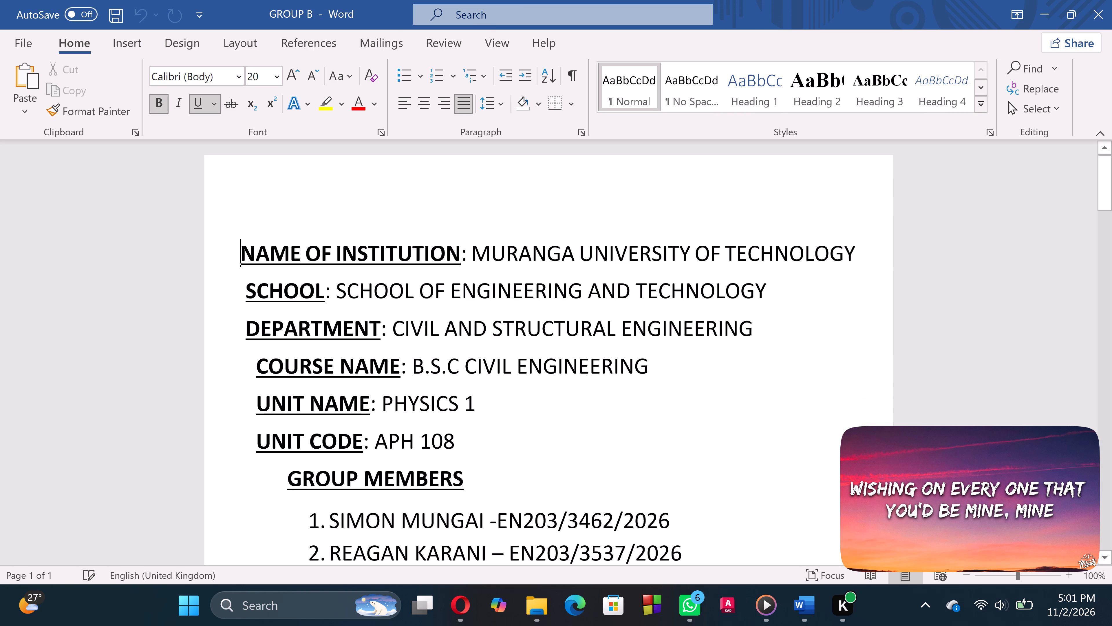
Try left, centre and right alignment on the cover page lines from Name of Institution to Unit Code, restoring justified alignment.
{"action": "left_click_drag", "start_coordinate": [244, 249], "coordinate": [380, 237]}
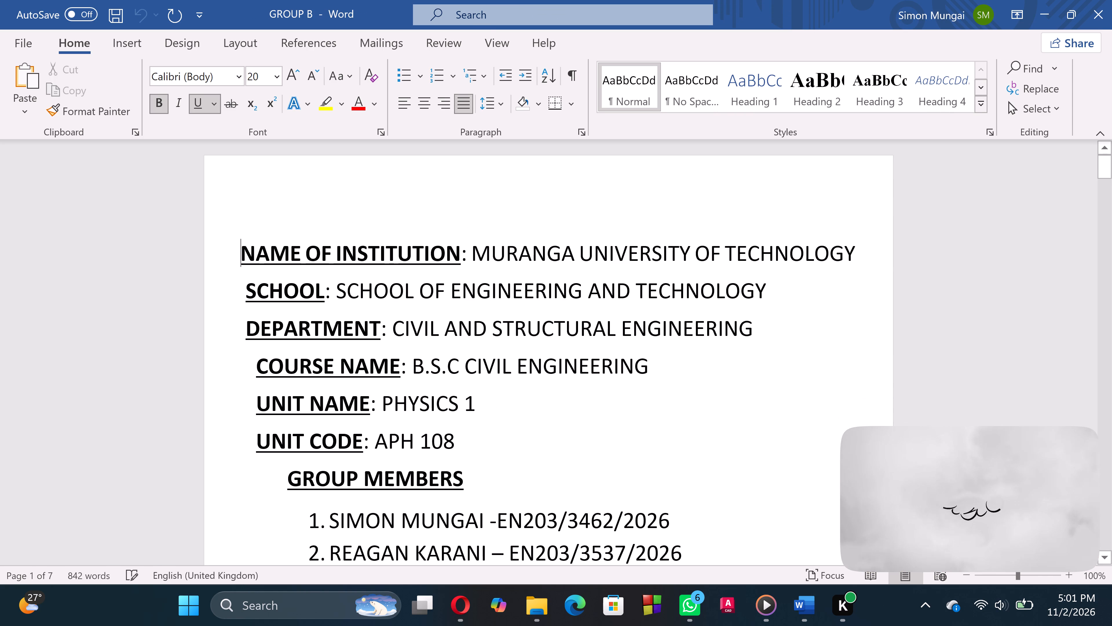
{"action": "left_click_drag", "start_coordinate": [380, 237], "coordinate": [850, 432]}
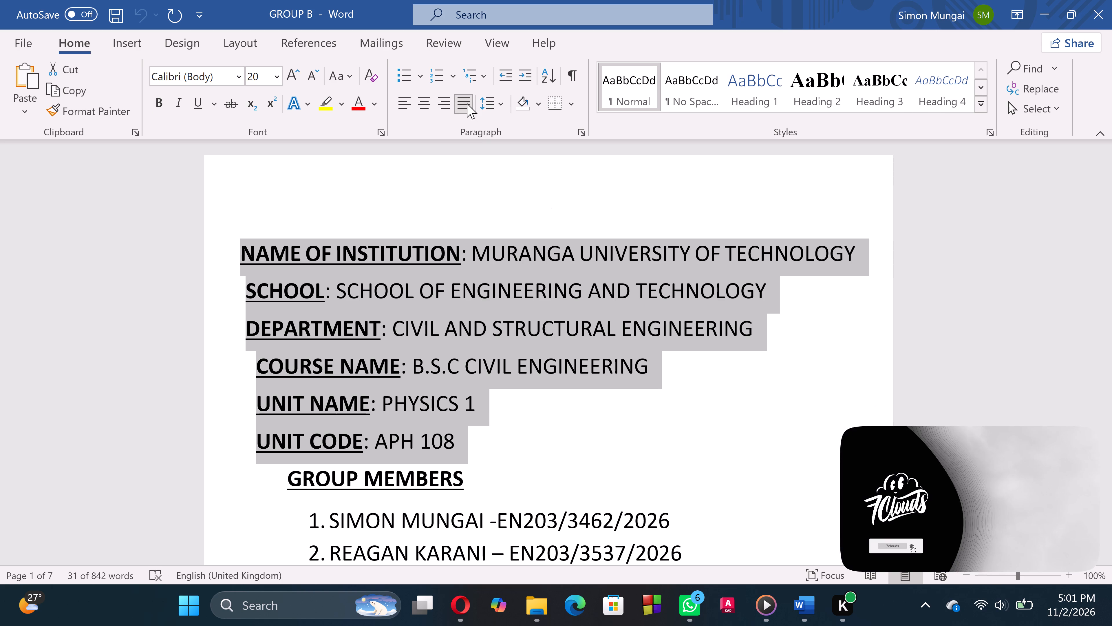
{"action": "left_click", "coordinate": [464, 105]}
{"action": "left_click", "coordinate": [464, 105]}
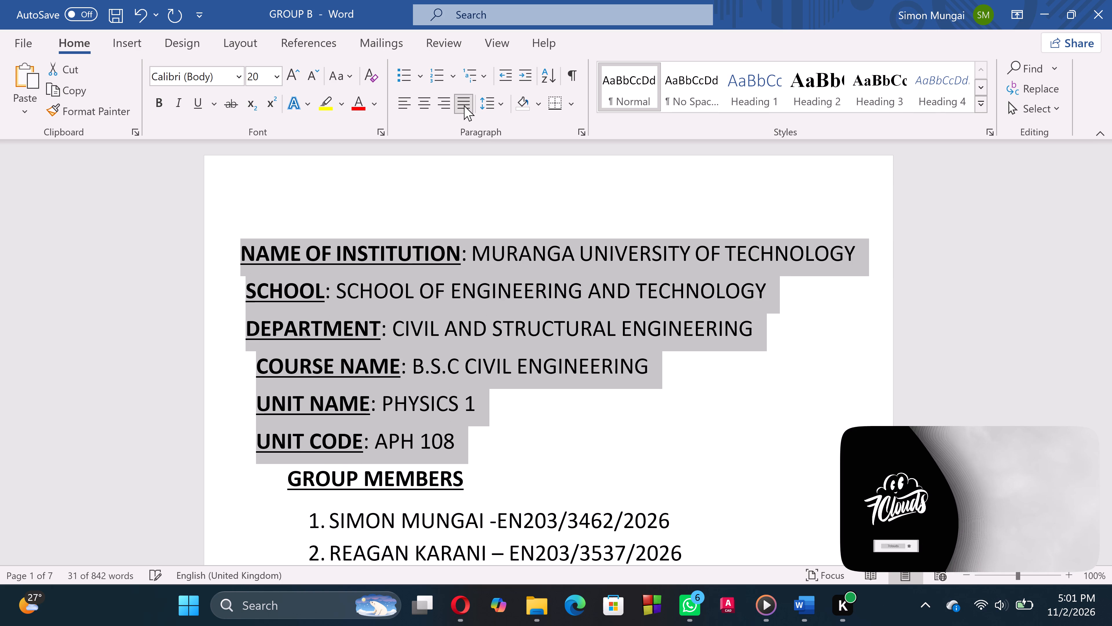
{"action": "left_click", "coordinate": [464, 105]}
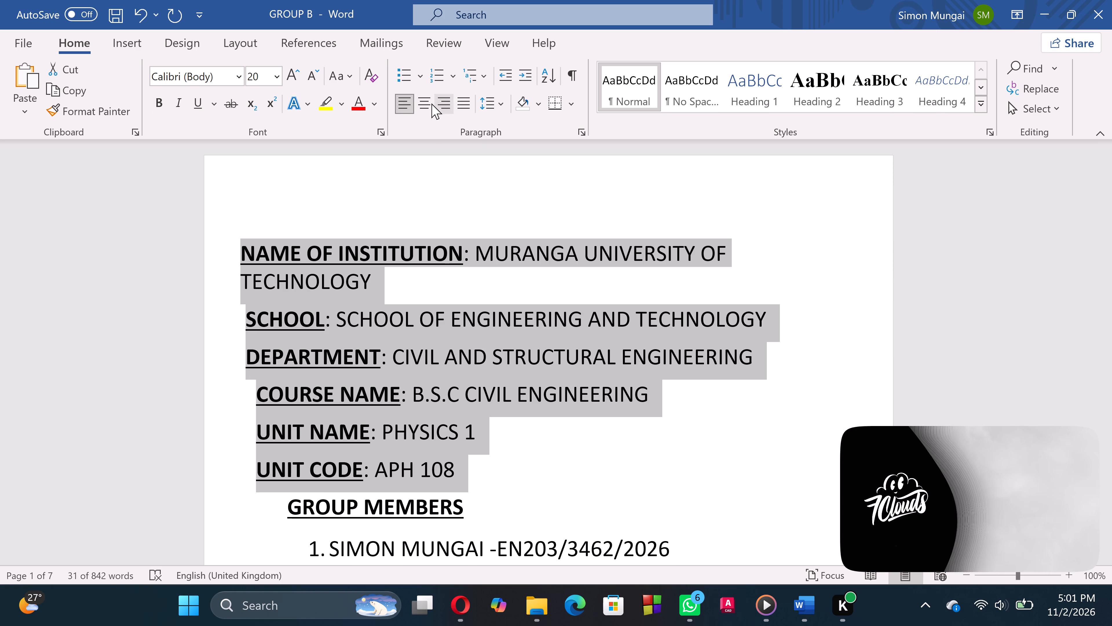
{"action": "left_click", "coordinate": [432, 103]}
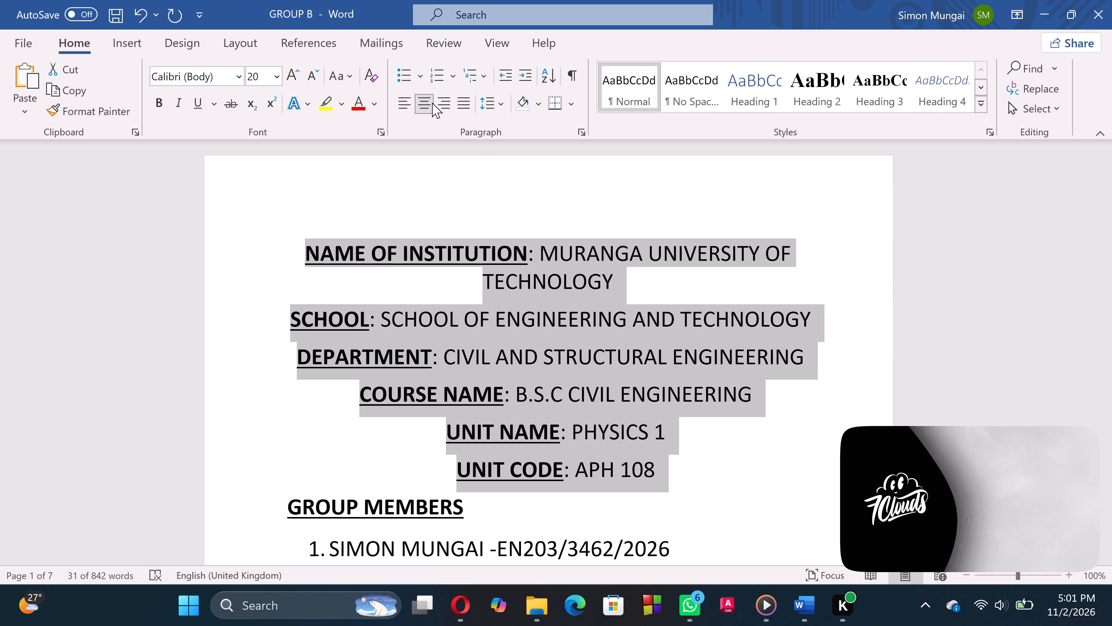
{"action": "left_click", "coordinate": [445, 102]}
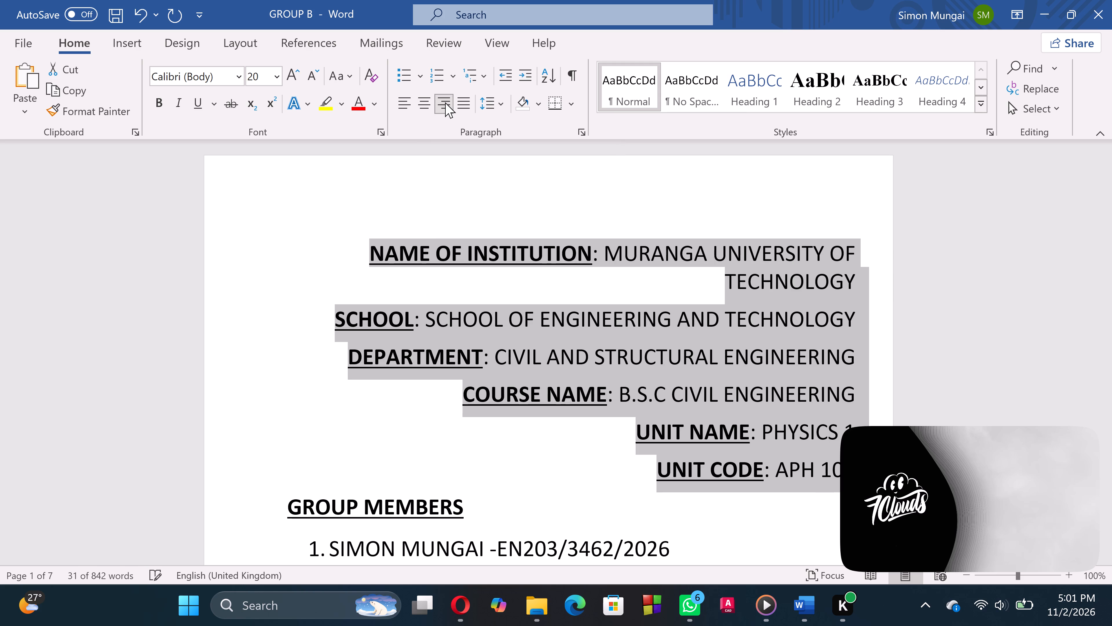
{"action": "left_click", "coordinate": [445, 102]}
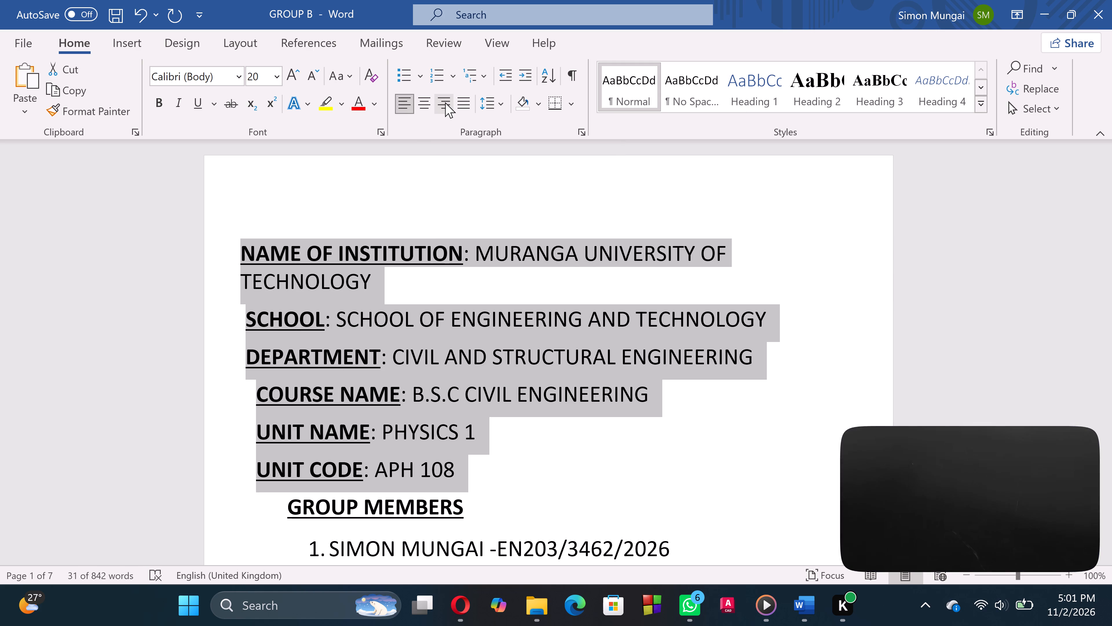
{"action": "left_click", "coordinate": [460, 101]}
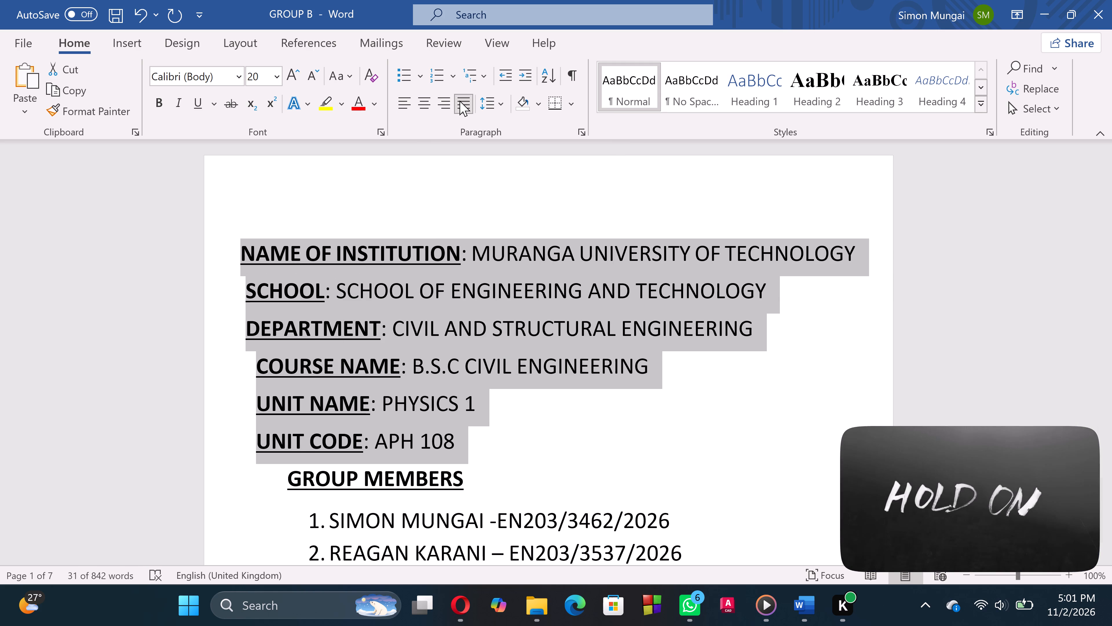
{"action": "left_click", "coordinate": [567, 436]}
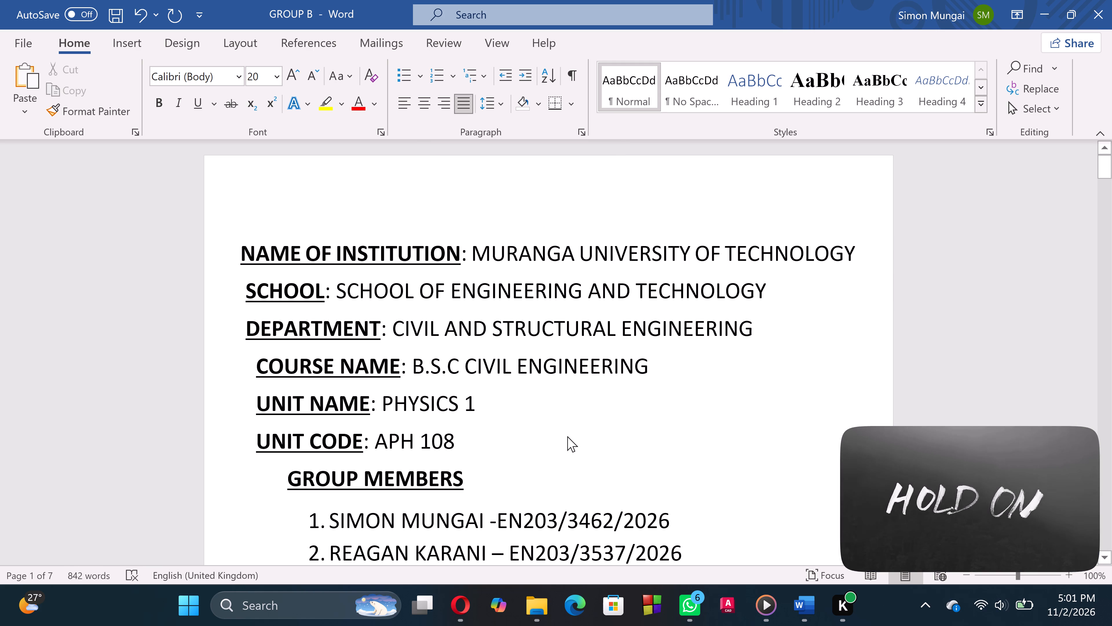
Change the institution, school, department, course name, unit name and unit code values on the cover page to the Algerian font.
{"action": "scroll", "coordinate": [567, 436], "scroll_direction": "down", "scroll_amount": 1}
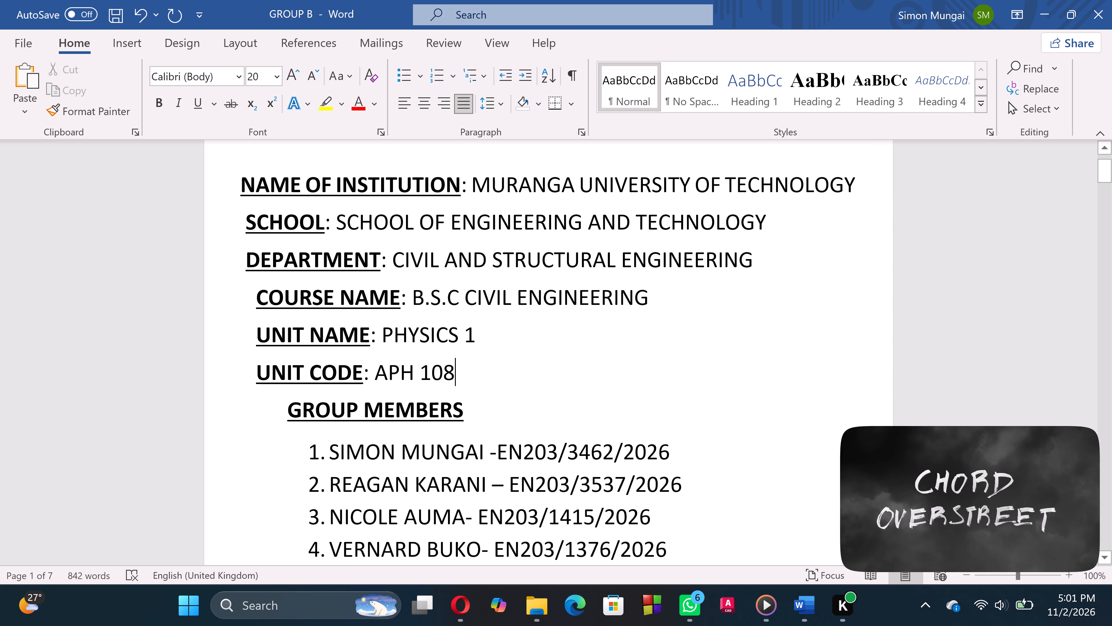
{"action": "left_click_drag", "start_coordinate": [473, 182], "coordinate": [729, 170]}
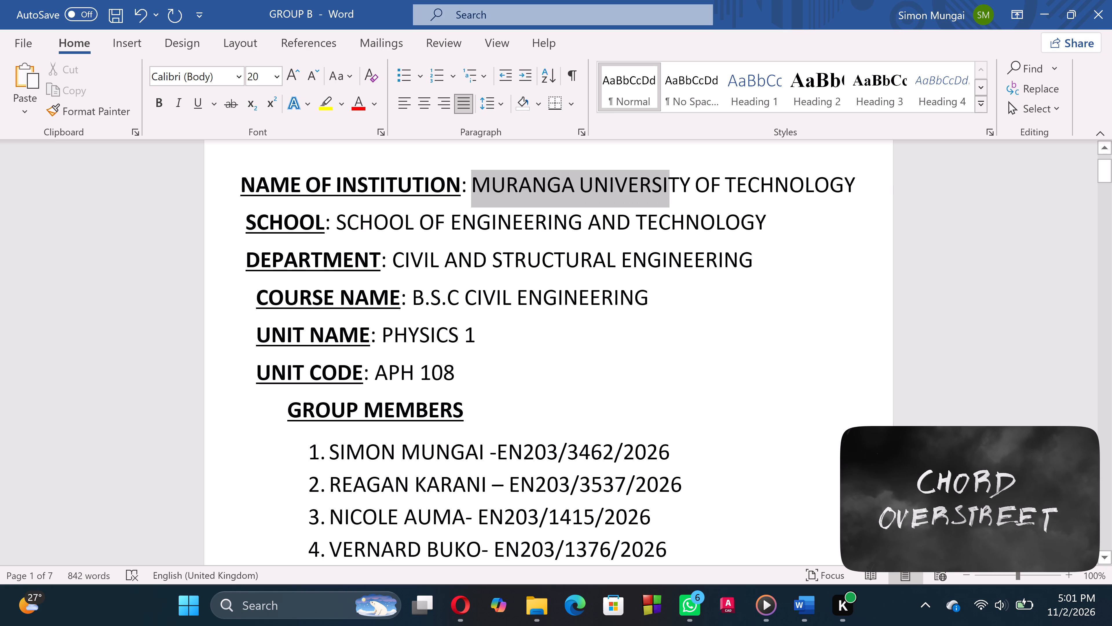
{"action": "left_click_drag", "start_coordinate": [729, 170], "coordinate": [835, 177]}
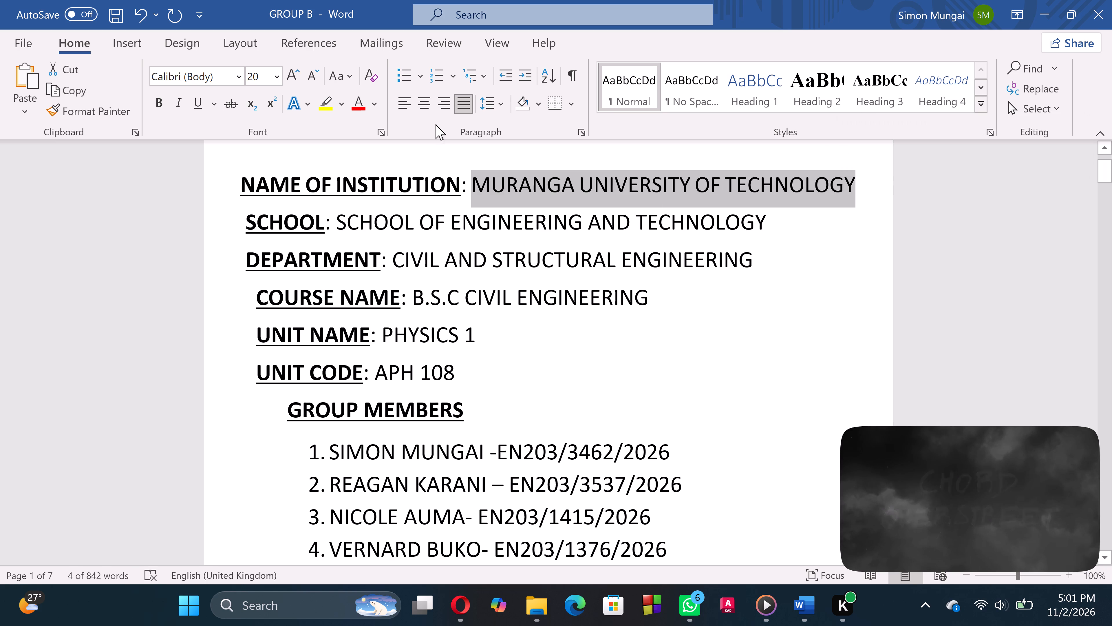
{"action": "left_click", "coordinate": [233, 80]}
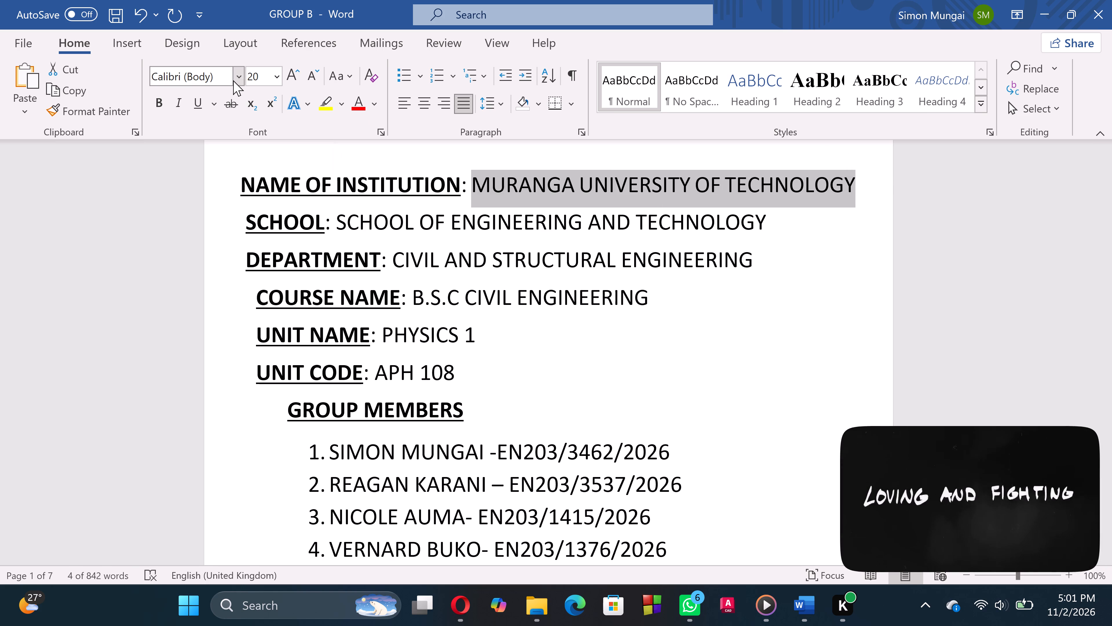
{"action": "left_click", "coordinate": [221, 198]}
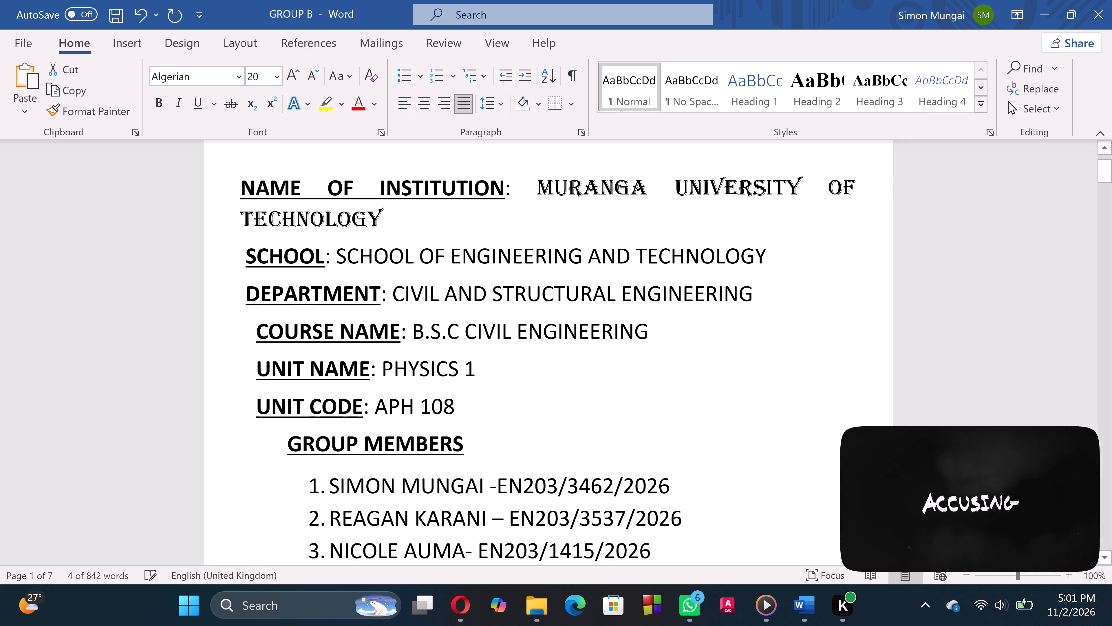
{"action": "left_click_drag", "start_coordinate": [337, 250], "coordinate": [727, 254]}
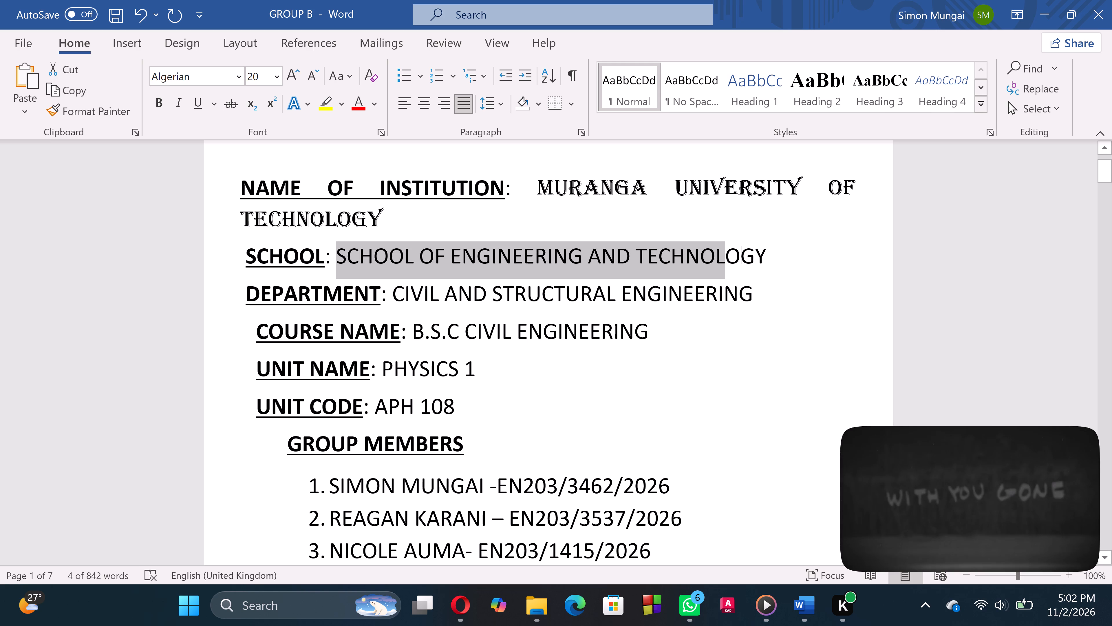
{"action": "left_click_drag", "start_coordinate": [727, 254], "coordinate": [772, 257]}
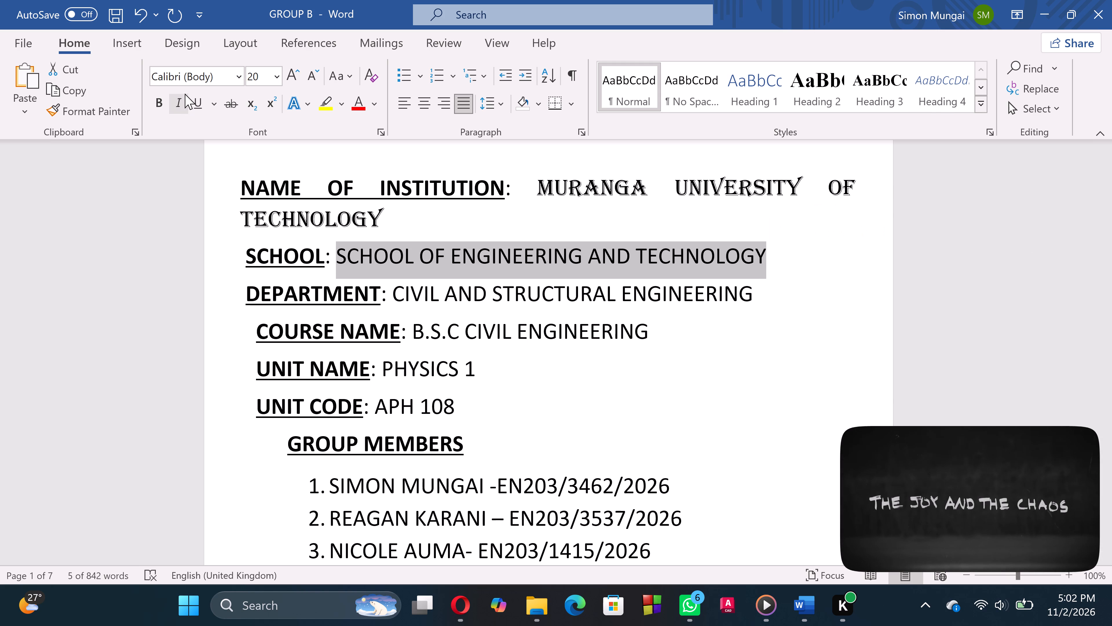
{"action": "left_click", "coordinate": [239, 75]}
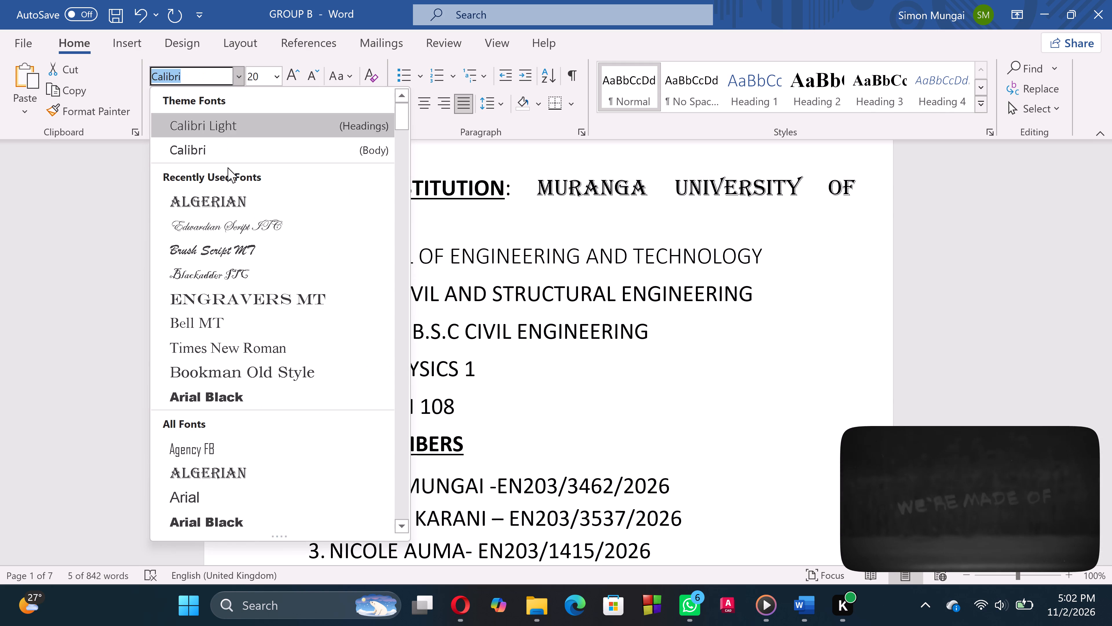
{"action": "left_click", "coordinate": [235, 195]}
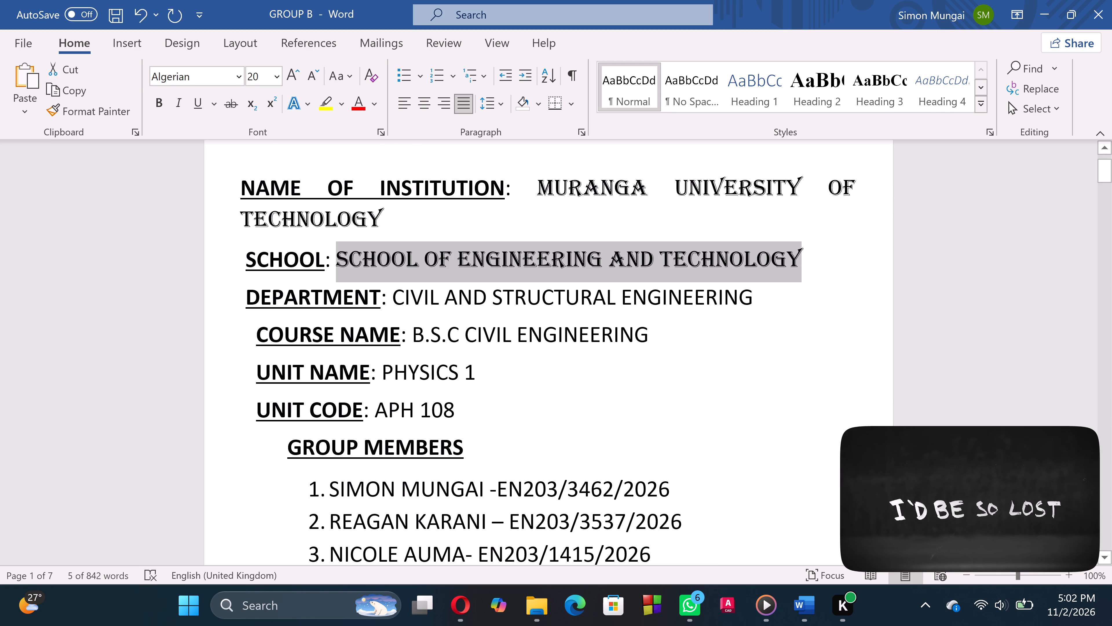
{"action": "left_click_drag", "start_coordinate": [395, 296], "coordinate": [729, 276]}
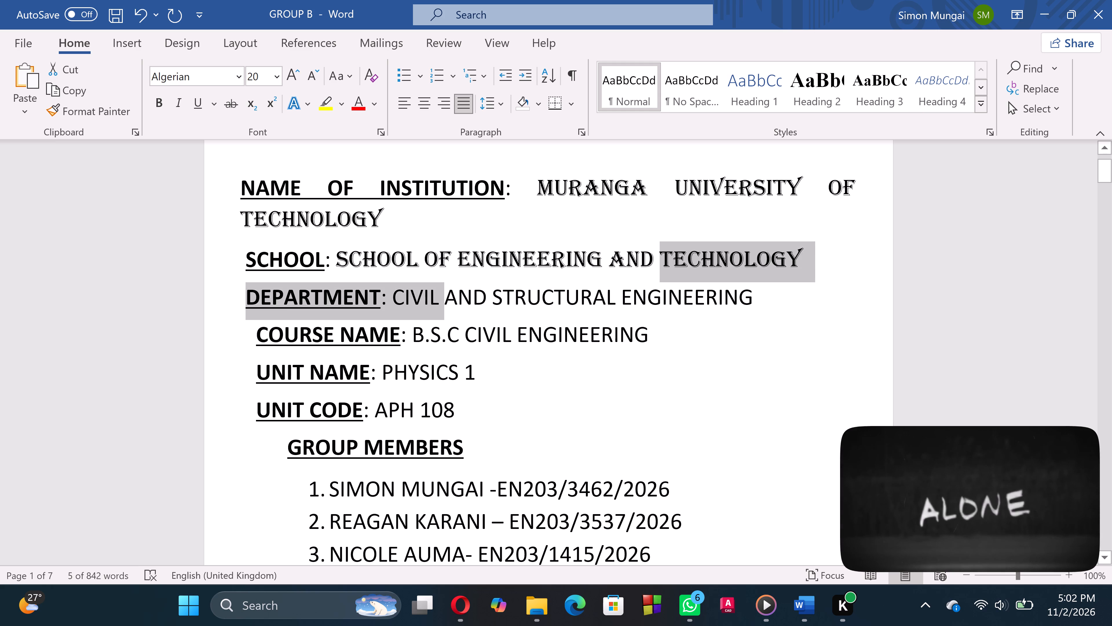
{"action": "left_click_drag", "start_coordinate": [729, 276], "coordinate": [747, 293]}
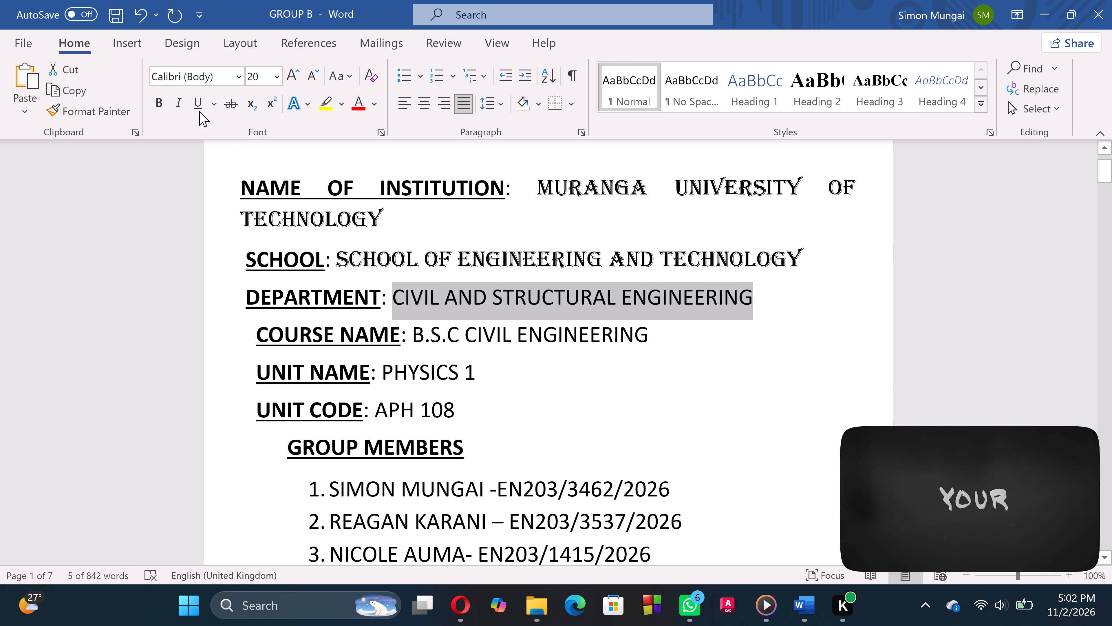
{"action": "left_click", "coordinate": [237, 73]}
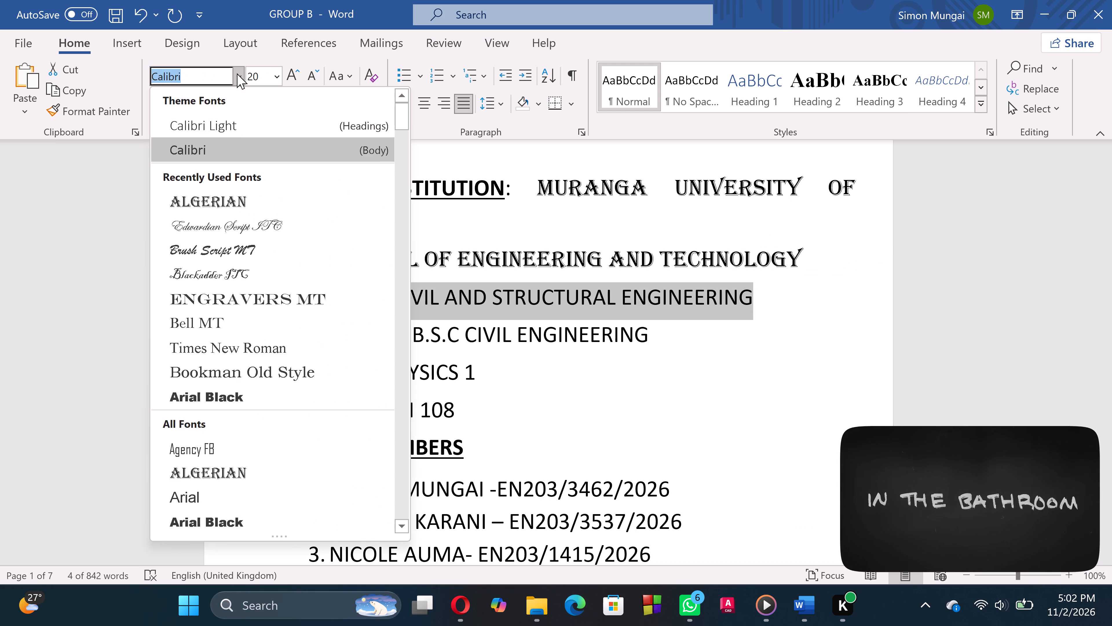
{"action": "left_click", "coordinate": [234, 206]}
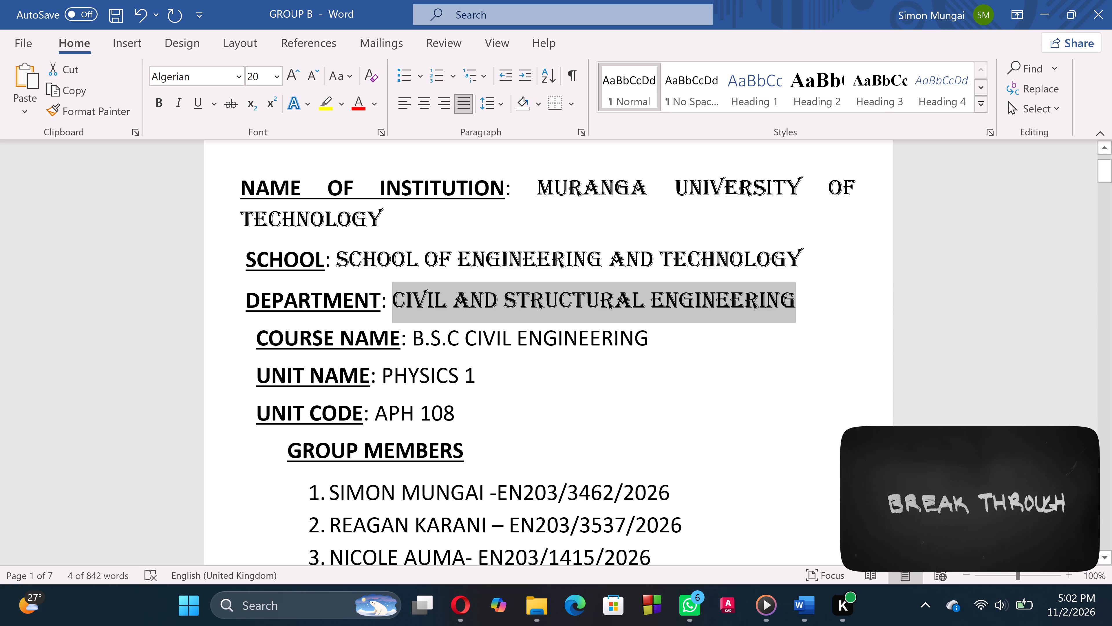
{"action": "left_click_drag", "start_coordinate": [411, 339], "coordinate": [662, 331]}
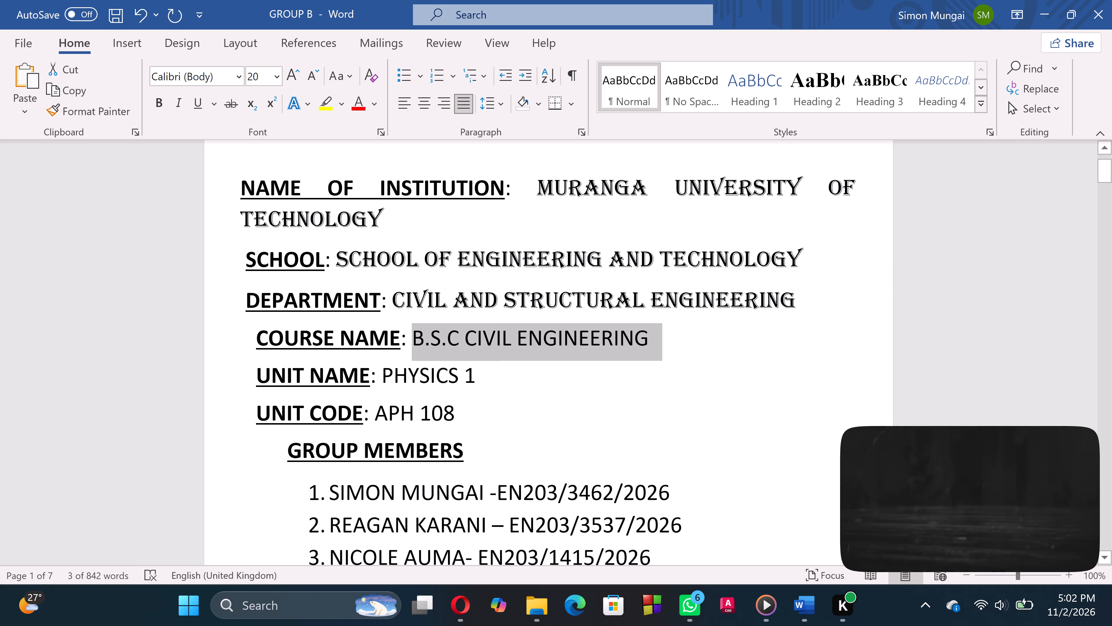
Change the course name, unit name and unit code values on the cover page to the Algerian font.
{"action": "left_click", "coordinate": [233, 79]}
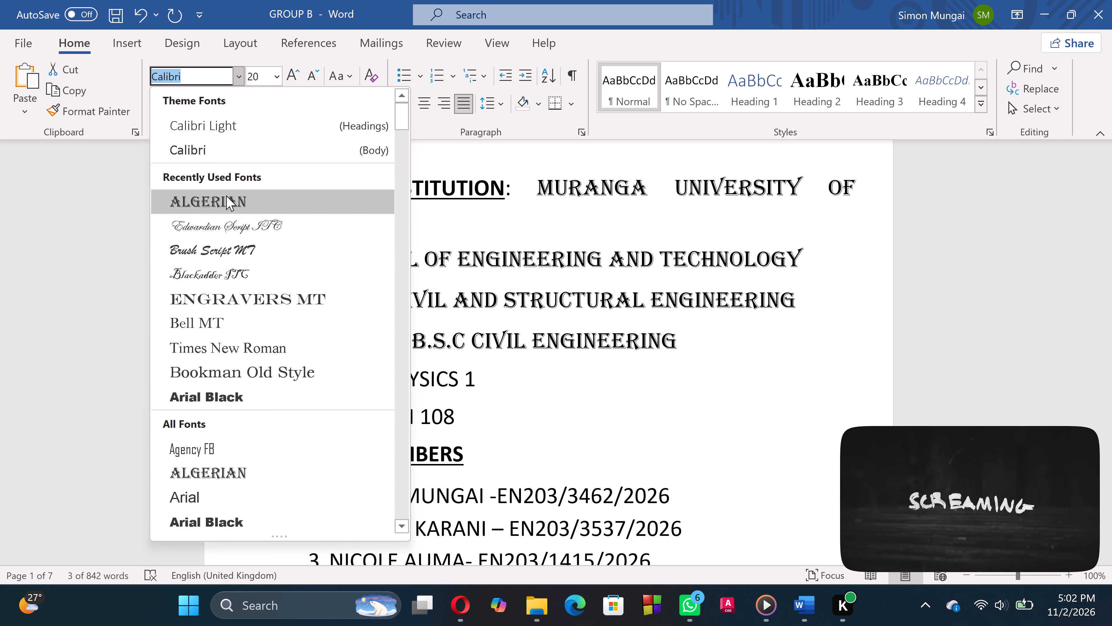
{"action": "left_click", "coordinate": [226, 195]}
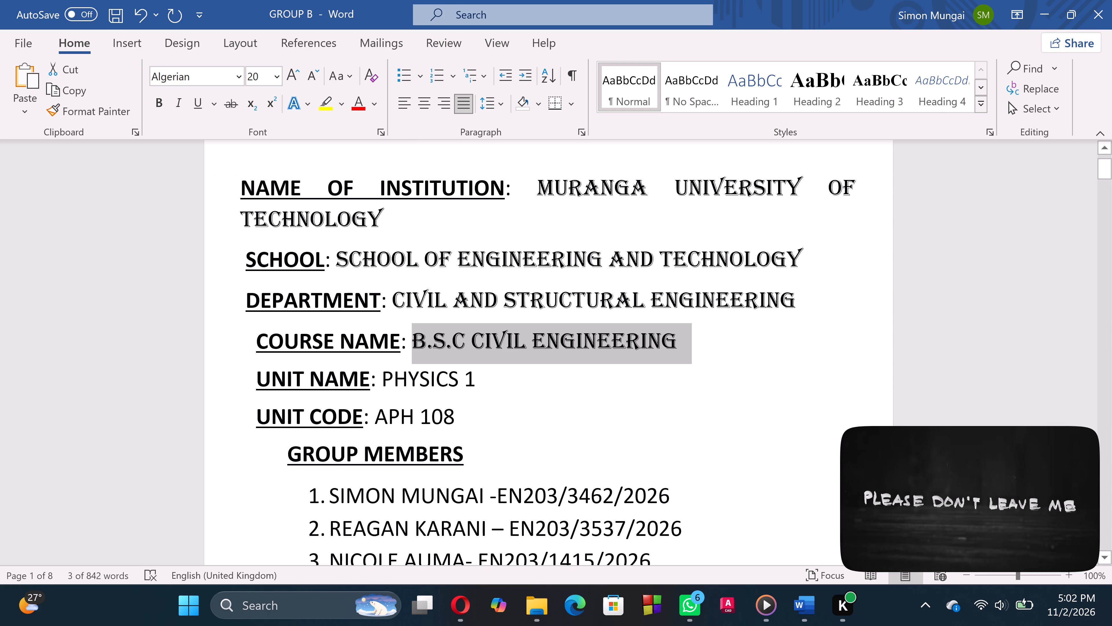
{"action": "left_click_drag", "start_coordinate": [381, 371], "coordinate": [495, 375]}
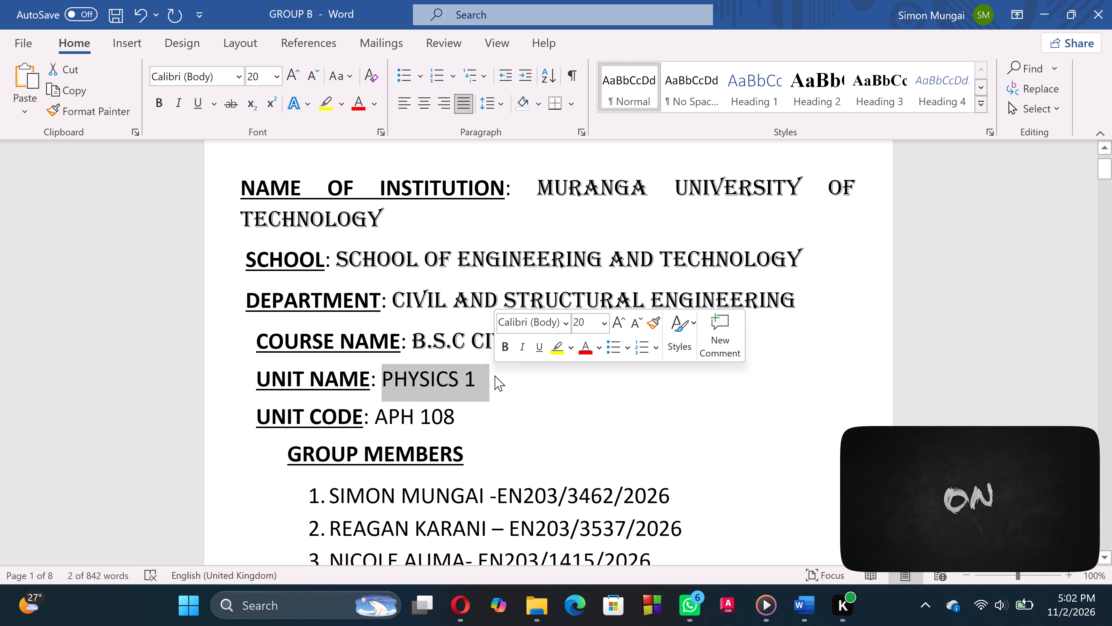
{"action": "left_click", "coordinate": [236, 72]}
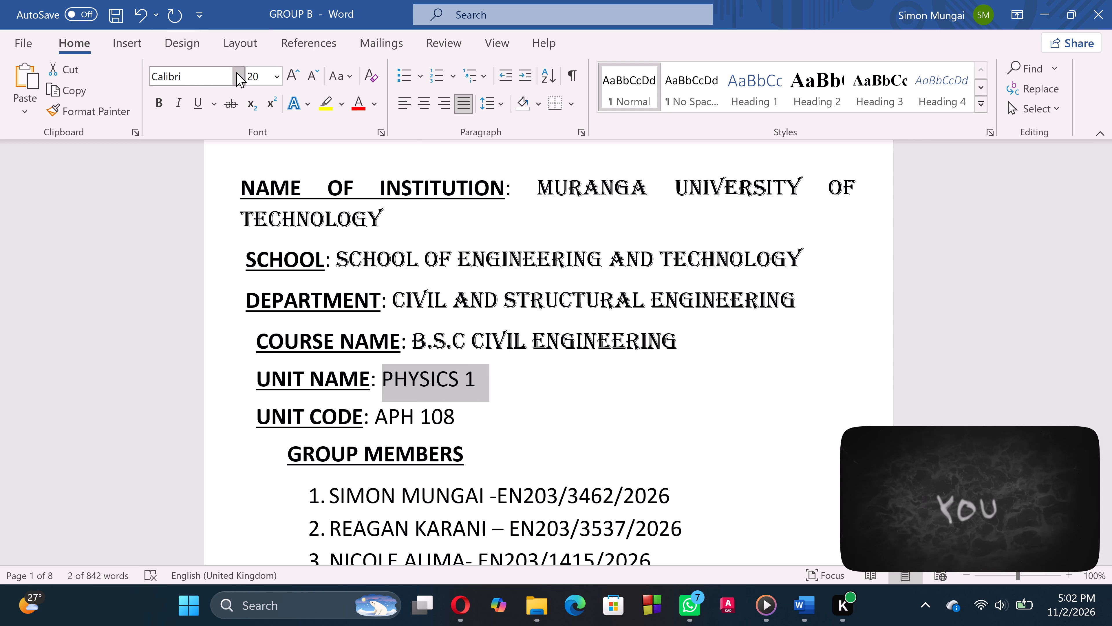
{"action": "left_click", "coordinate": [231, 195]}
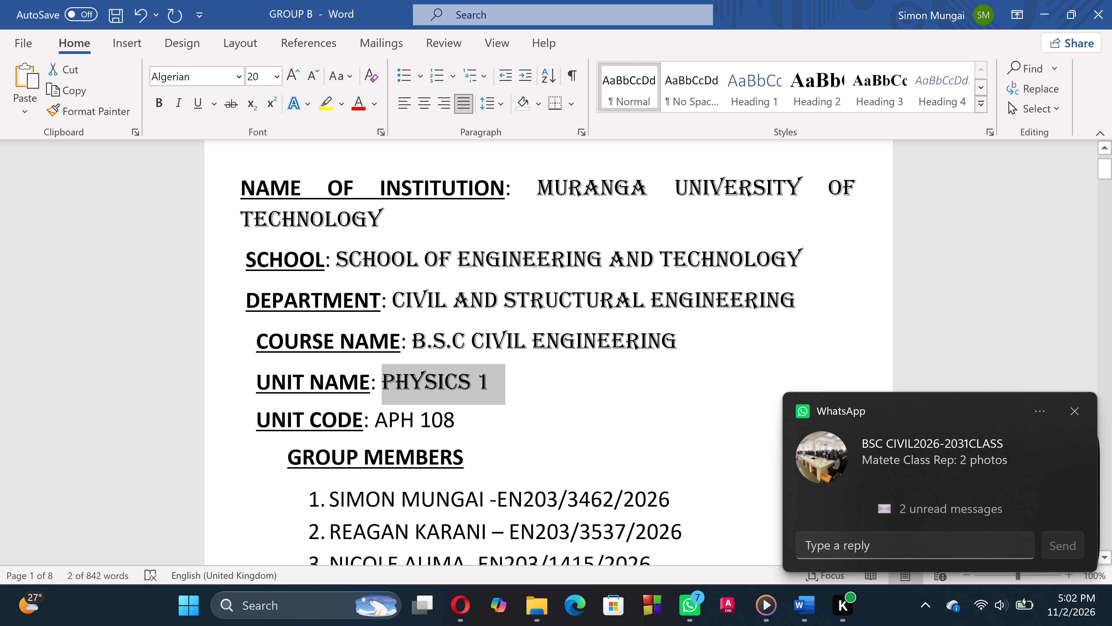
{"action": "left_click_drag", "start_coordinate": [369, 418], "coordinate": [403, 417]}
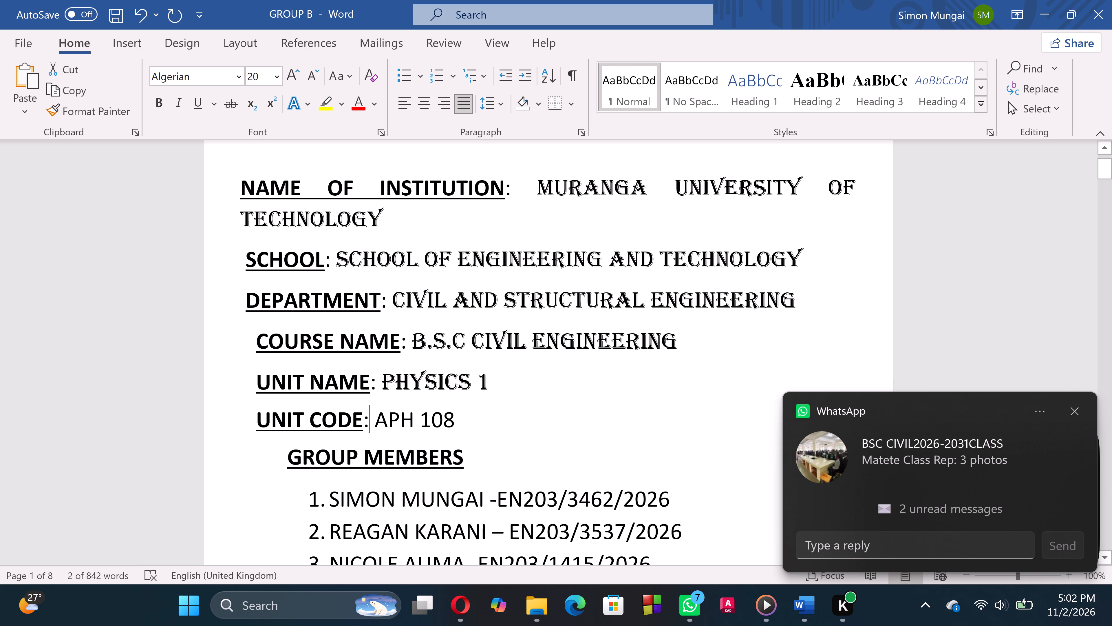
{"action": "left_click_drag", "start_coordinate": [403, 417], "coordinate": [467, 423]}
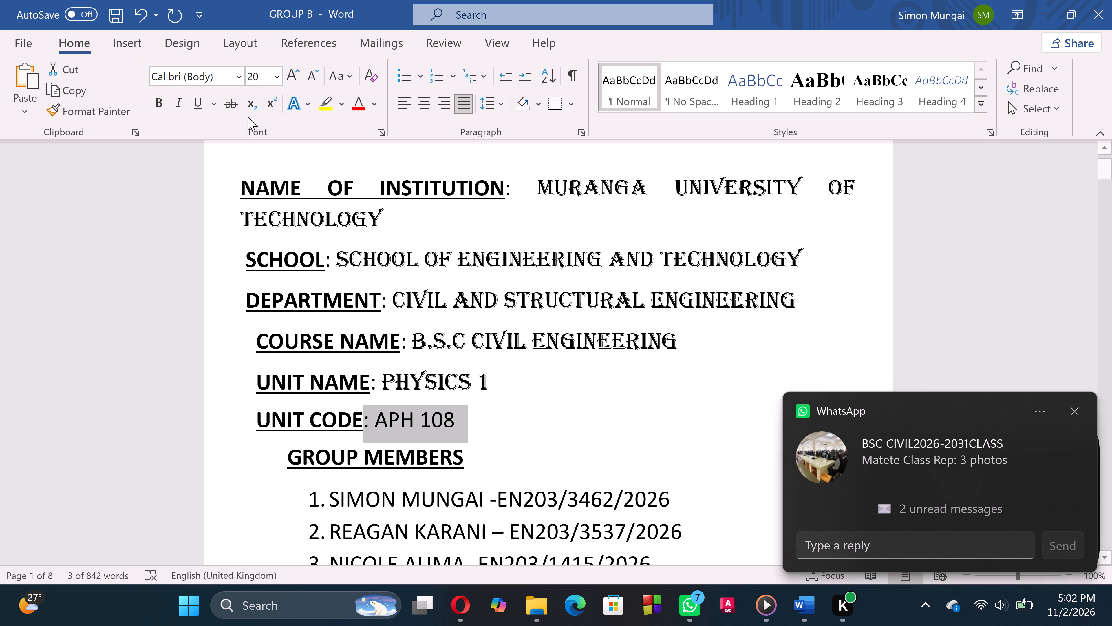
{"action": "left_click", "coordinate": [239, 71]}
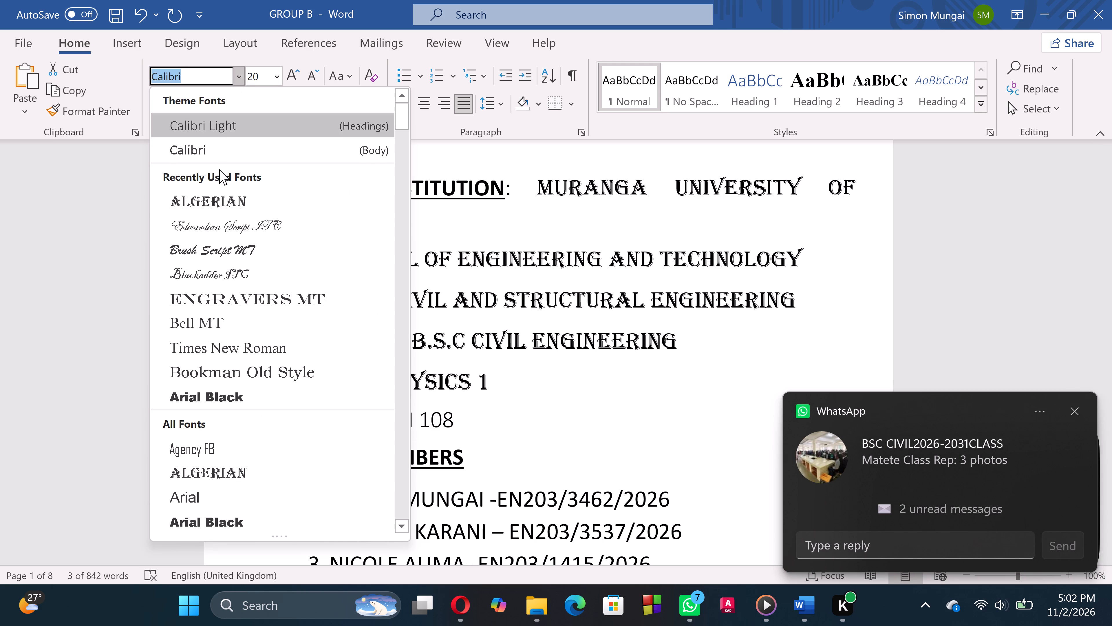
{"action": "left_click", "coordinate": [219, 199]}
{"action": "left_click", "coordinate": [546, 406]}
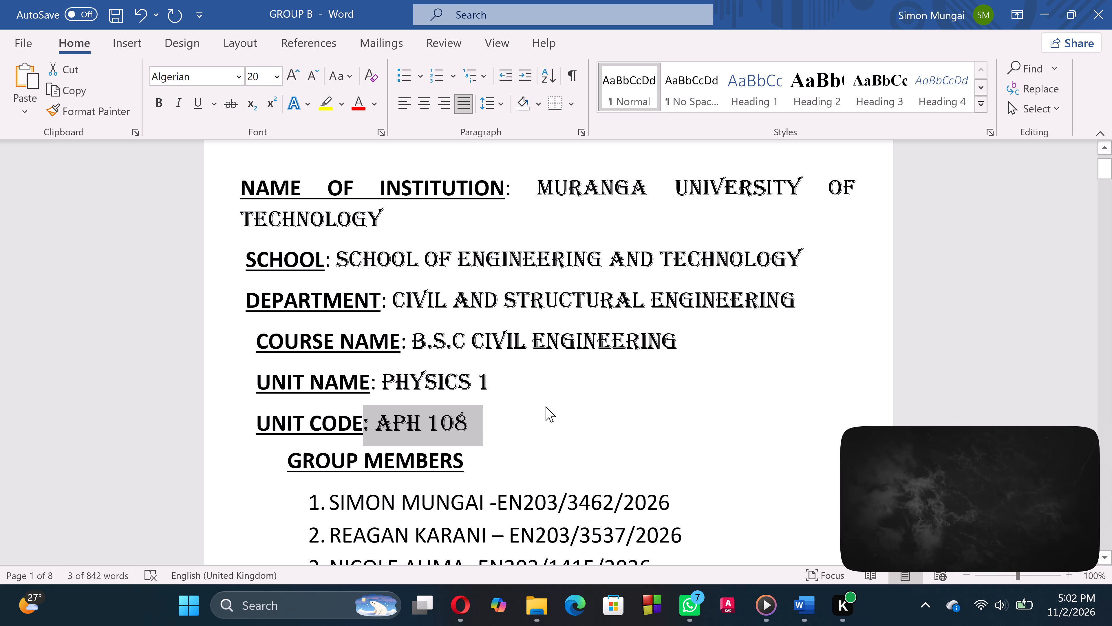
Try to select the first entry in the numbered list under Group Members on the cover page.
{"action": "scroll", "coordinate": [546, 406], "scroll_direction": "down", "scroll_amount": 2}
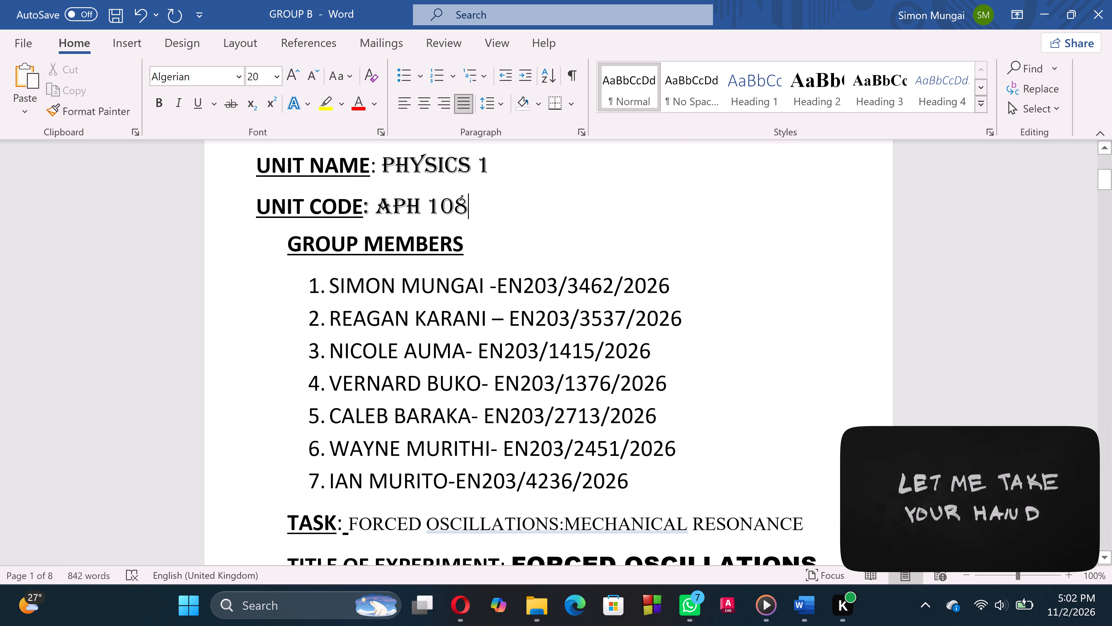
{"action": "left_click_drag", "start_coordinate": [310, 273], "coordinate": [655, 293]}
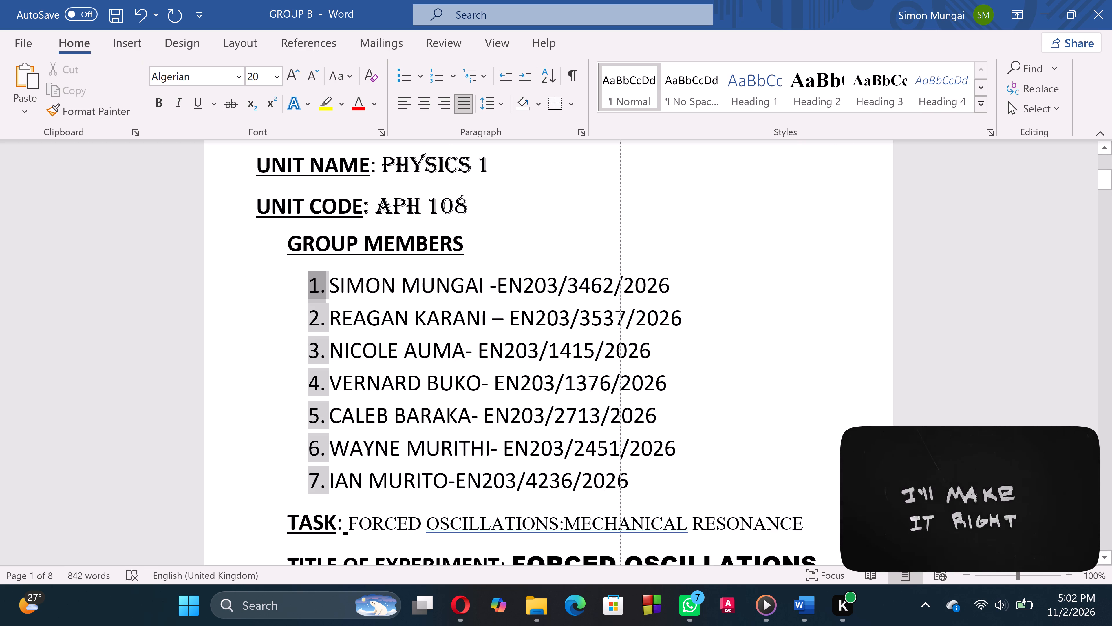
{"action": "left_click_drag", "start_coordinate": [655, 293], "coordinate": [364, 279]}
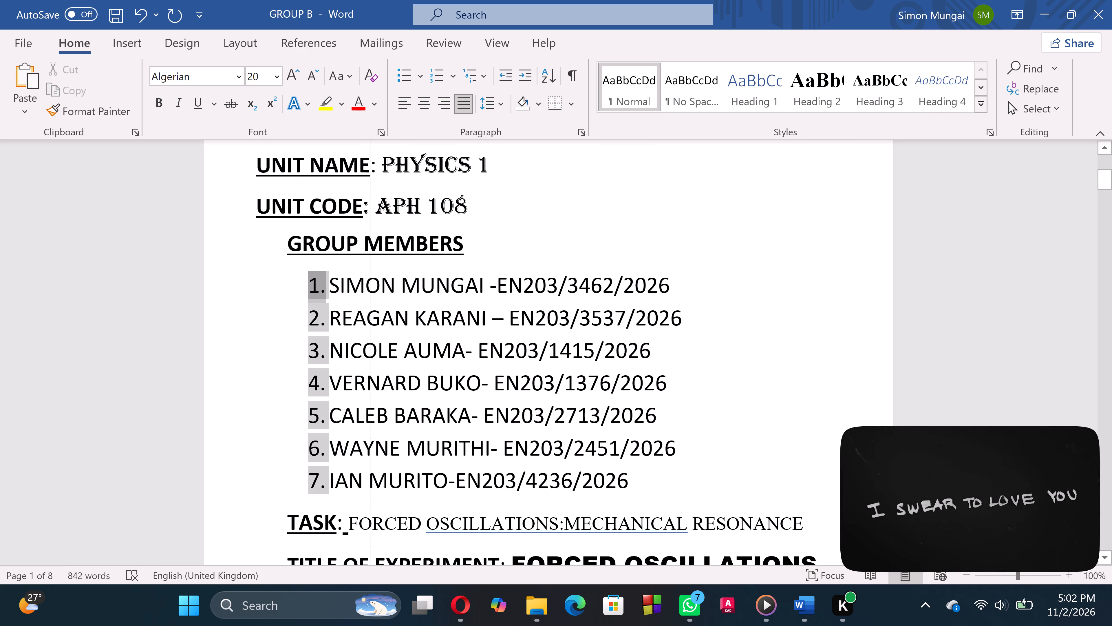
{"action": "left_click_drag", "start_coordinate": [364, 279], "coordinate": [287, 263]}
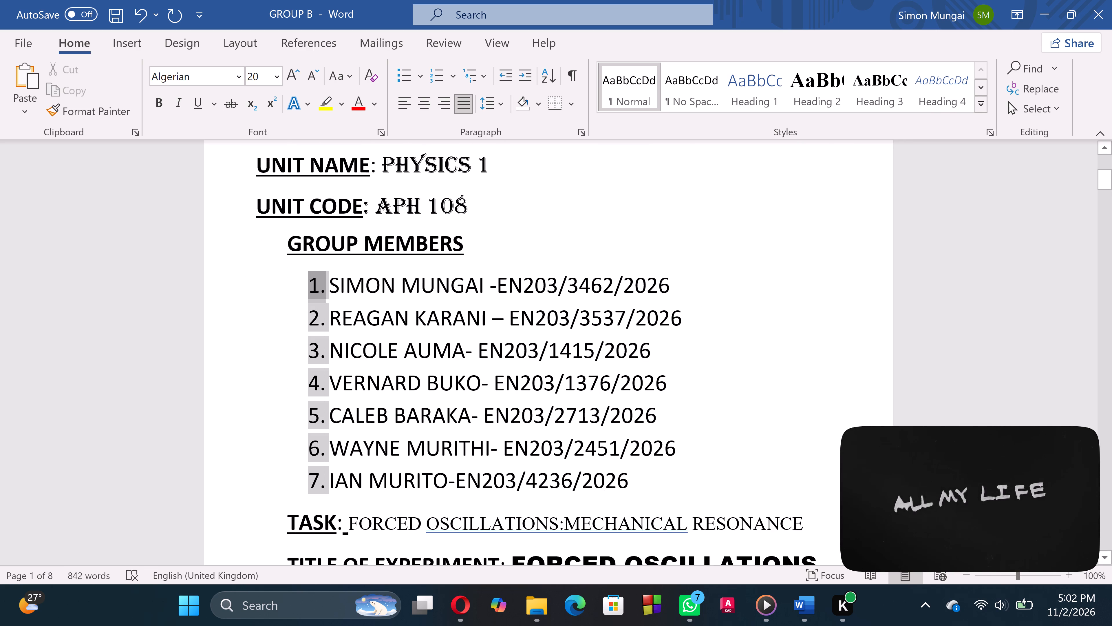
{"action": "left_click", "coordinate": [342, 282]}
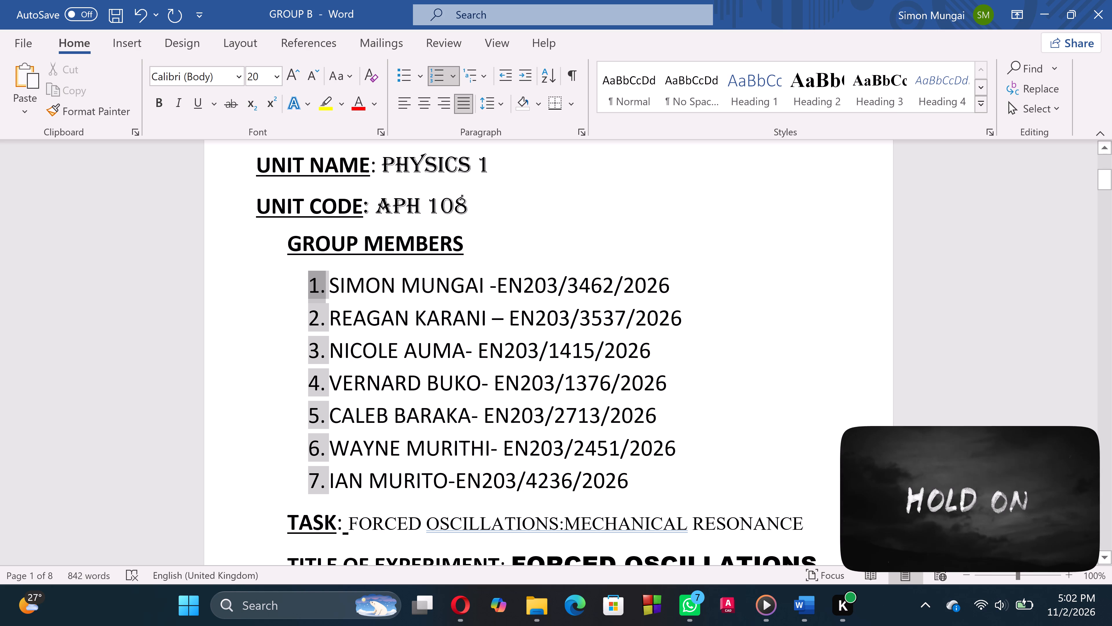
Change the seven entries in the numbered Group Members list to the Algerian font.
{"action": "left_click_drag", "start_coordinate": [330, 285], "coordinate": [590, 310]}
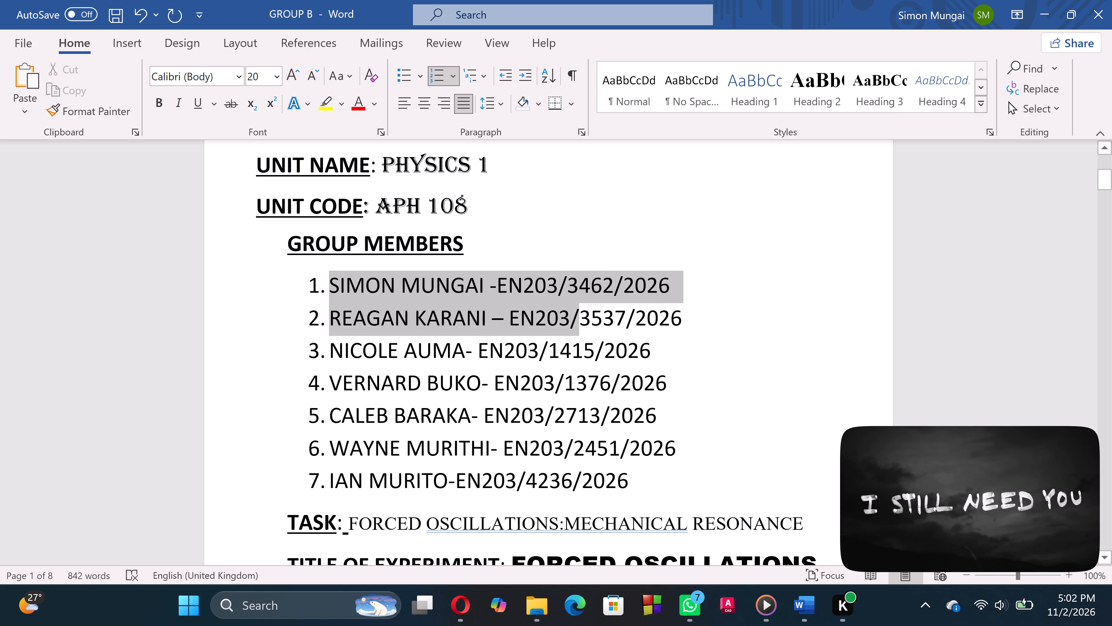
{"action": "left_click_drag", "start_coordinate": [590, 310], "coordinate": [647, 478]}
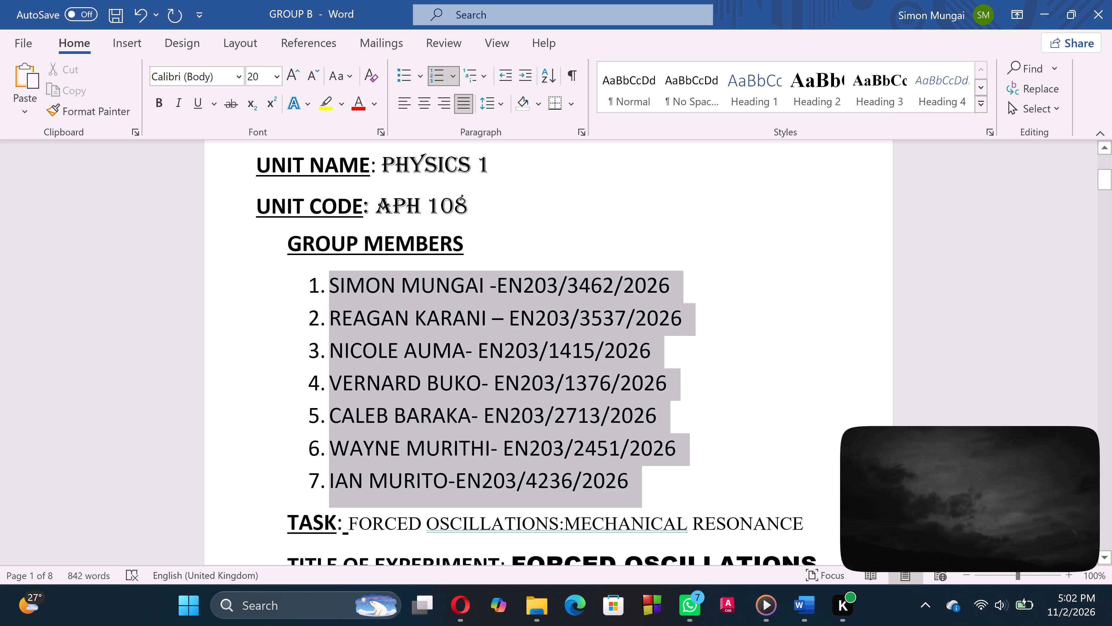
{"action": "left_click_drag", "start_coordinate": [647, 478], "coordinate": [635, 370]}
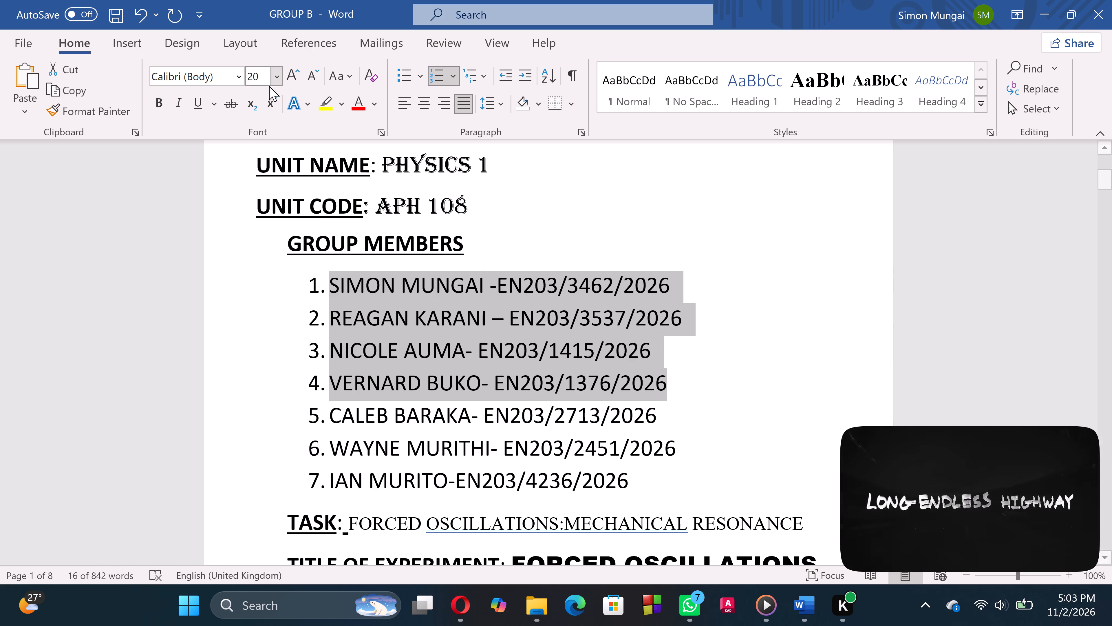
{"action": "left_click", "coordinate": [235, 73]}
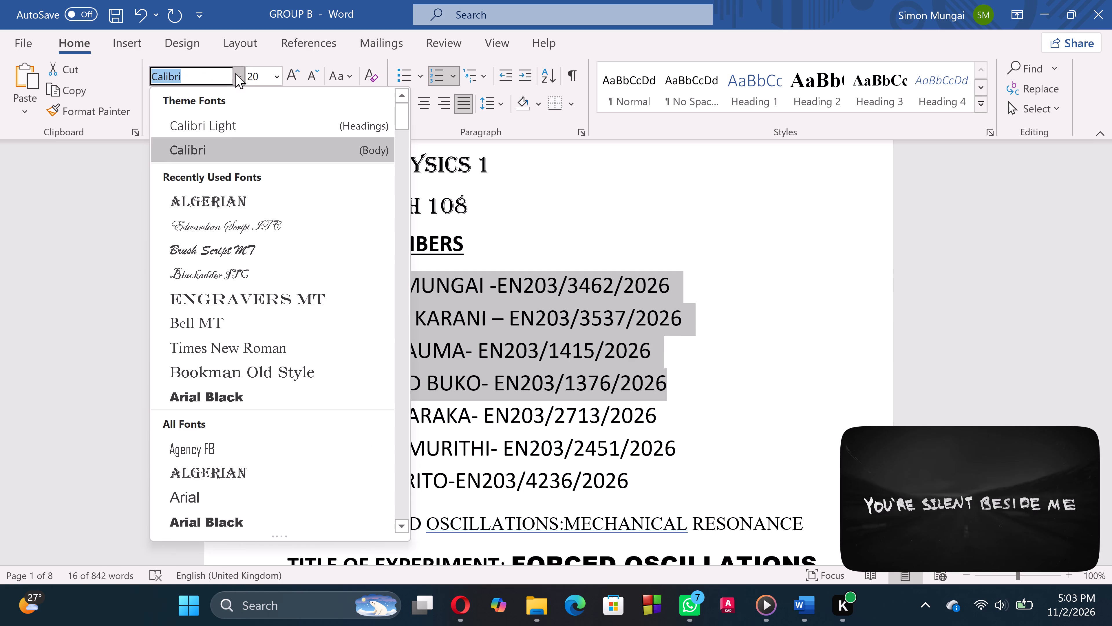
{"action": "left_click", "coordinate": [225, 196]}
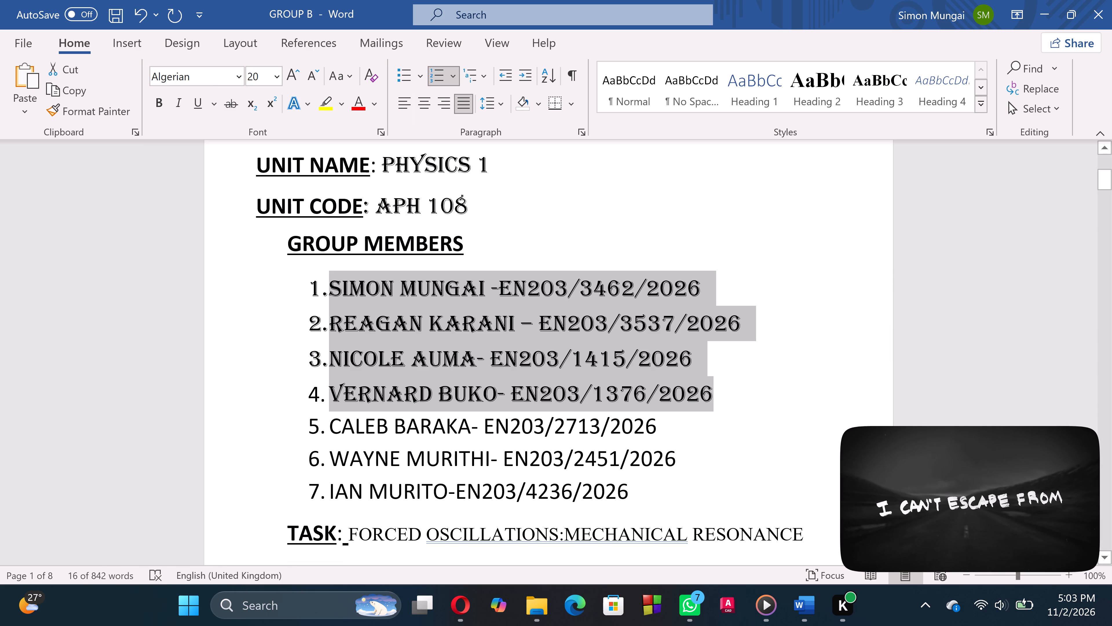
{"action": "left_click_drag", "start_coordinate": [327, 423], "coordinate": [329, 425]}
{"action": "left_click_drag", "start_coordinate": [329, 425], "coordinate": [514, 471]}
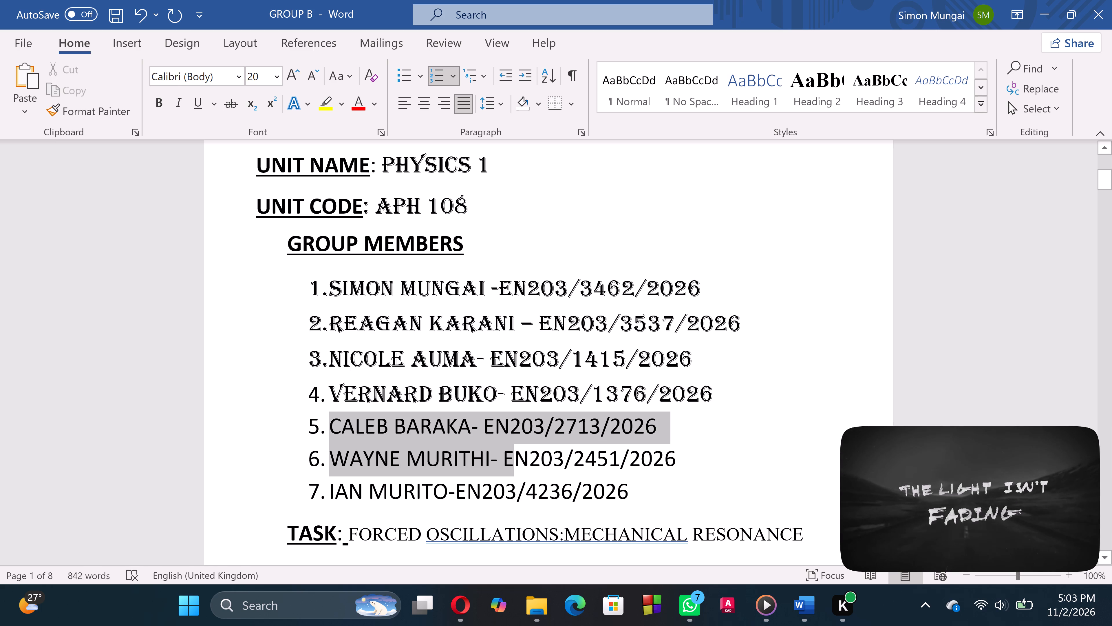
{"action": "left_click_drag", "start_coordinate": [514, 471], "coordinate": [645, 477]}
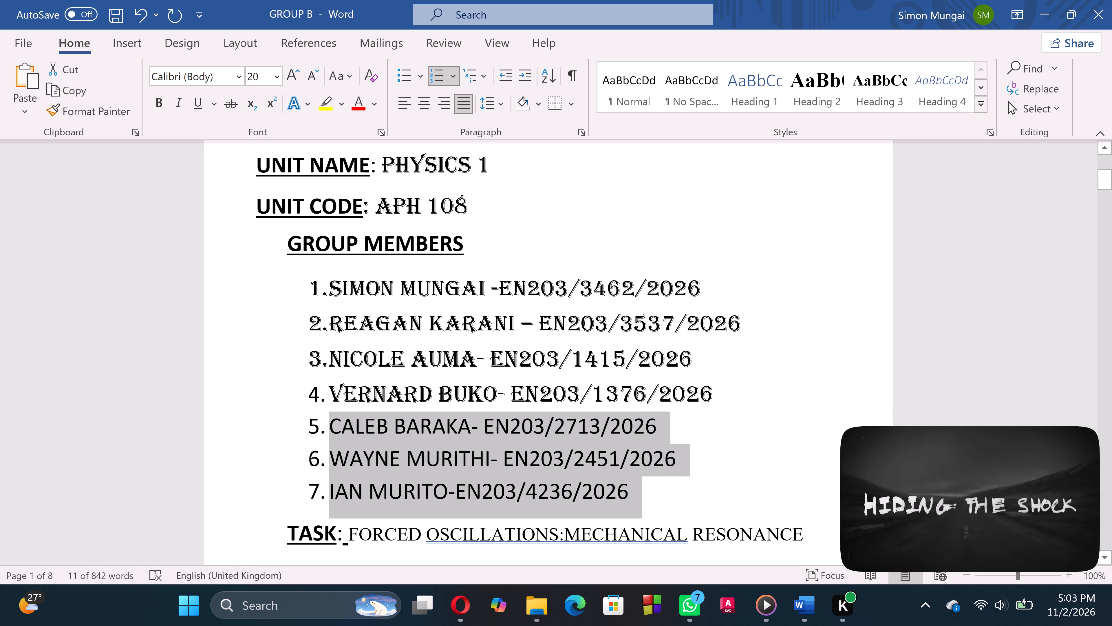
{"action": "left_click", "coordinate": [244, 77]}
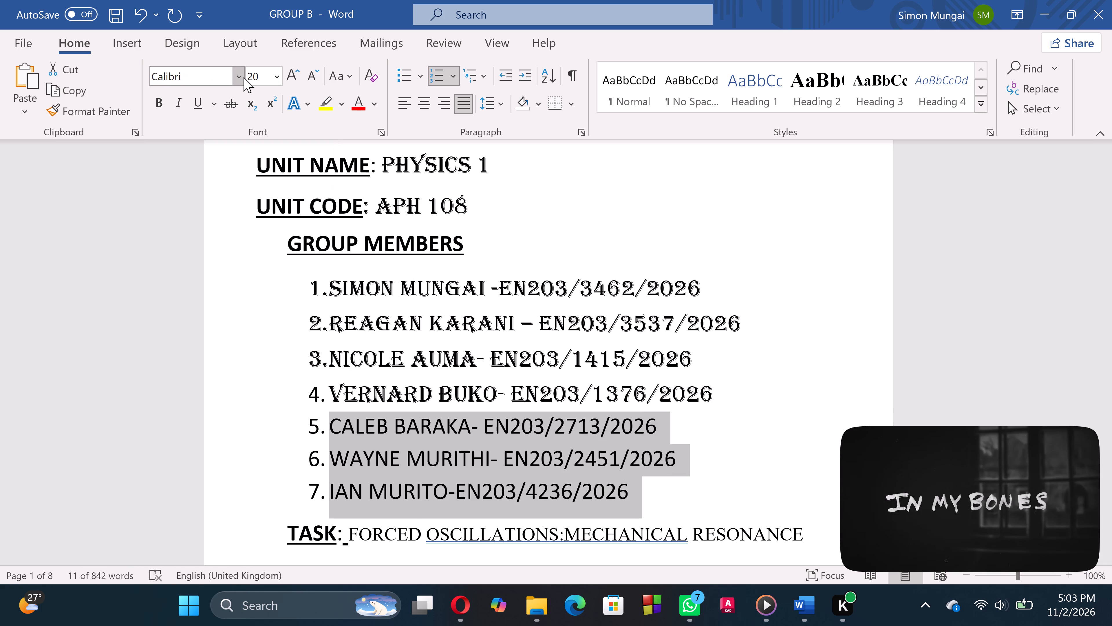
{"action": "left_click", "coordinate": [223, 204]}
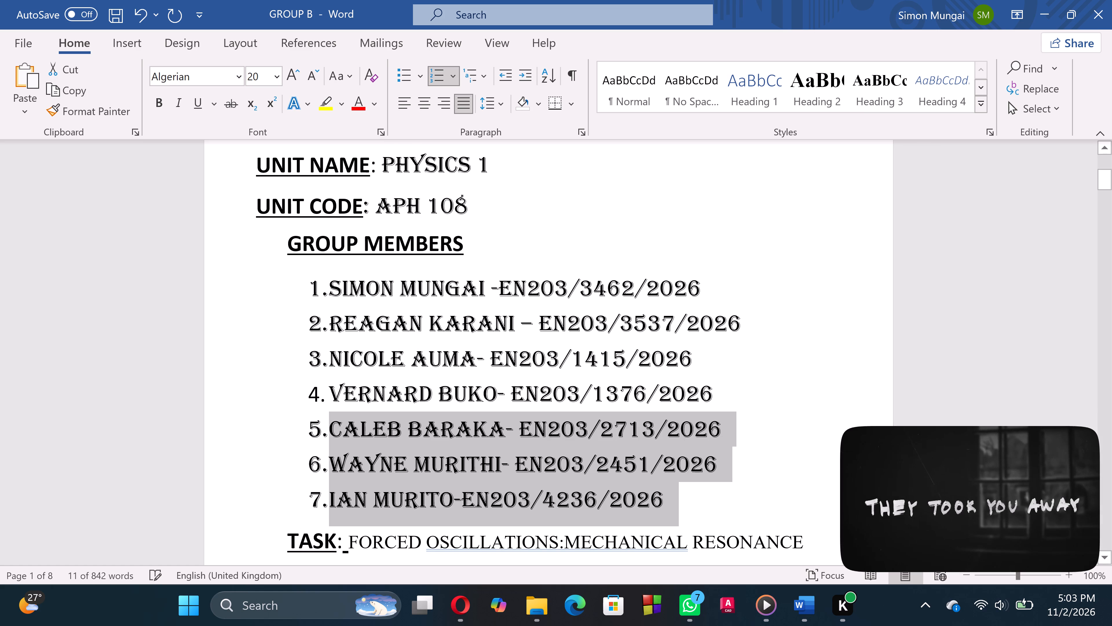
{"action": "left_click", "coordinate": [735, 366]}
Change the submission date on the cover page to 3/11/2026.
{"action": "scroll", "coordinate": [735, 366], "scroll_direction": "down", "scroll_amount": 1}
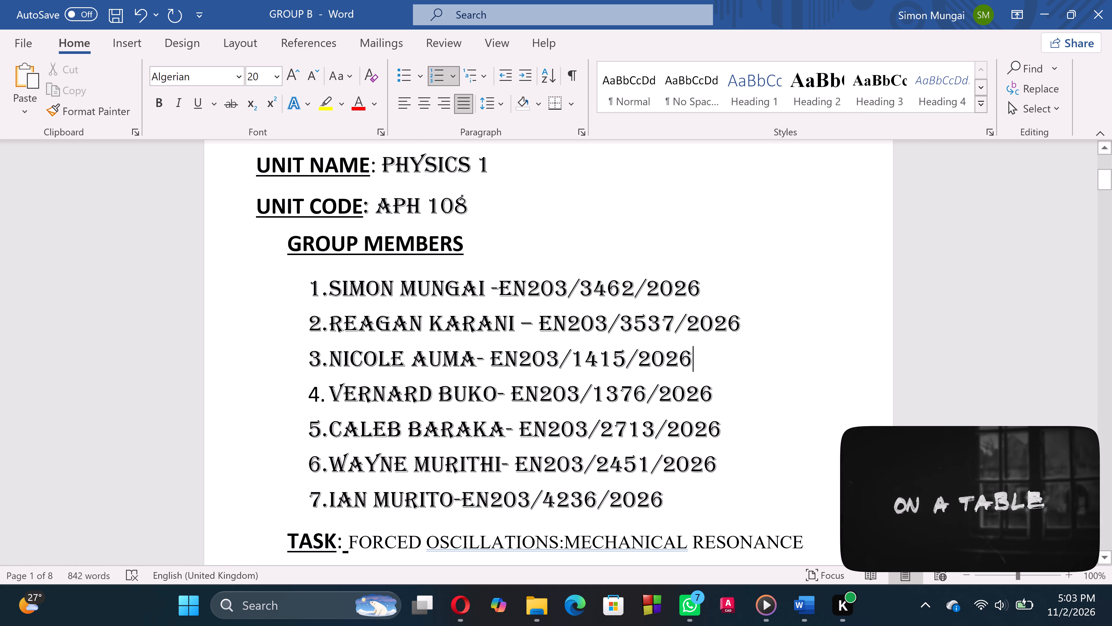
{"action": "scroll", "coordinate": [735, 366], "scroll_direction": "down", "scroll_amount": 4}
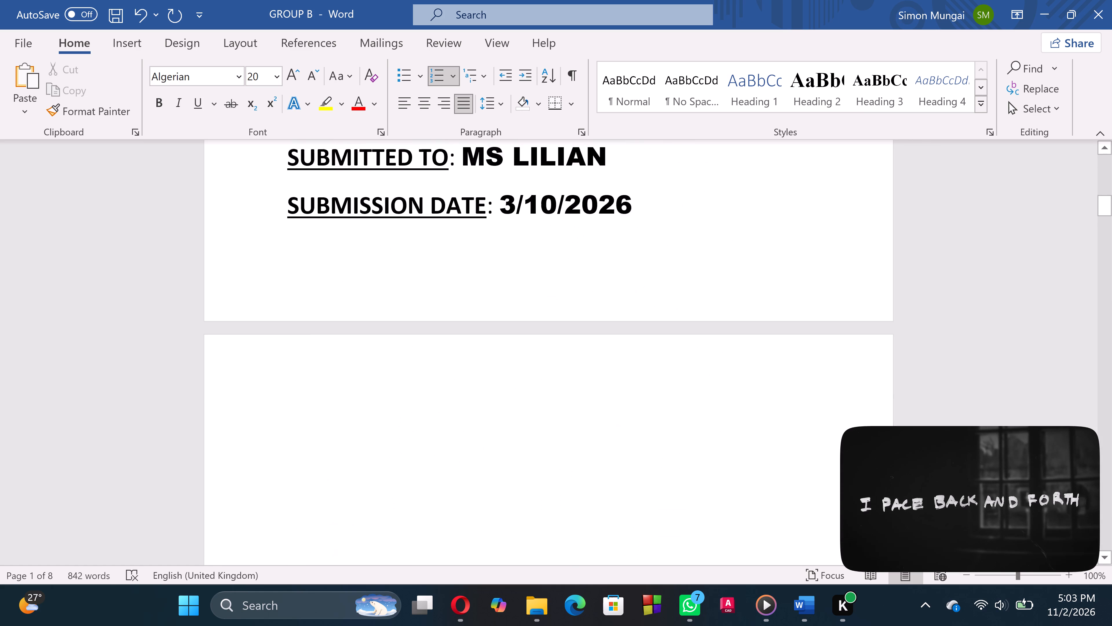
{"action": "scroll", "coordinate": [735, 366], "scroll_direction": "down", "scroll_amount": 1}
{"action": "scroll", "coordinate": [735, 366], "scroll_direction": "up", "scroll_amount": 2}
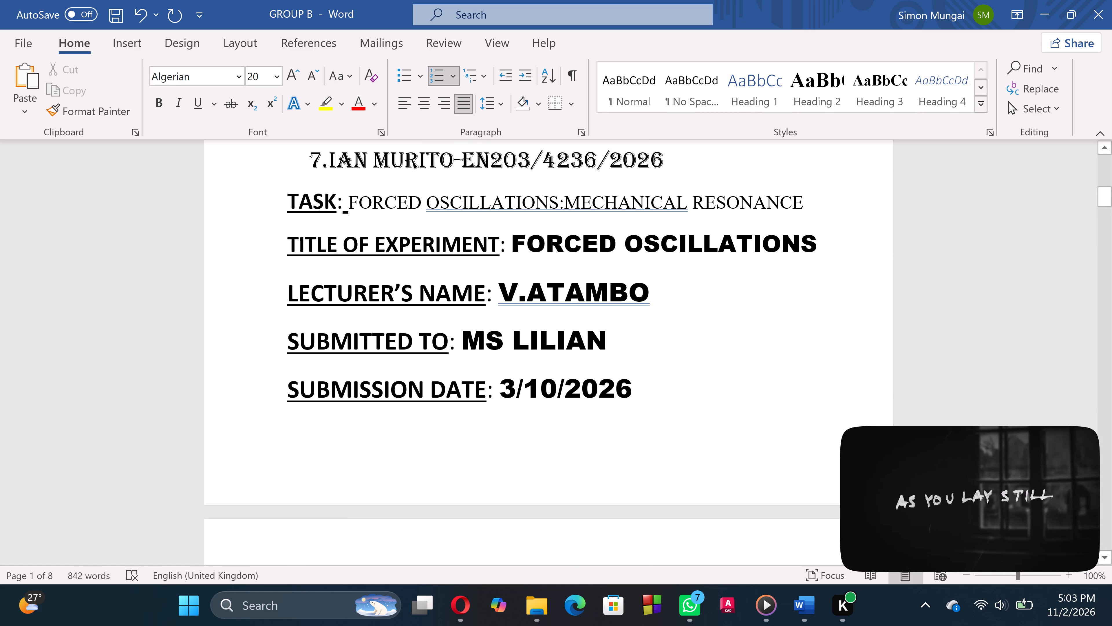
{"action": "left_click", "coordinate": [562, 388]}
{"action": "left_click", "coordinate": [553, 388]}
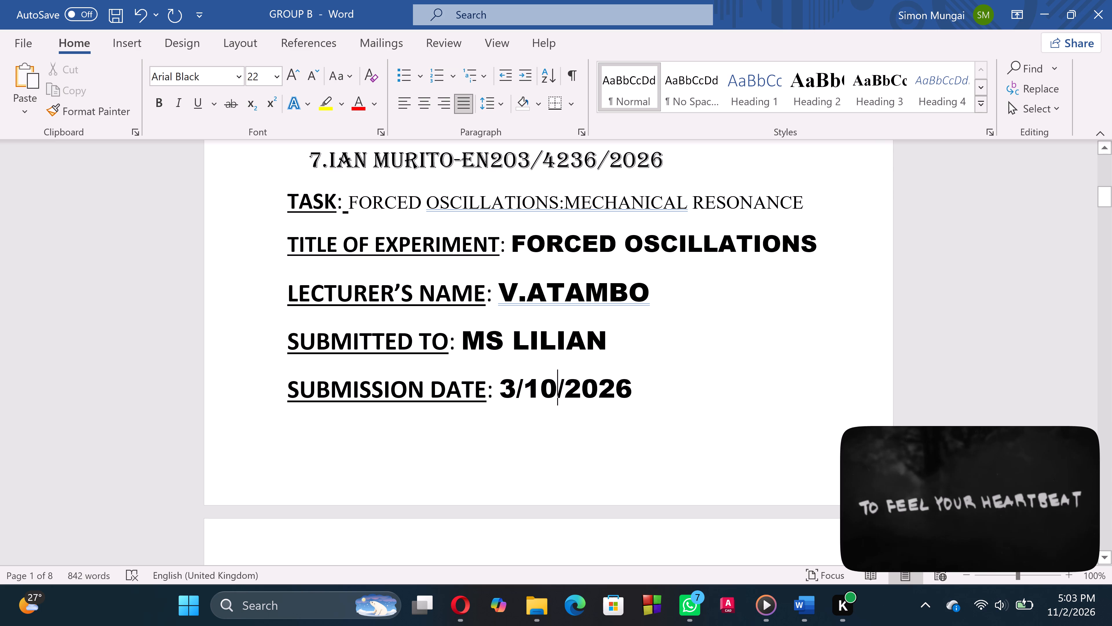
{"action": "key", "text": "BackSpace"}
{"action": "key", "text": "1"}
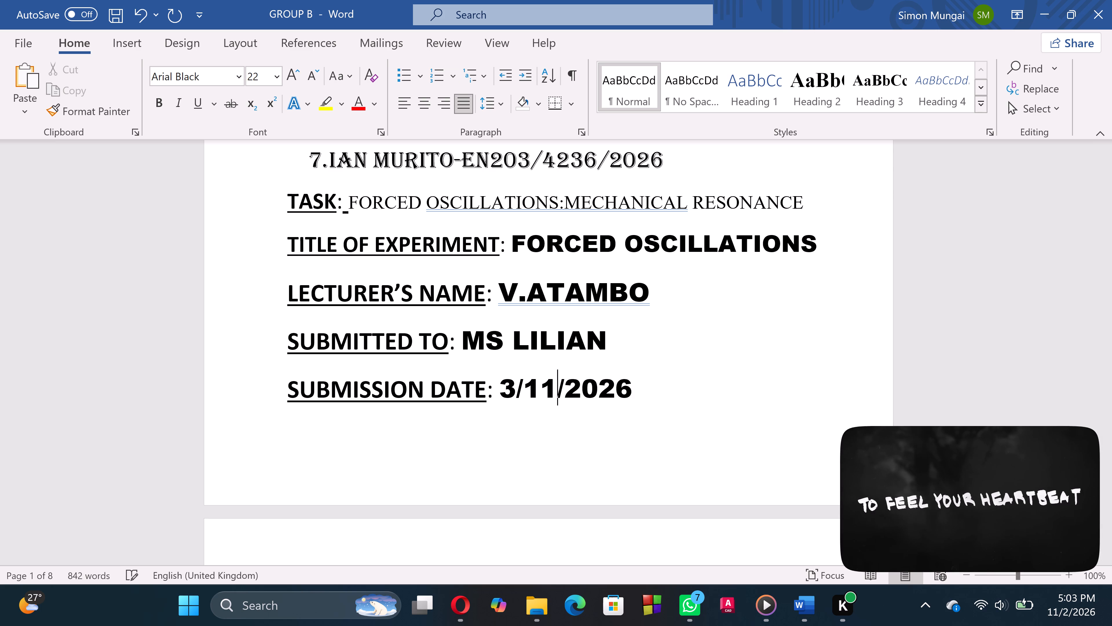
Remove the indent of the title line Refractive Index of a Glass Block and the blank page before it.
{"action": "scroll", "coordinate": [553, 388], "scroll_direction": "down", "scroll_amount": 3}
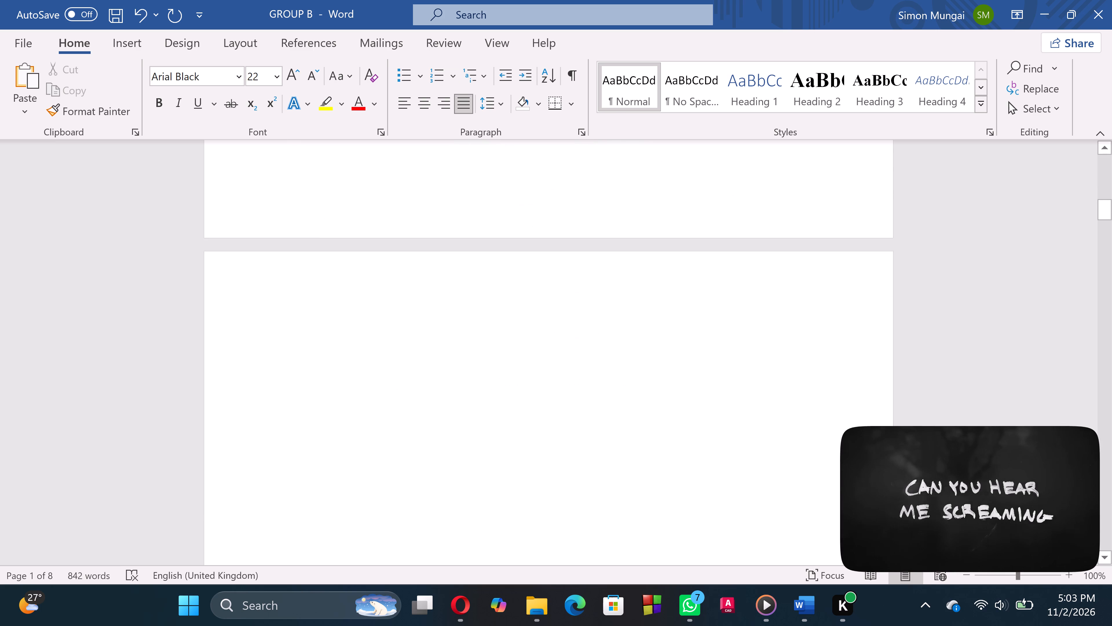
{"action": "scroll", "coordinate": [553, 388], "scroll_direction": "down", "scroll_amount": 5}
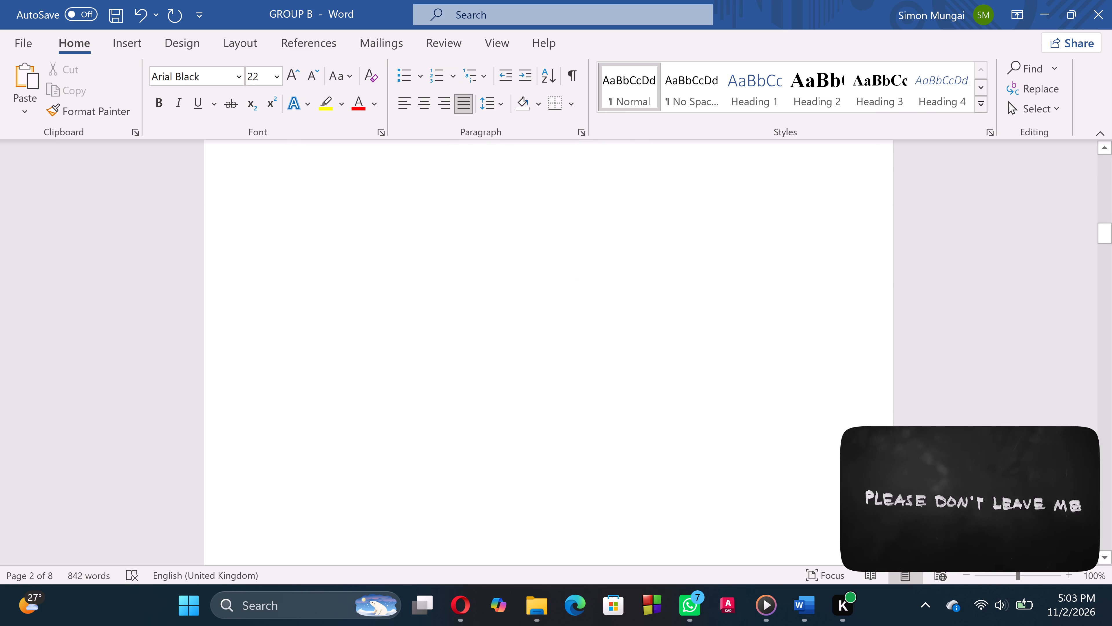
{"action": "scroll", "coordinate": [553, 388], "scroll_direction": "down", "scroll_amount": 2}
{"action": "scroll", "coordinate": [553, 388], "scroll_direction": "up", "scroll_amount": 4}
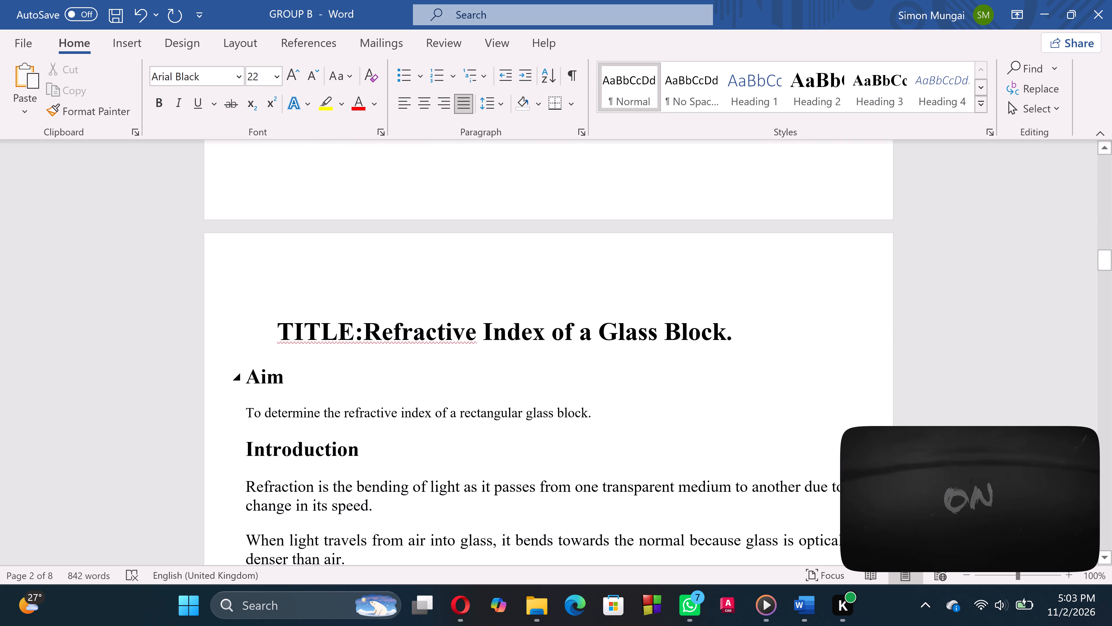
{"action": "scroll", "coordinate": [553, 388], "scroll_direction": "up", "scroll_amount": 1}
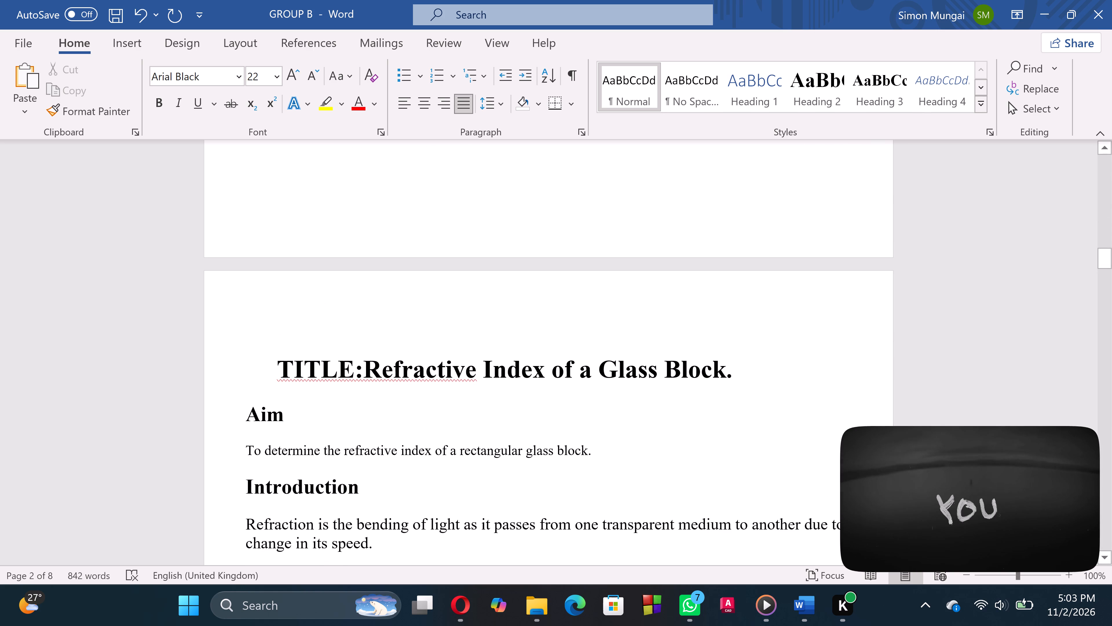
{"action": "left_click", "coordinate": [272, 363]}
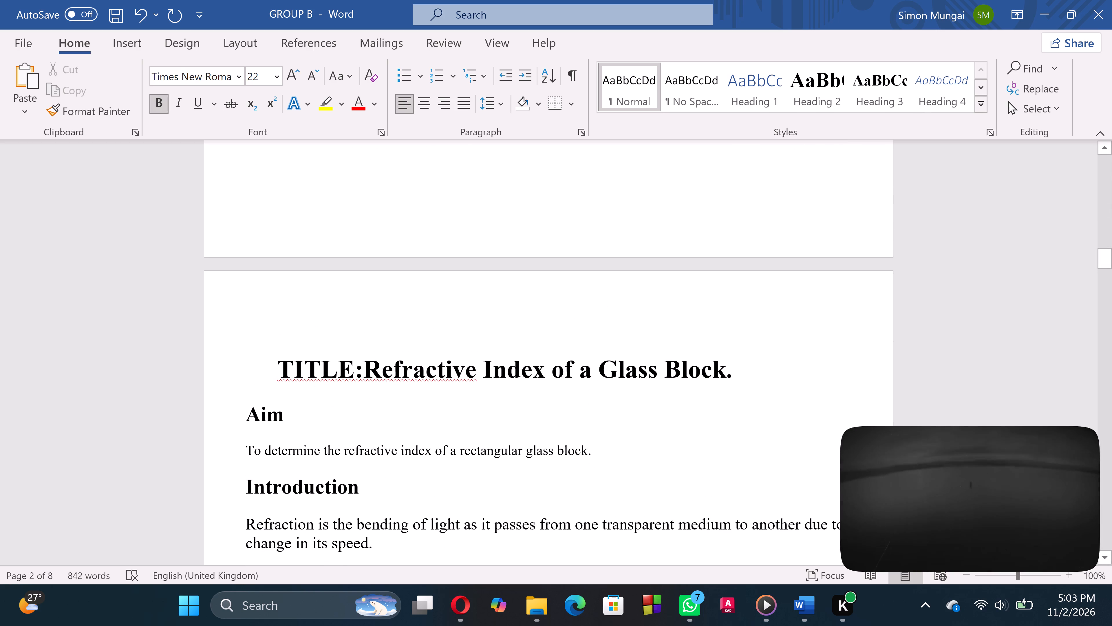
{"action": "key", "text": "BackSpace"}
{"action": "key", "text": "BackSpace"}
{"action": "key", "text": "BackSpace"}
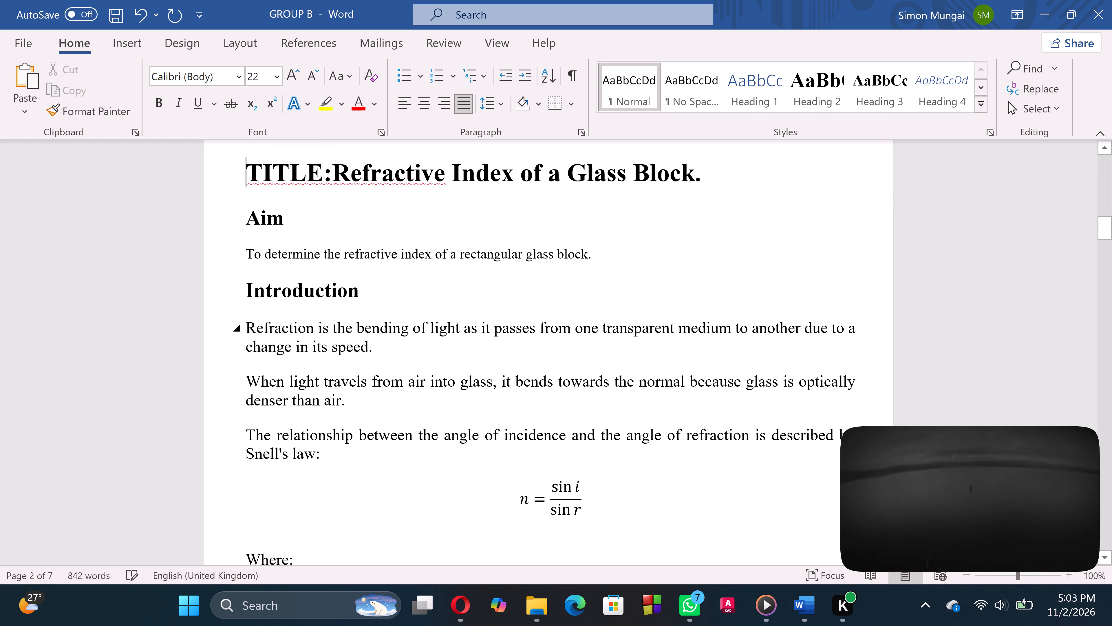
{"action": "scroll", "coordinate": [272, 363], "scroll_direction": "up", "scroll_amount": 3}
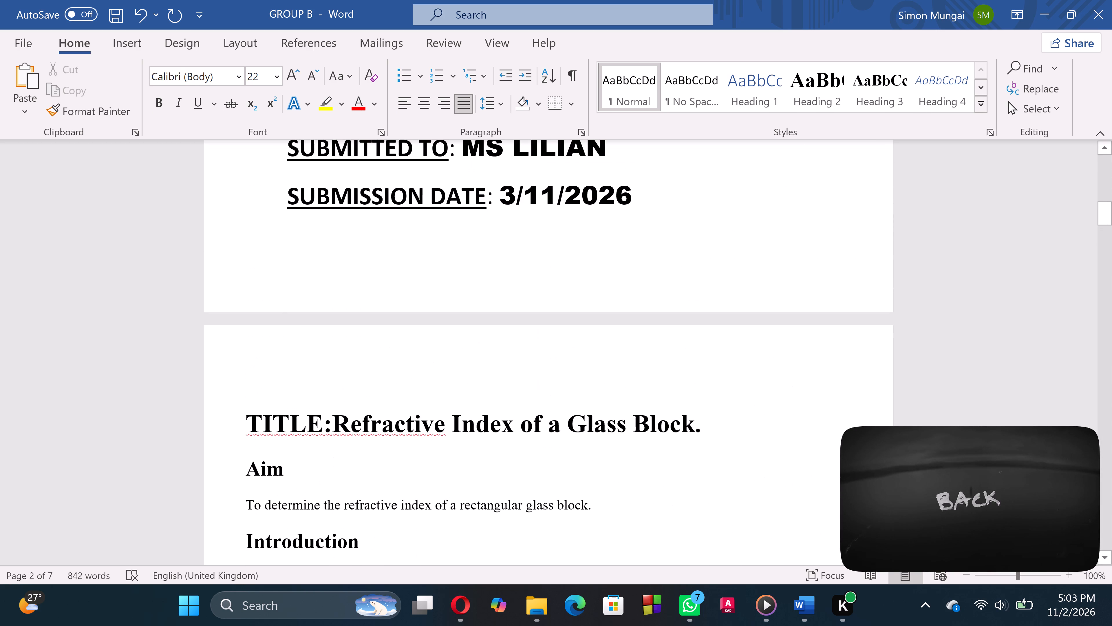
Join the aim sentence onto the Aim heading's line, separated by a space and a colon.
{"action": "scroll", "coordinate": [276, 379], "scroll_direction": "down", "scroll_amount": 1}
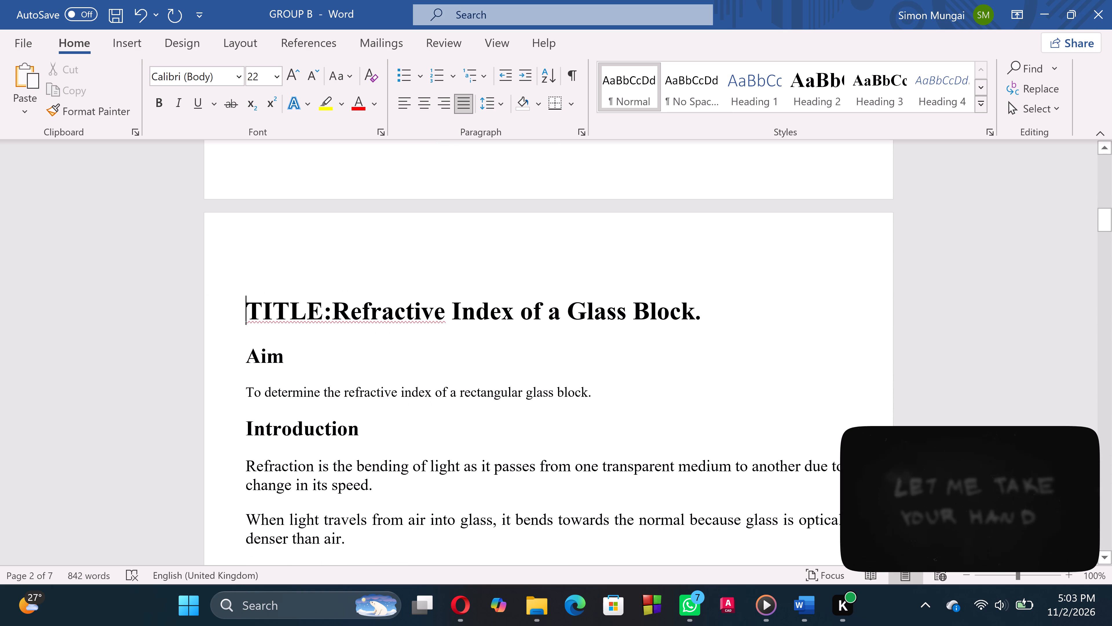
{"action": "scroll", "coordinate": [356, 296], "scroll_direction": "down", "scroll_amount": 1}
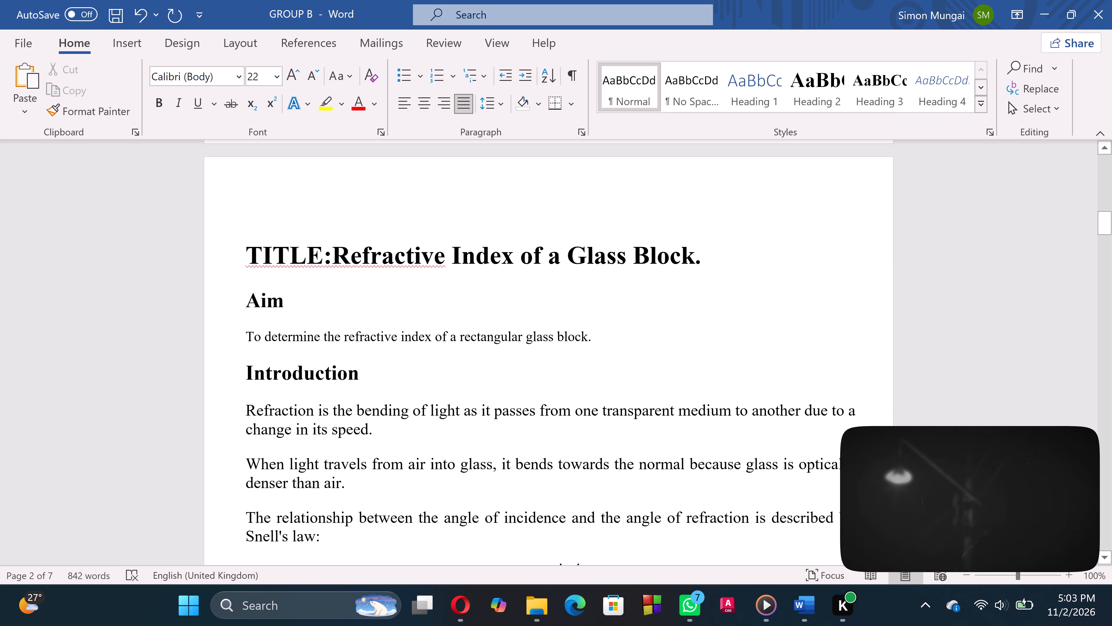
{"action": "left_click", "coordinate": [245, 336]}
{"action": "key", "text": "BackSpace"}
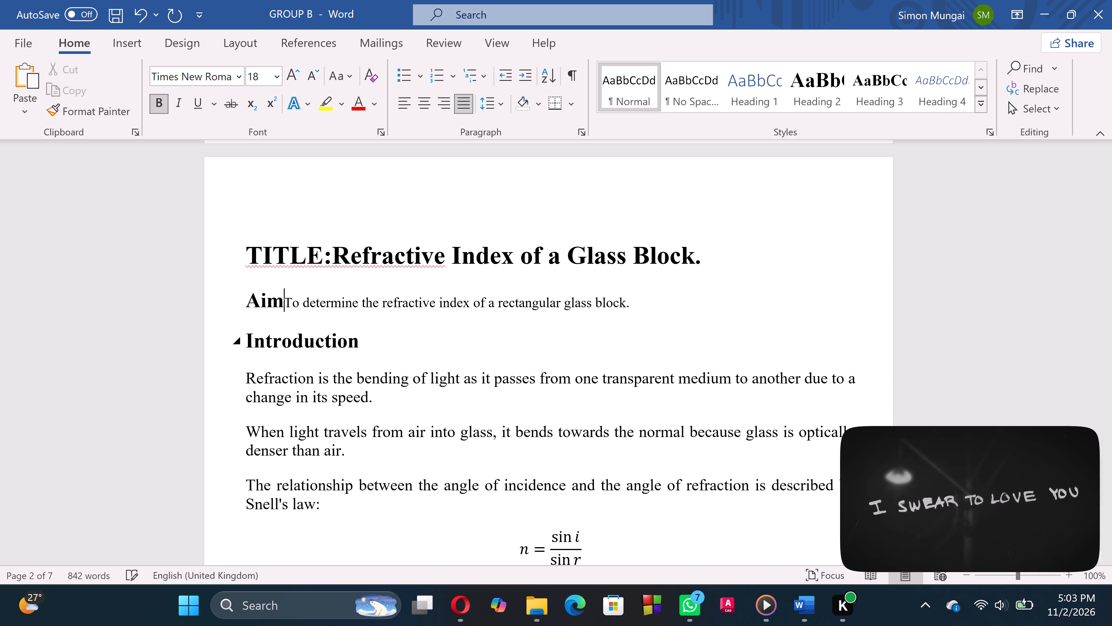
{"action": "key", "text": "space"}
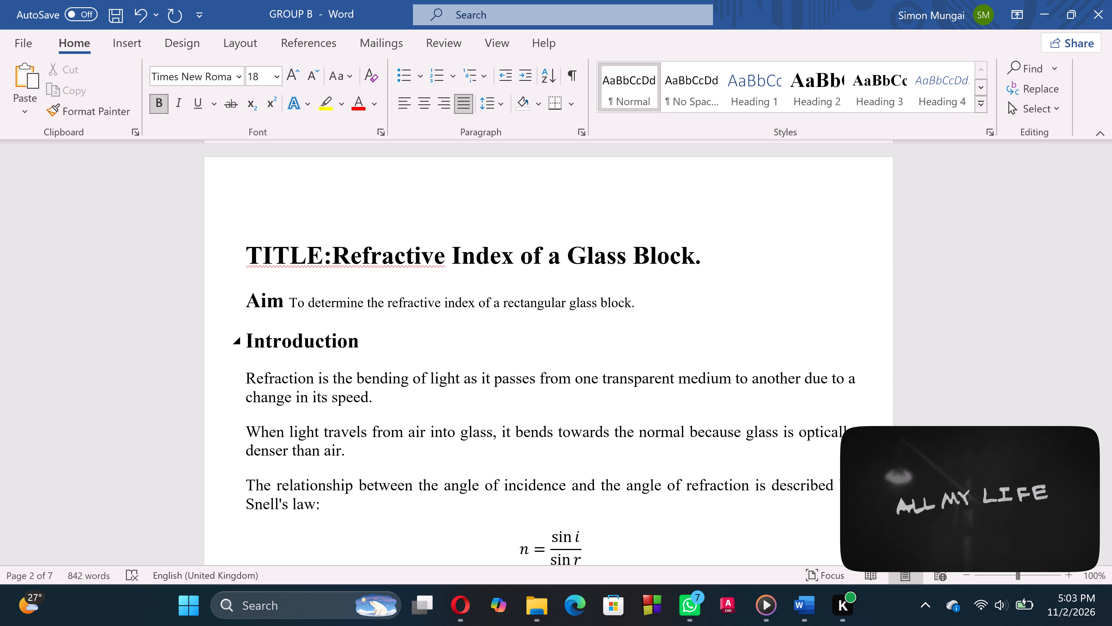
{"action": "key", "text": "shift+colon"}
{"action": "left_click_drag", "start_coordinate": [245, 336], "coordinate": [242, 329]}
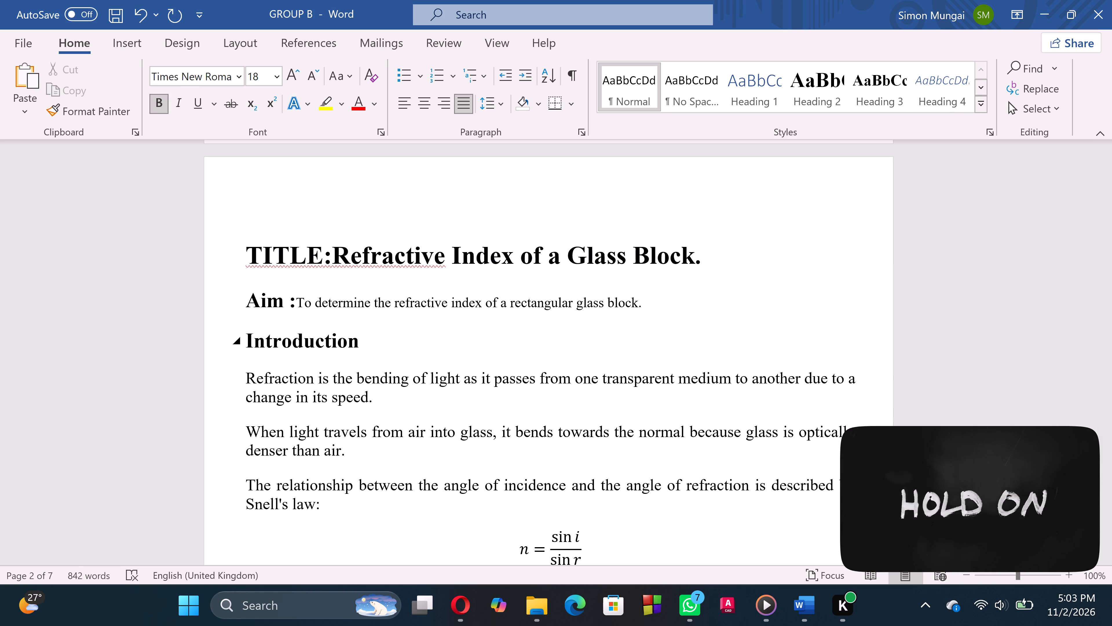
{"action": "left_click_drag", "start_coordinate": [242, 329], "coordinate": [240, 345]}
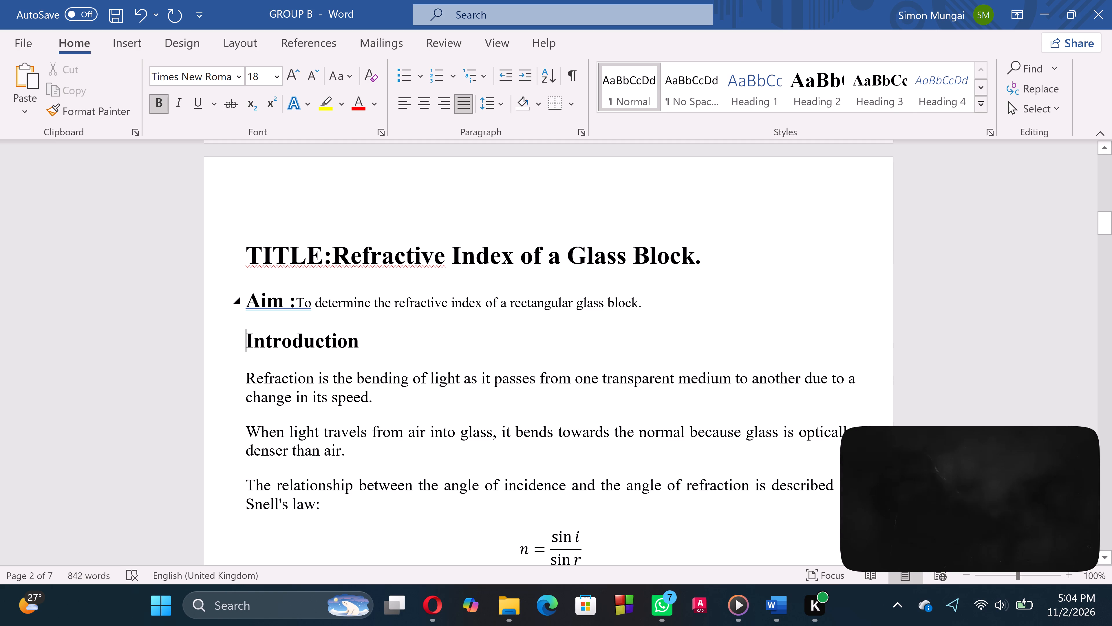
Format the aim sentence about the rectangular glass block in Arial Black italic.
{"action": "left_click_drag", "start_coordinate": [301, 300], "coordinate": [632, 288]}
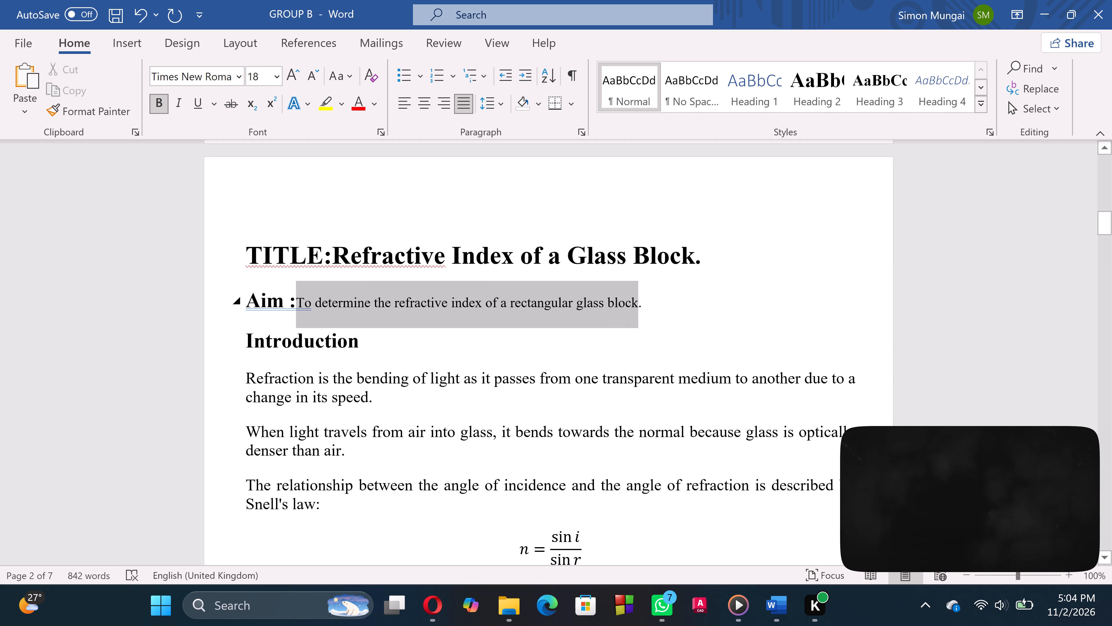
{"action": "left_click_drag", "start_coordinate": [632, 288], "coordinate": [641, 292]}
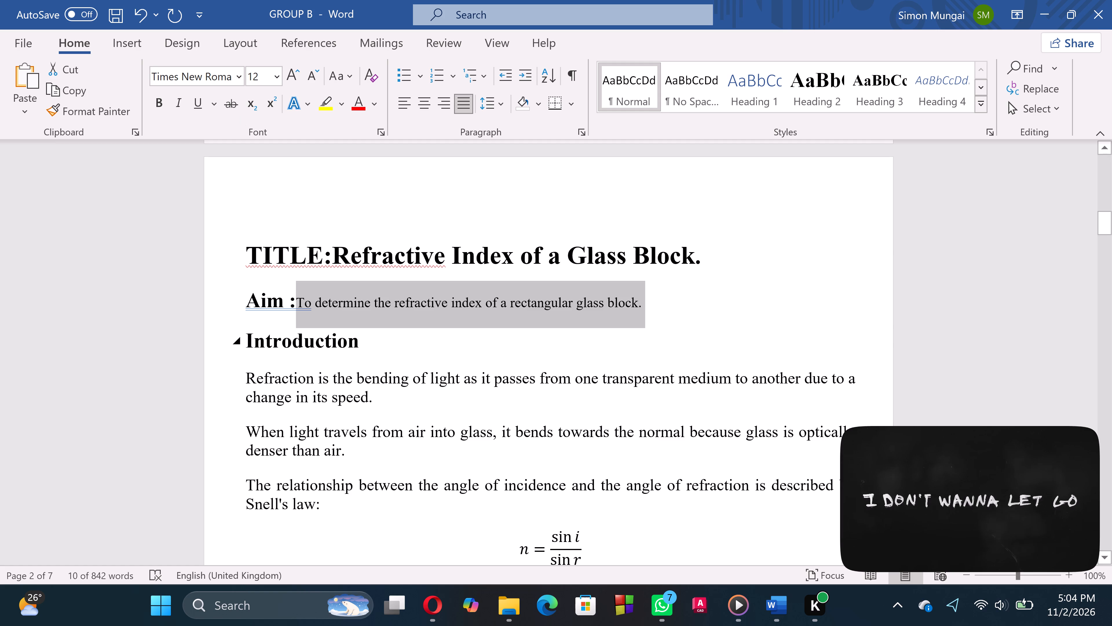
{"action": "left_click", "coordinate": [236, 81]}
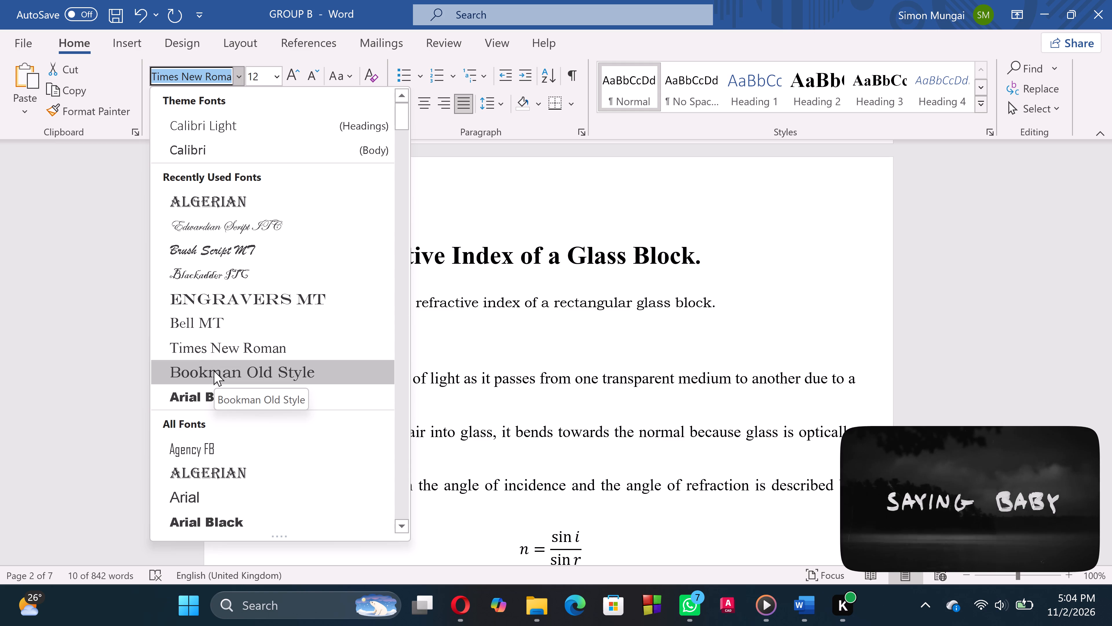
{"action": "scroll", "coordinate": [214, 370], "scroll_direction": "down", "scroll_amount": 1}
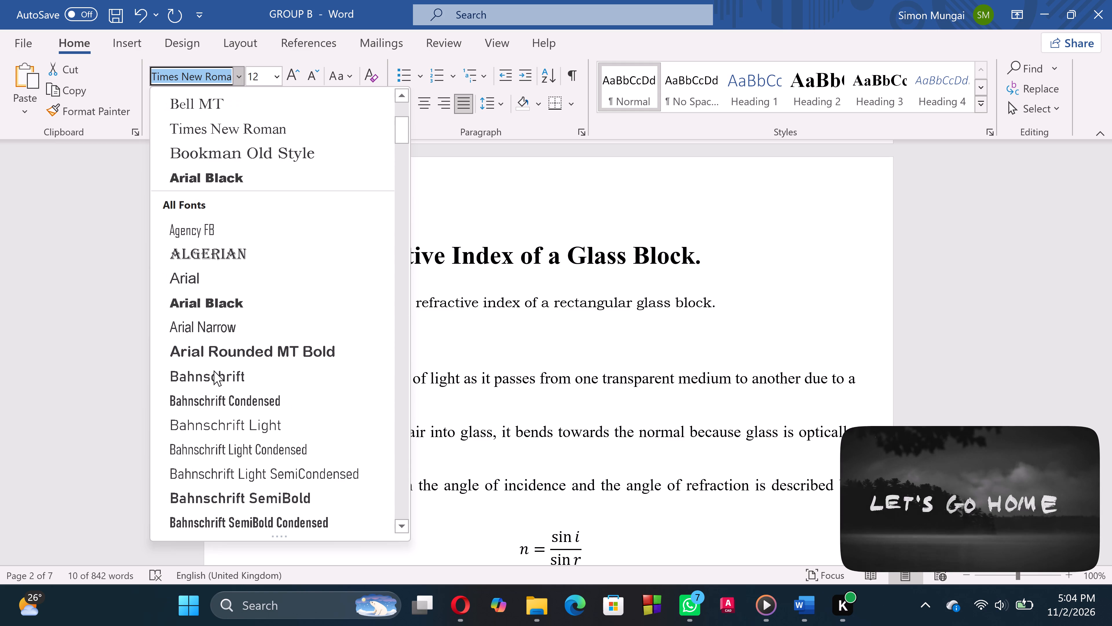
{"action": "left_click", "coordinate": [211, 303]}
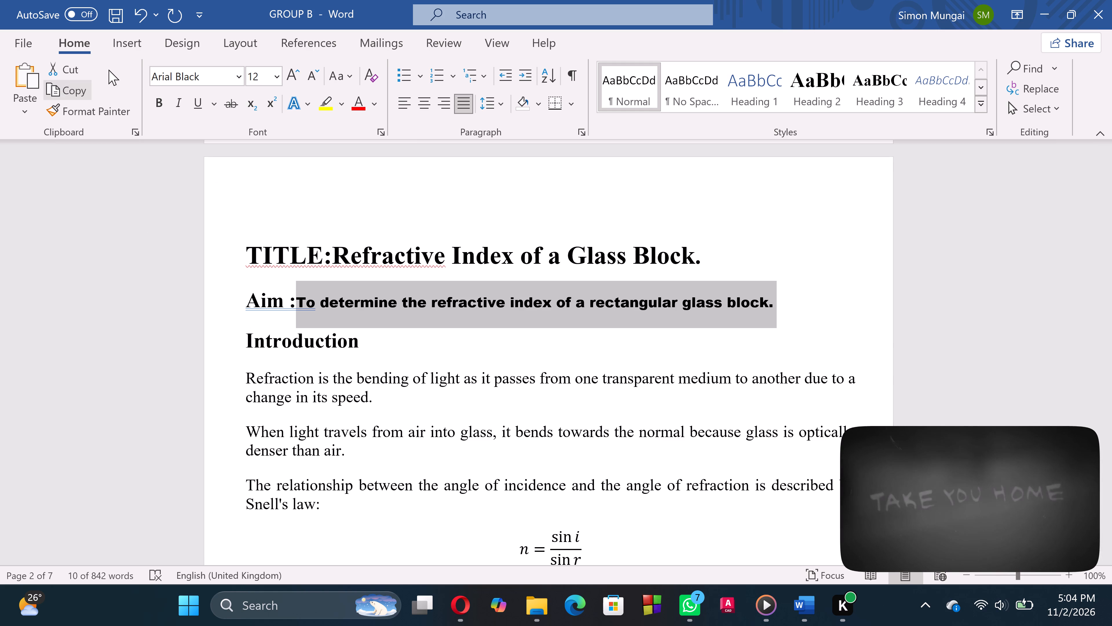
{"action": "left_click", "coordinate": [177, 102]}
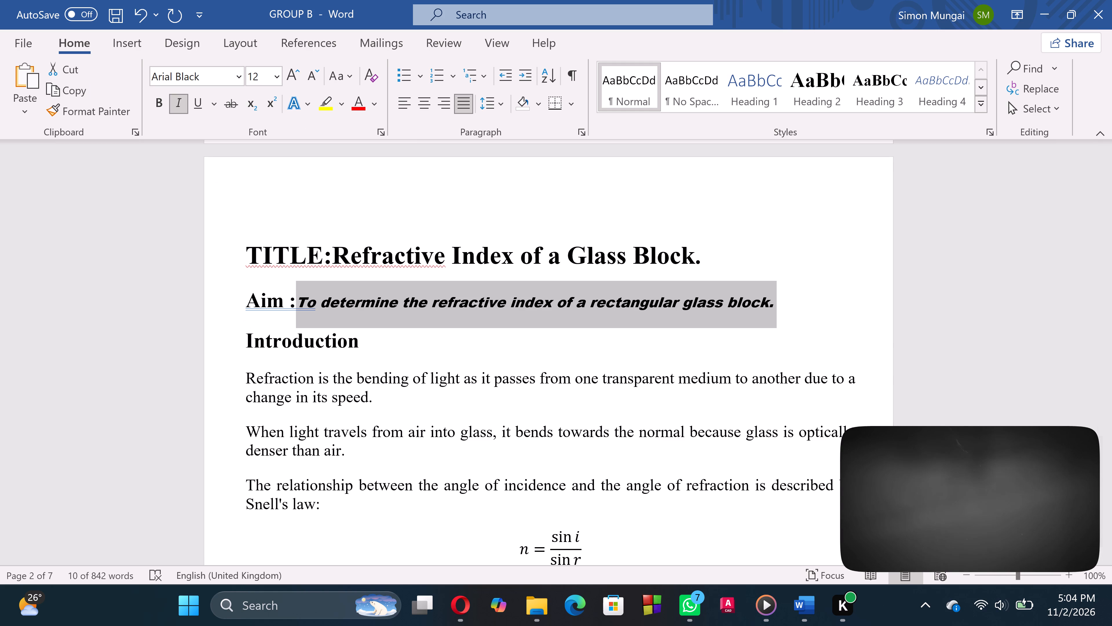
{"action": "left_click", "coordinate": [823, 287]}
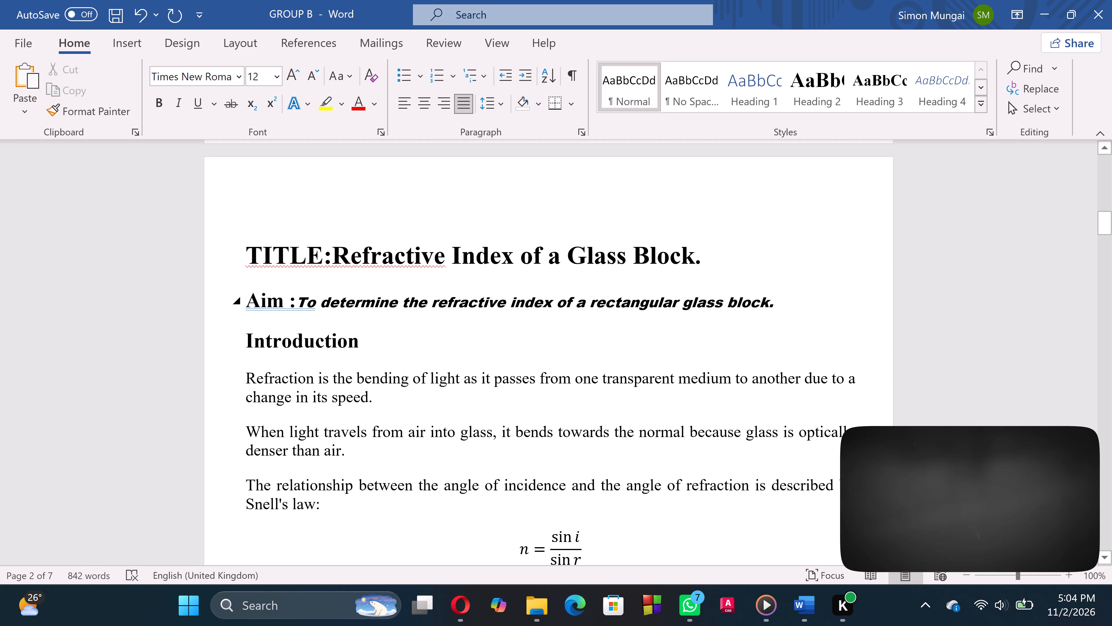
Set the line spacing of the three Introduction paragraphs above the Snell's law equation to Multiple at 0.5.
{"action": "scroll", "coordinate": [823, 287], "scroll_direction": "down", "scroll_amount": 3}
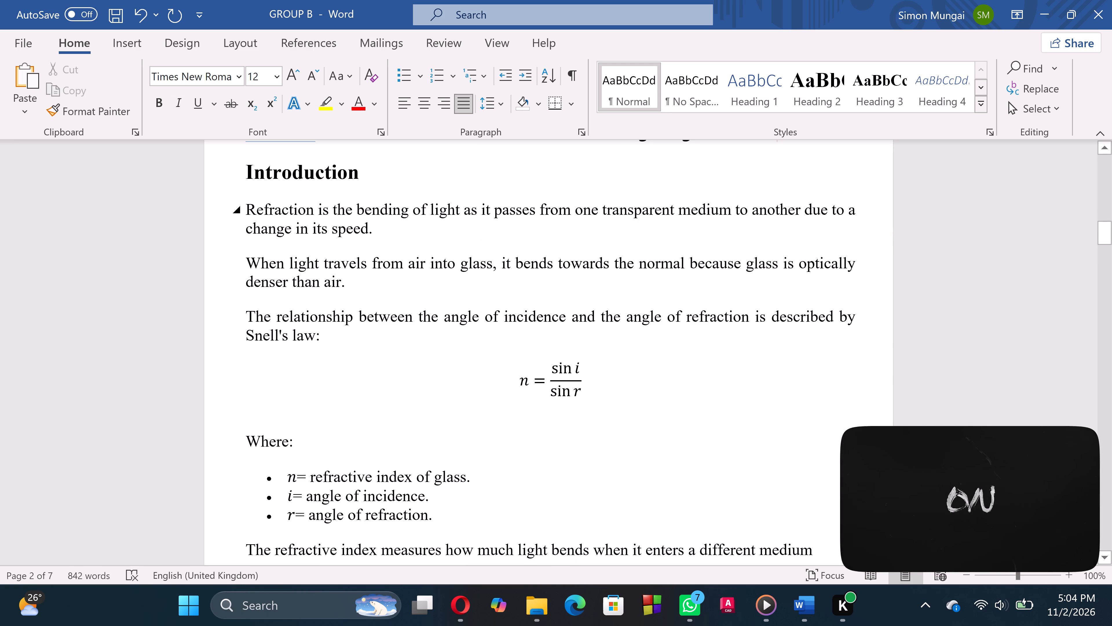
{"action": "left_click_drag", "start_coordinate": [251, 208], "coordinate": [255, 208]}
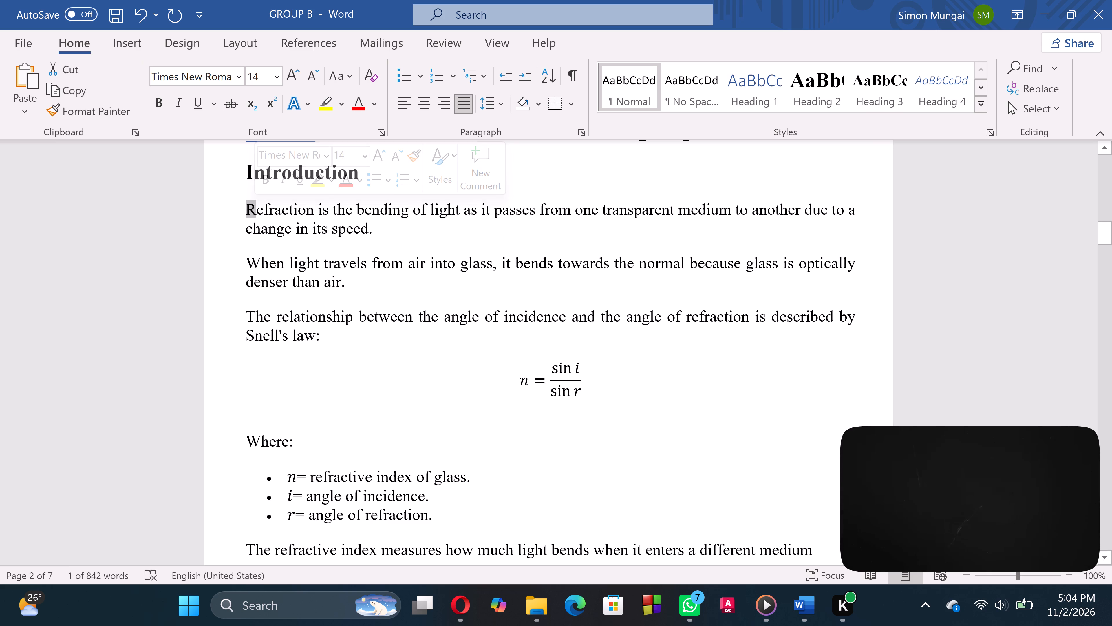
{"action": "left_click", "coordinate": [222, 249]}
{"action": "left_click", "coordinate": [212, 290]}
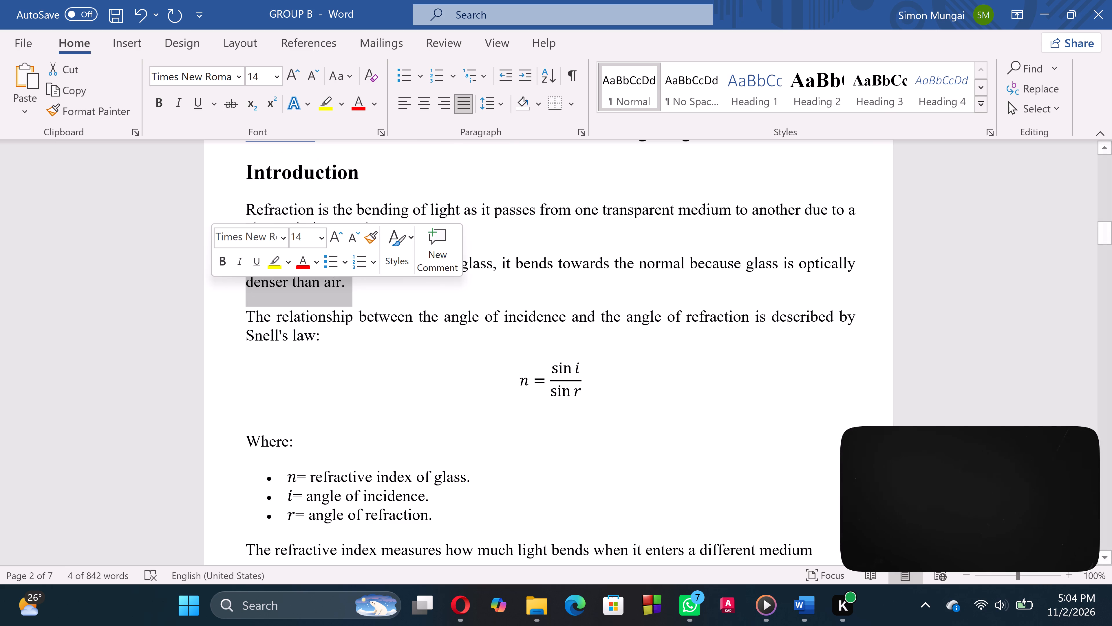
{"action": "left_click_drag", "start_coordinate": [247, 206], "coordinate": [735, 374]}
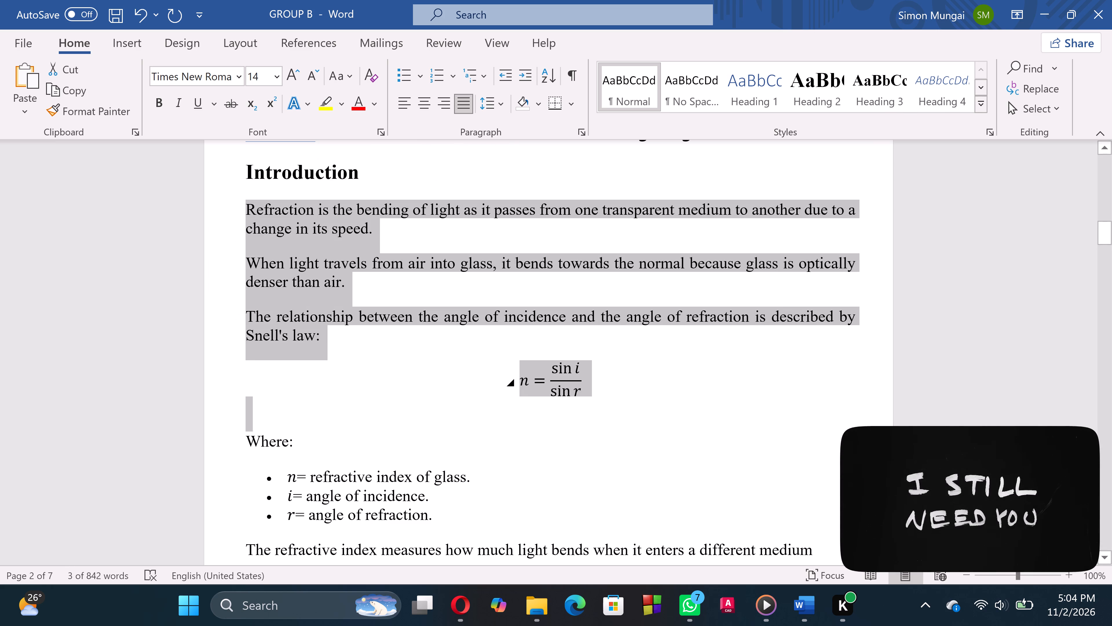
{"action": "left_click_drag", "start_coordinate": [735, 374], "coordinate": [722, 335]}
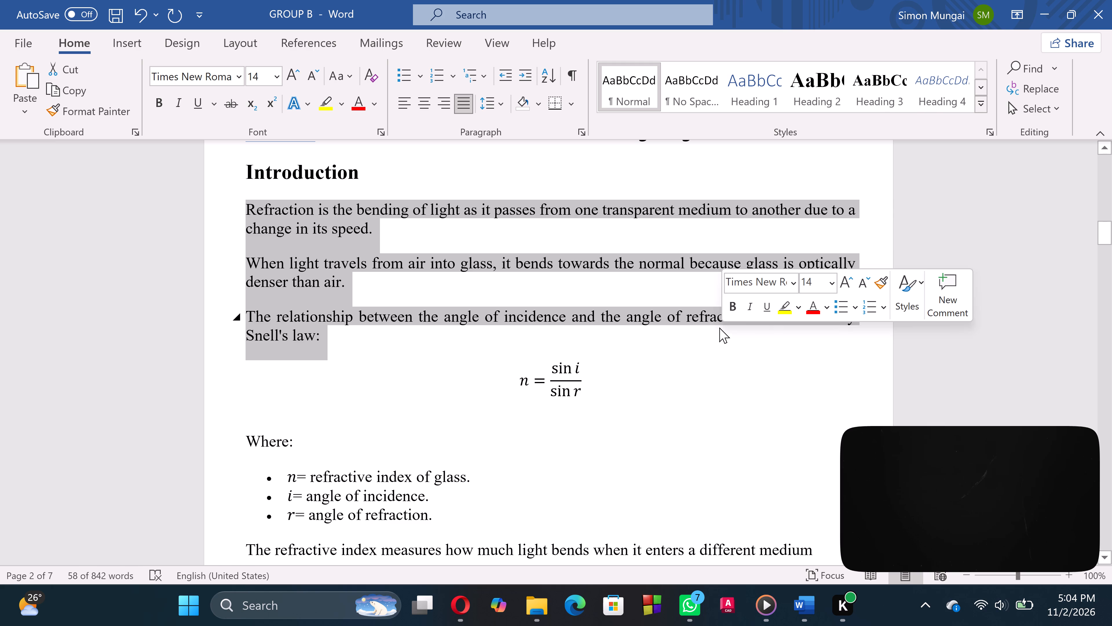
{"action": "left_click", "coordinate": [499, 99]}
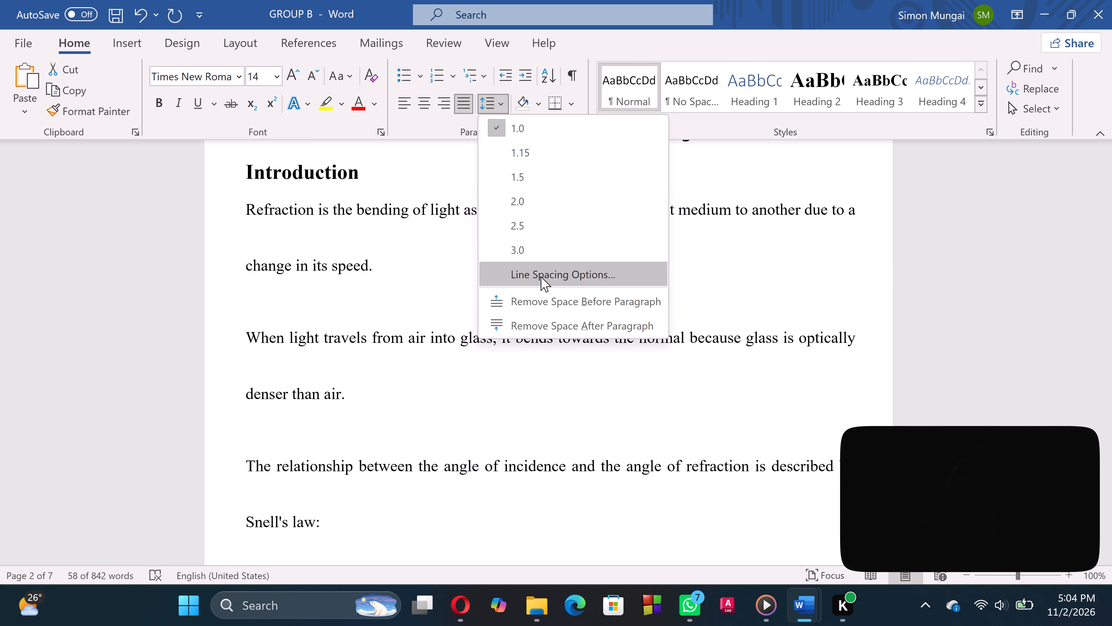
{"action": "left_click", "coordinate": [541, 276]}
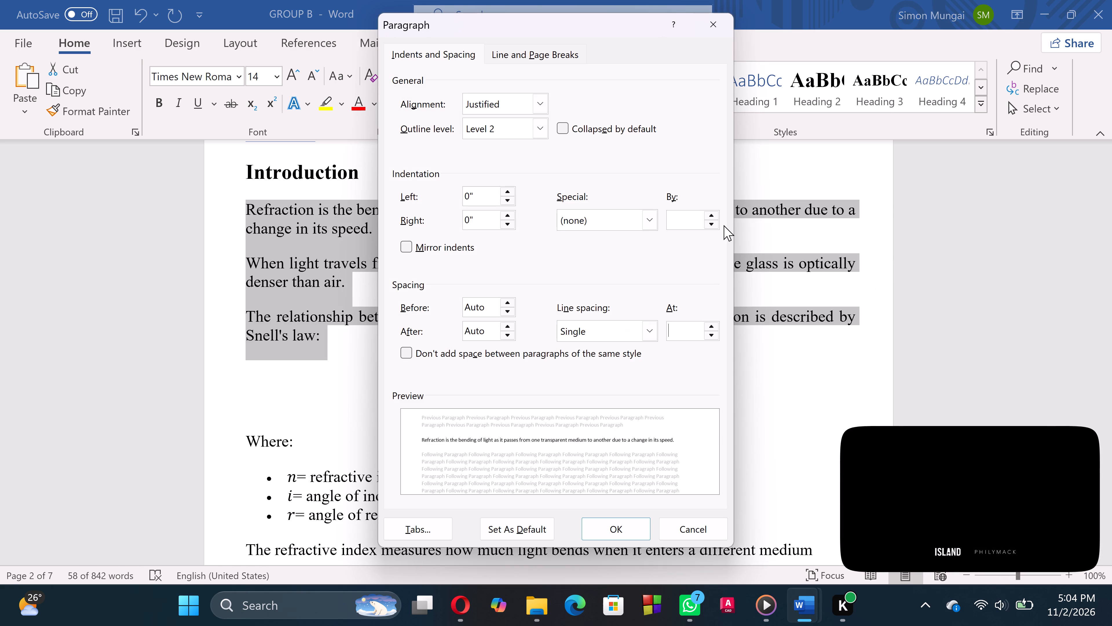
{"action": "left_click", "coordinate": [716, 325]}
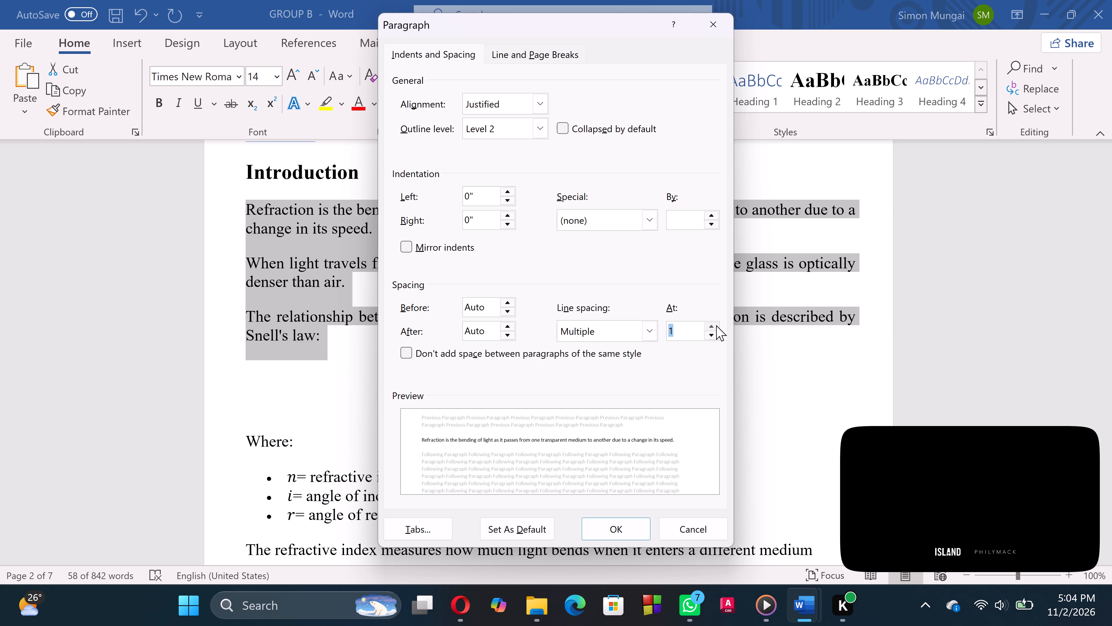
{"action": "left_click", "coordinate": [709, 336]}
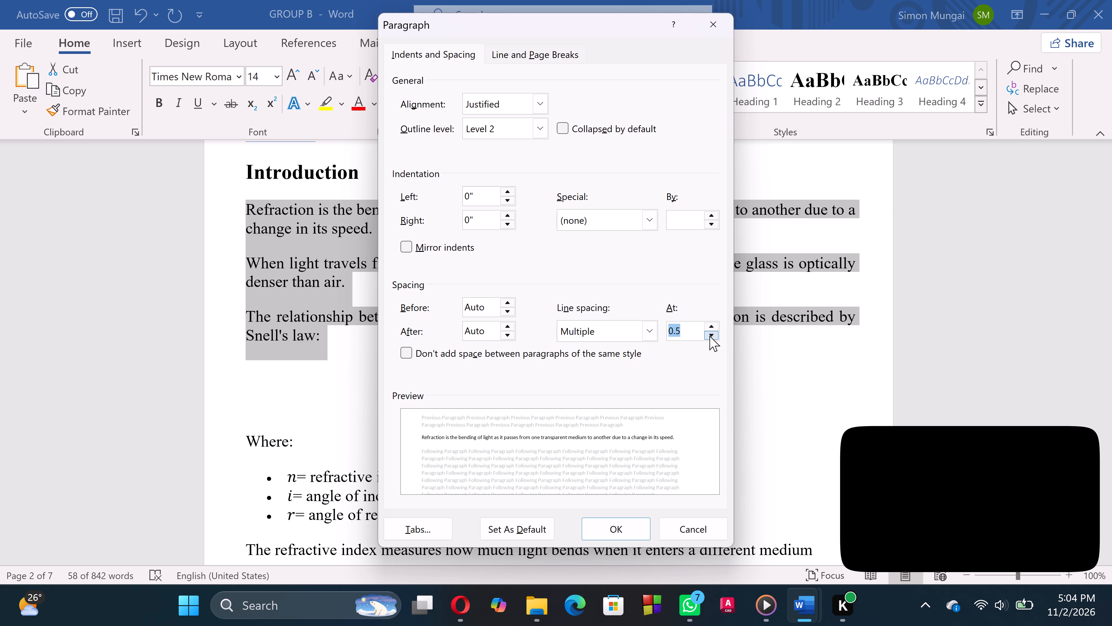
{"action": "left_click", "coordinate": [621, 524]}
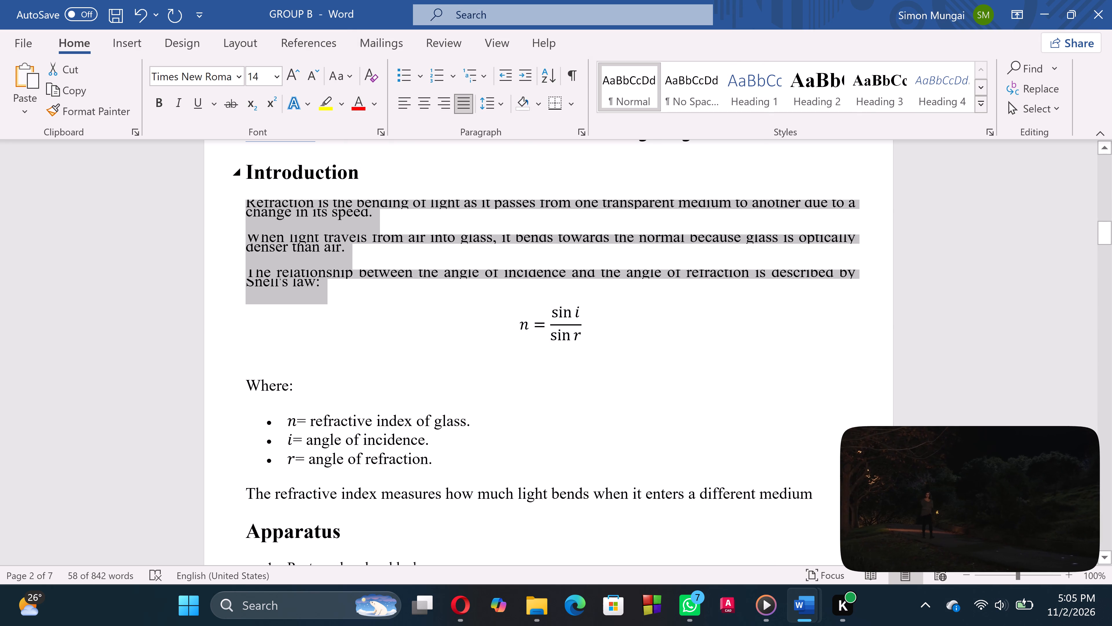
Set the line spacing of the three Introduction paragraphs above the Snell's law equation to 1.0.
{"action": "left_click", "coordinate": [499, 100]}
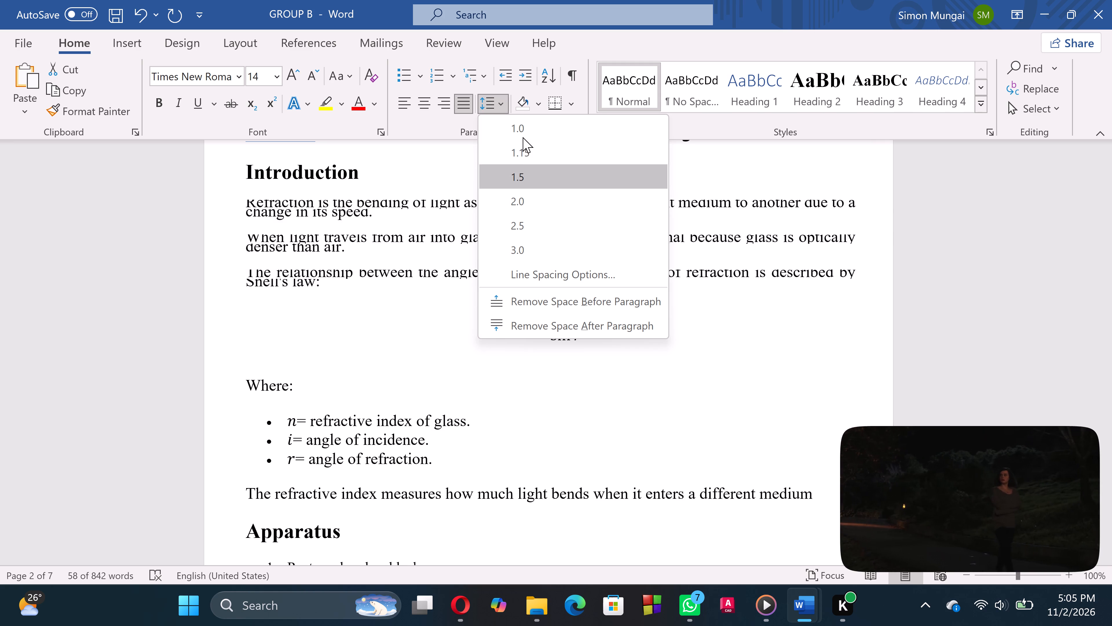
{"action": "left_click", "coordinate": [521, 128]}
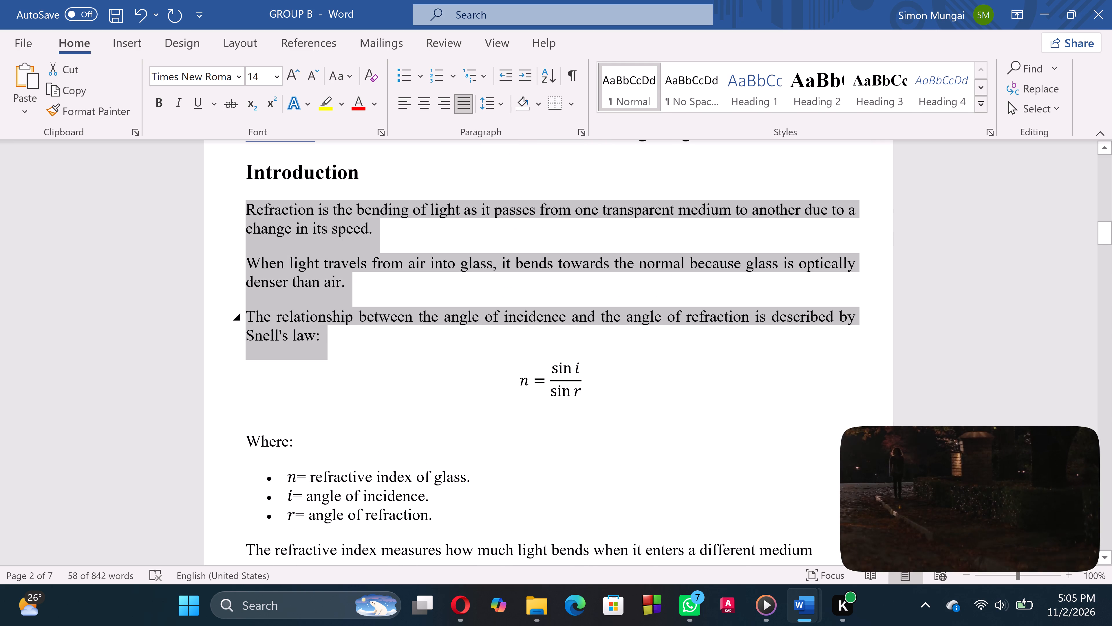
{"action": "left_click", "coordinate": [437, 372]}
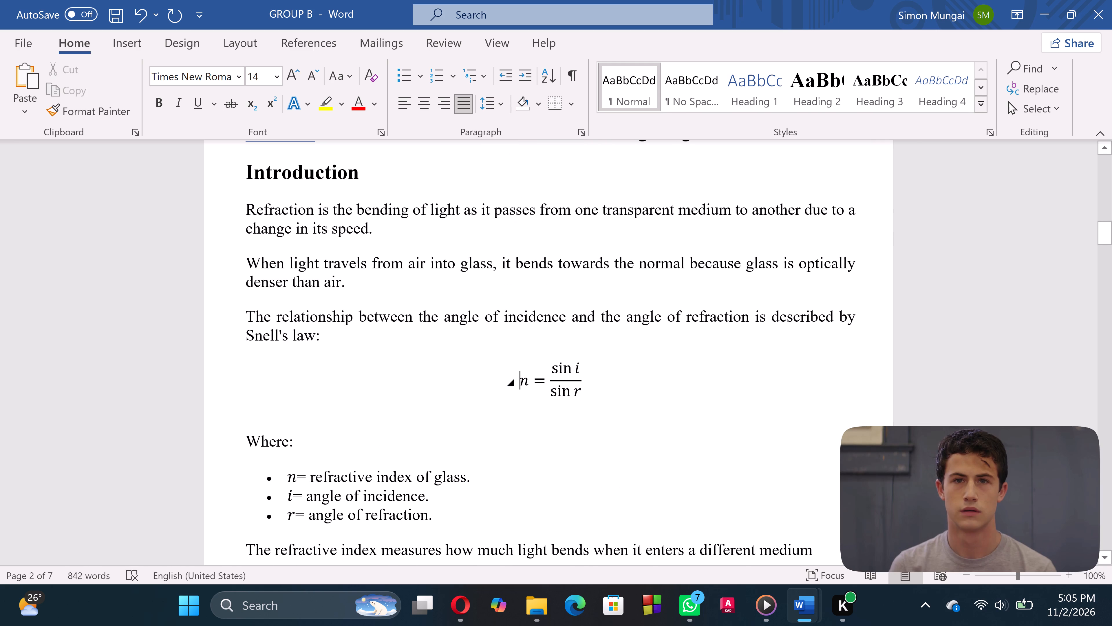
Insert nine blank lines after the sentence on how much light bends in a different medium, pushing the Apparatus section onto the next page.
{"action": "scroll", "coordinate": [437, 372], "scroll_direction": "down", "scroll_amount": 4}
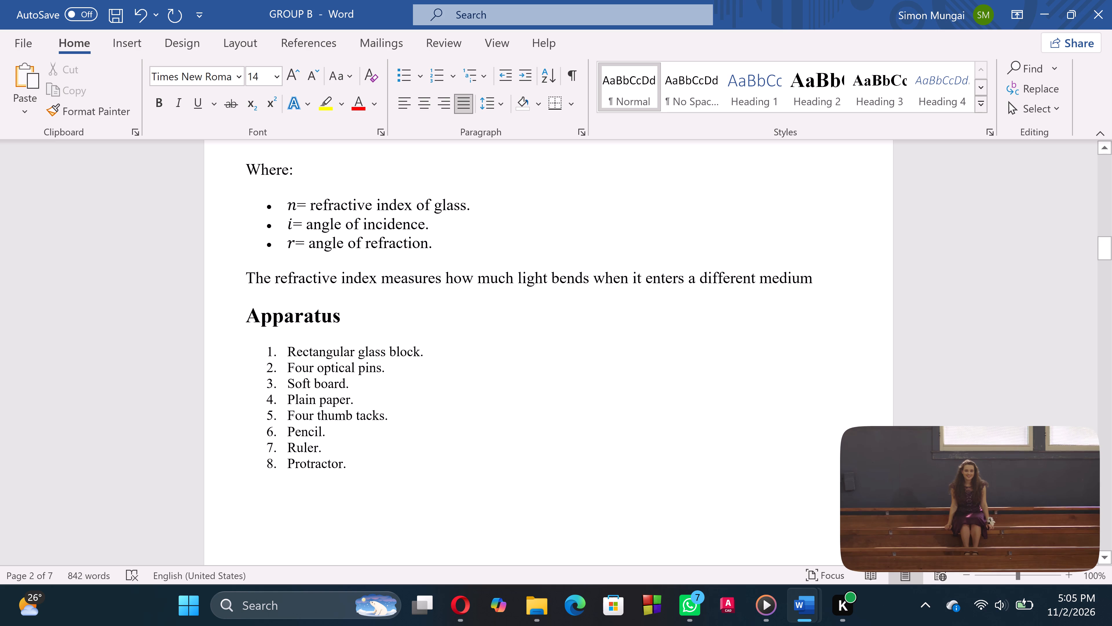
{"action": "scroll", "coordinate": [437, 372], "scroll_direction": "down", "scroll_amount": 1}
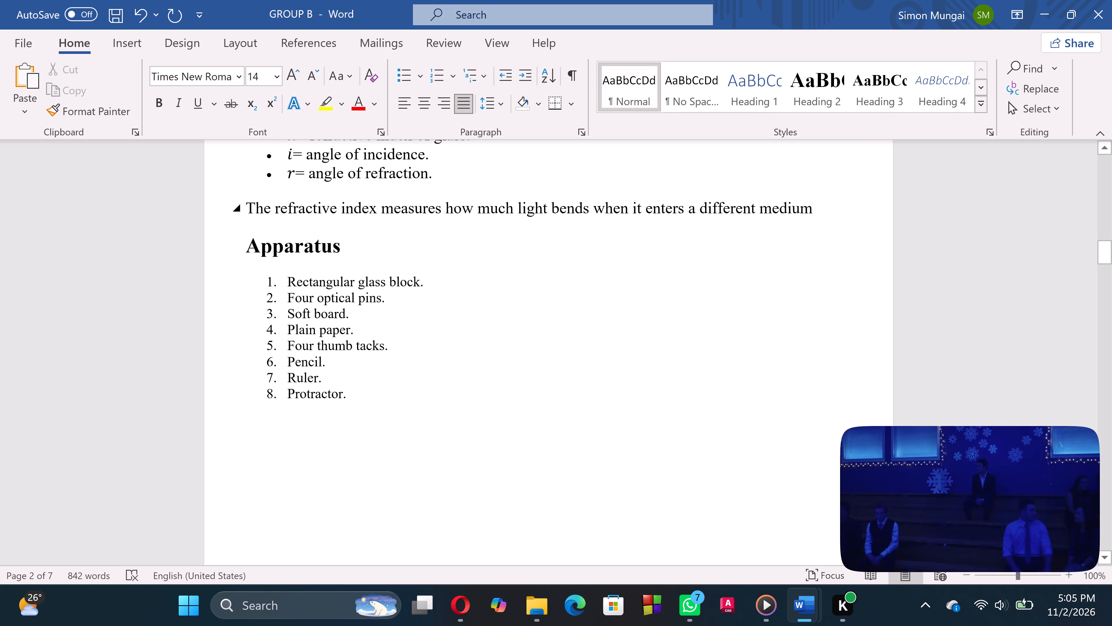
{"action": "left_click", "coordinate": [332, 219]}
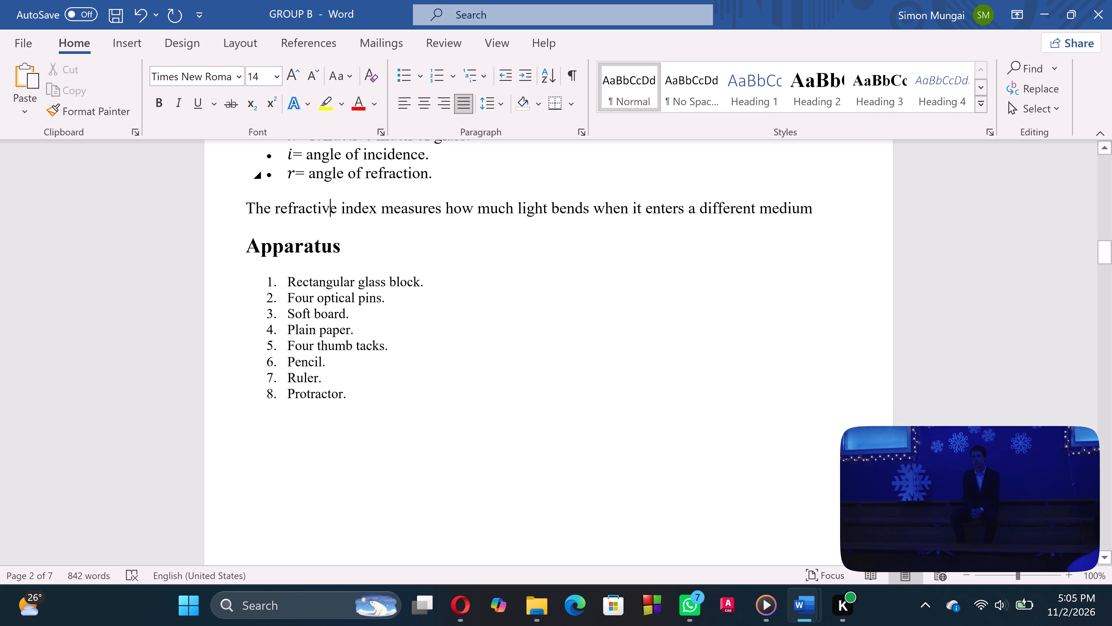
{"action": "left_click", "coordinate": [828, 205]}
{"action": "key", "text": "Return"}
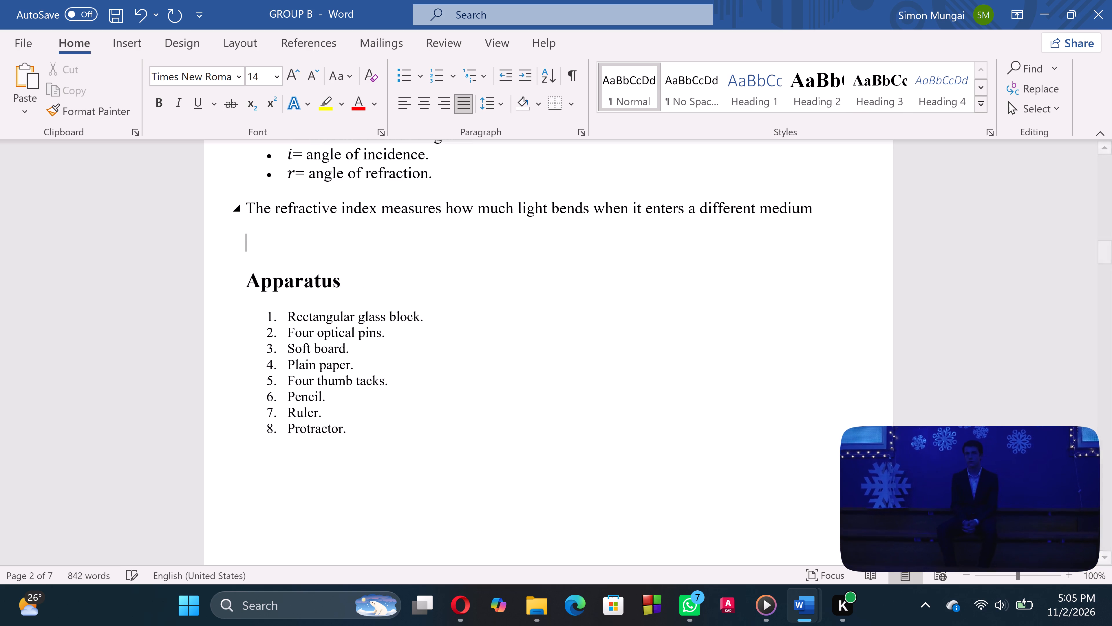
{"action": "key", "text": "Return"}
{"action": "key", "text": "Return"}
{"action": "key", "text": "Return"}
{"action": "key", "text": "Return"}
{"action": "key", "text": "Return"}
{"action": "key", "text": "Return"}
{"action": "key", "text": "Return"}
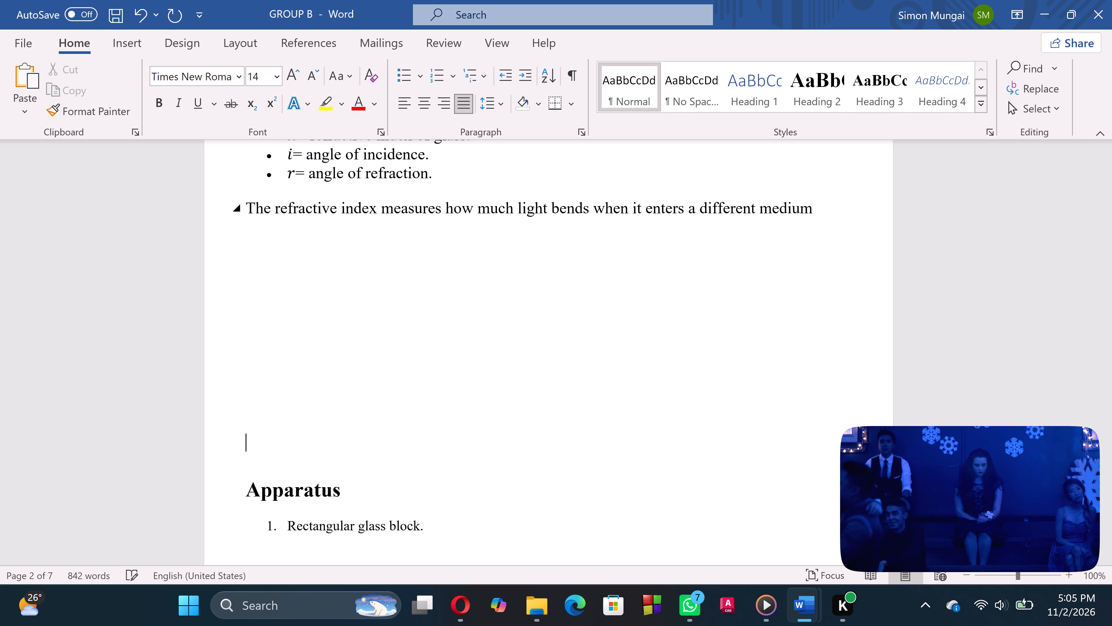
{"action": "key", "text": "Return"}
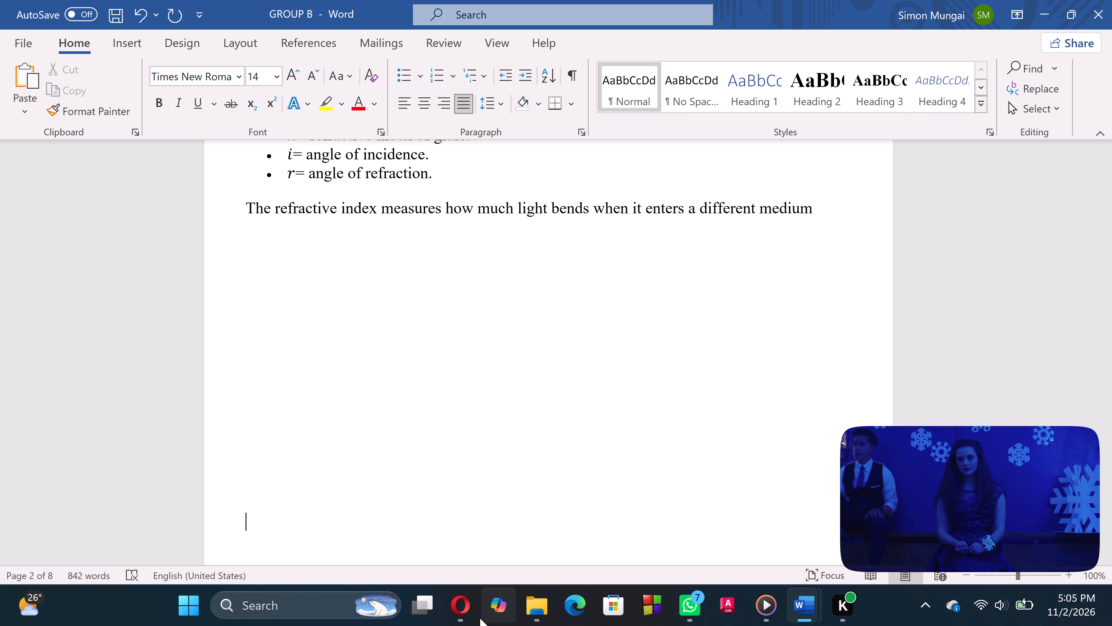
Paste the copied critical angle text on a new line below the sentence ending in "a different medium".
{"action": "left_click", "coordinate": [823, 211]}
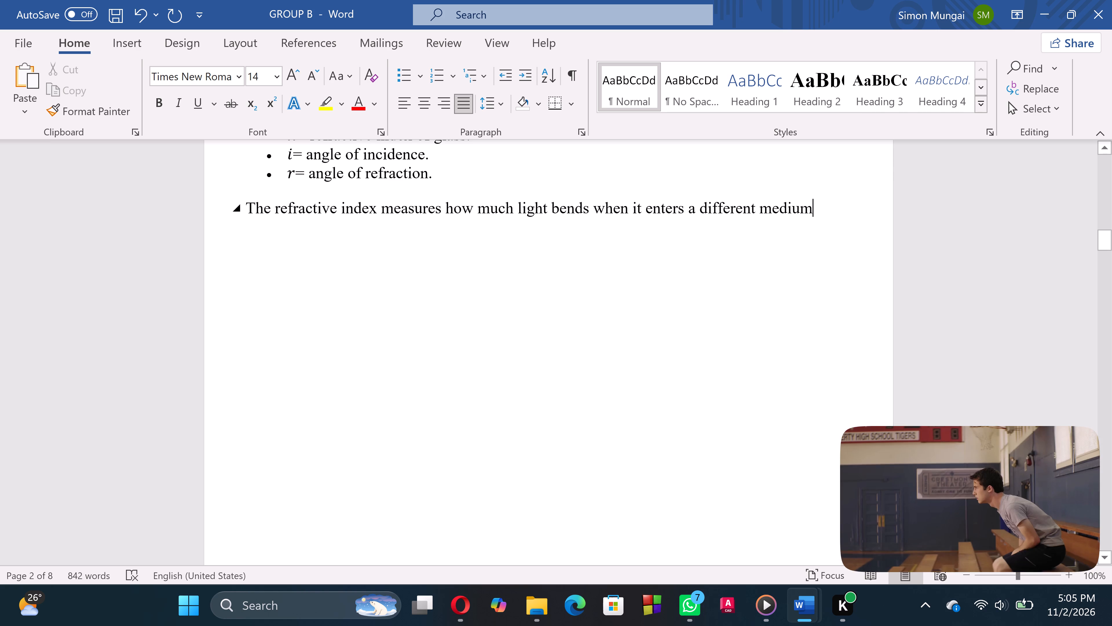
{"action": "key", "text": "Return"}
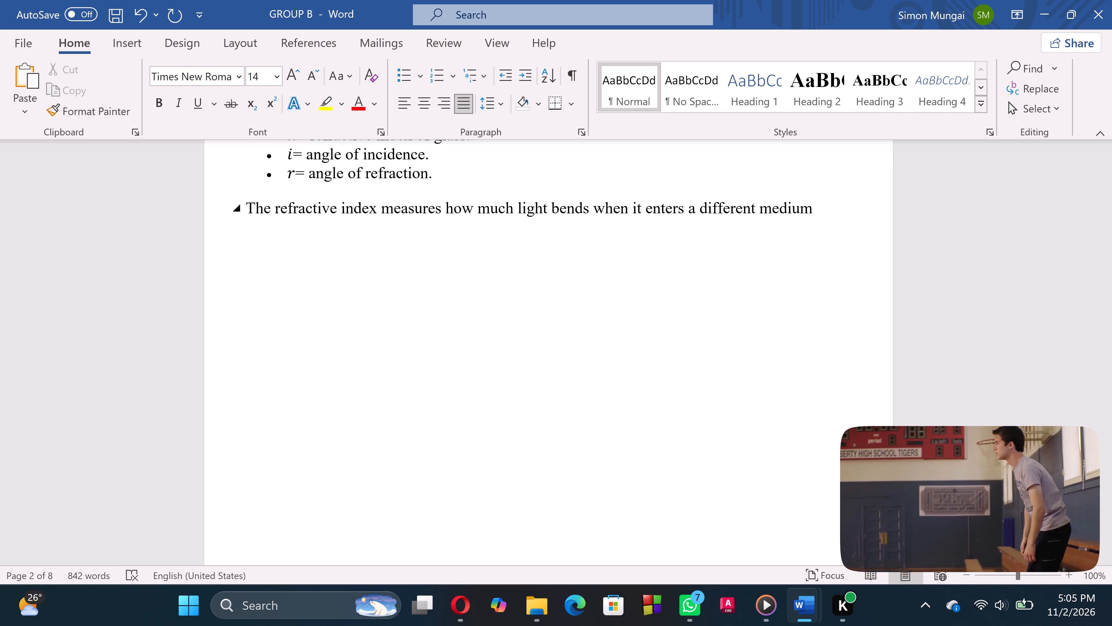
{"action": "key", "text": "ctrl+v"}
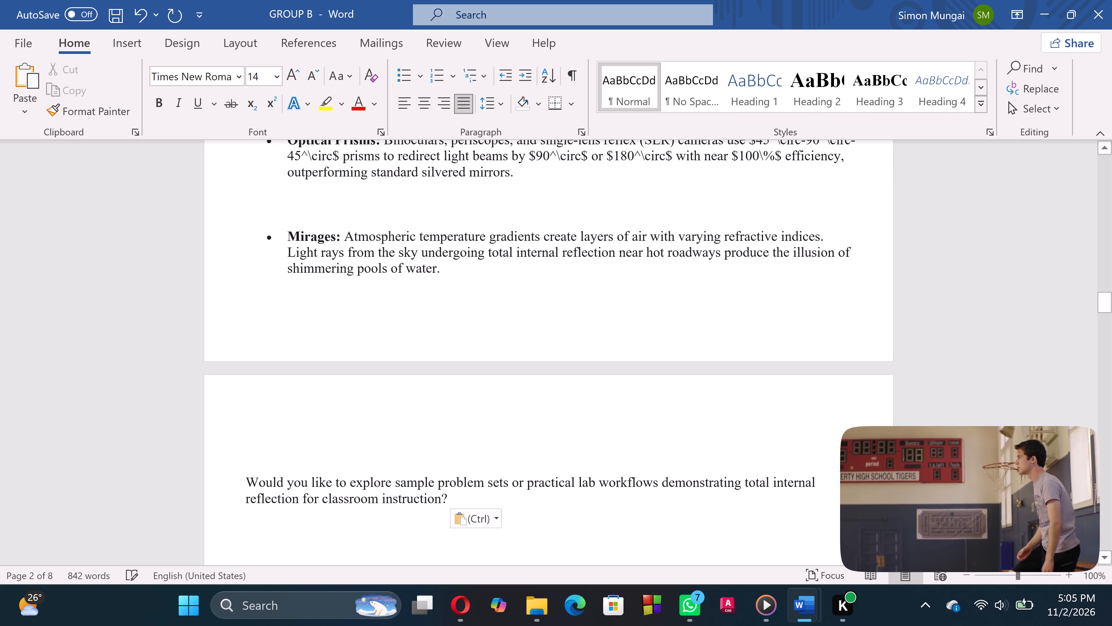
Shorten the pasted heading Introduction to the Critical Angle to Critical Angle.
{"action": "scroll", "coordinate": [506, 290], "scroll_direction": "up", "scroll_amount": 6}
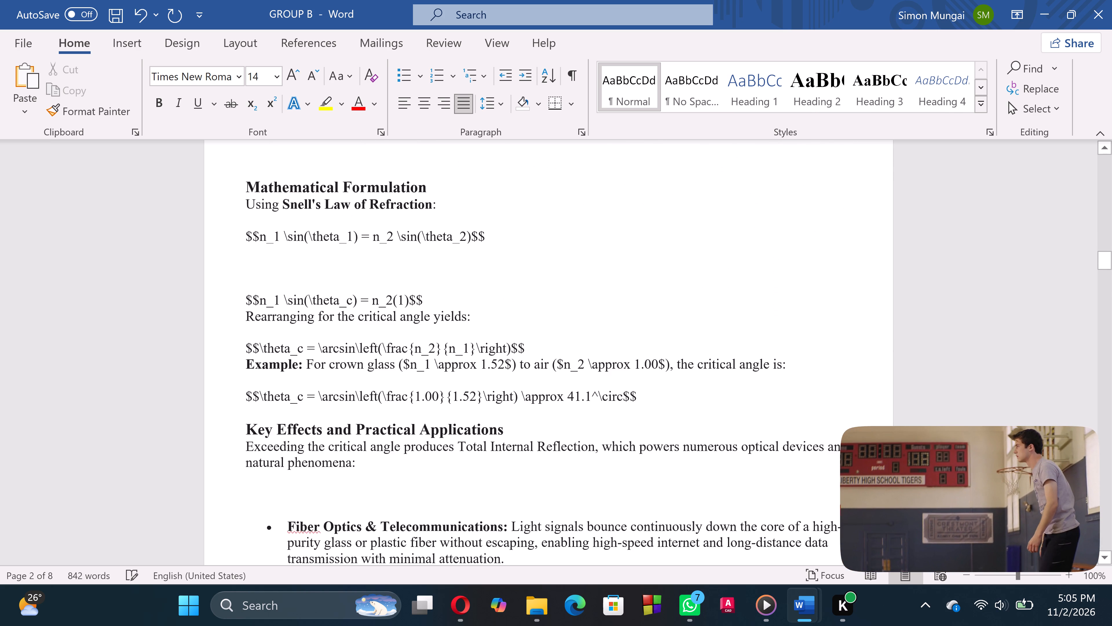
{"action": "scroll", "coordinate": [506, 290], "scroll_direction": "up", "scroll_amount": 3}
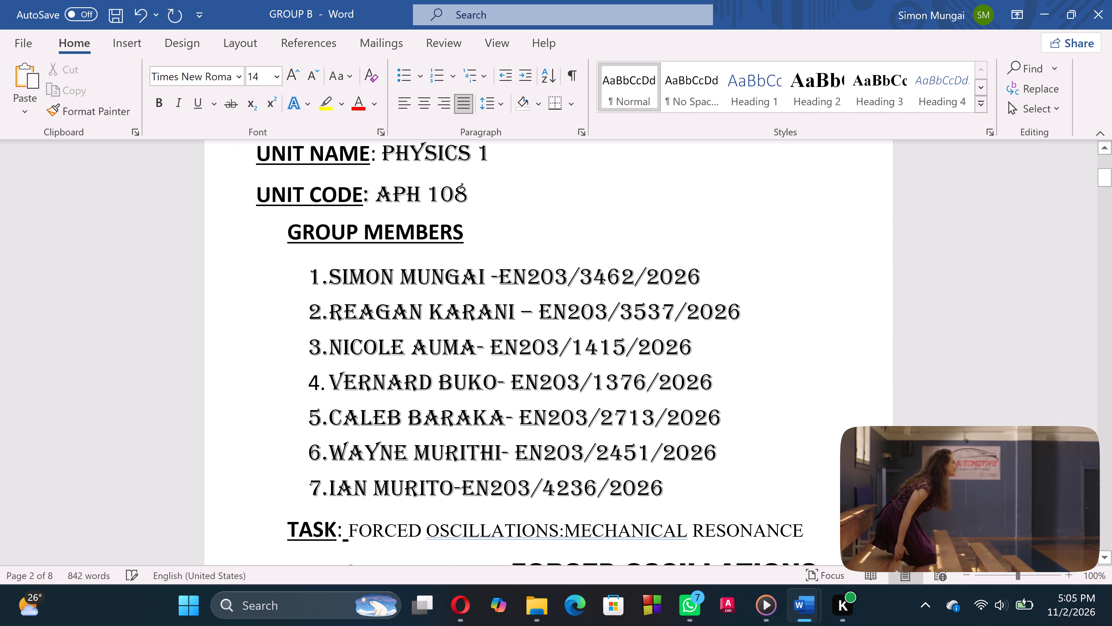
{"action": "scroll", "coordinate": [469, 366], "scroll_direction": "down", "scroll_amount": 3}
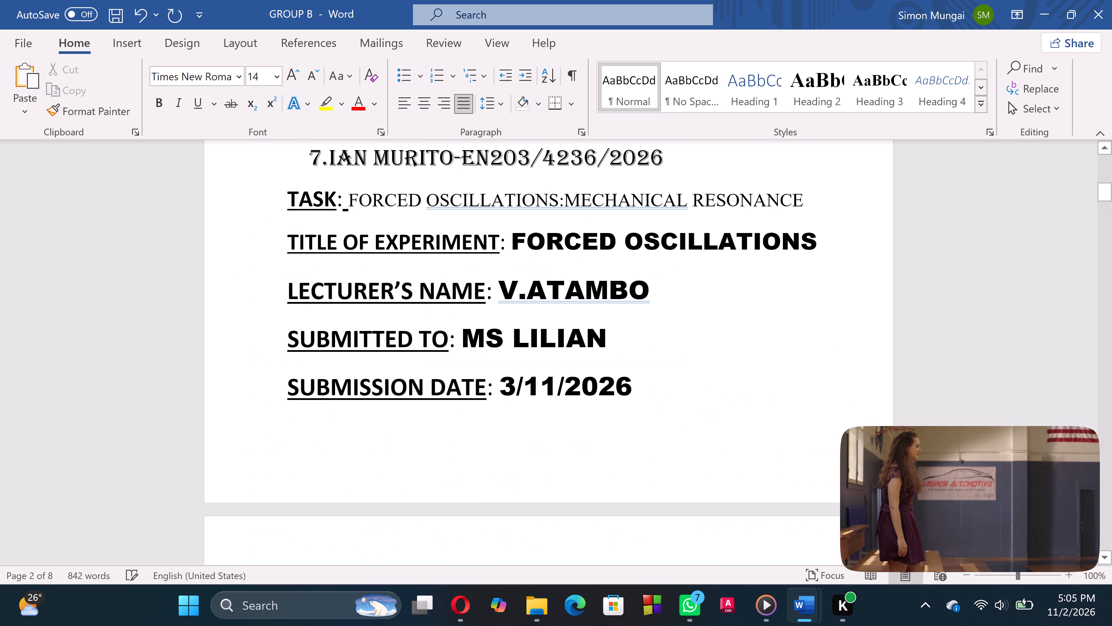
{"action": "scroll", "coordinate": [469, 366], "scroll_direction": "down", "scroll_amount": 3}
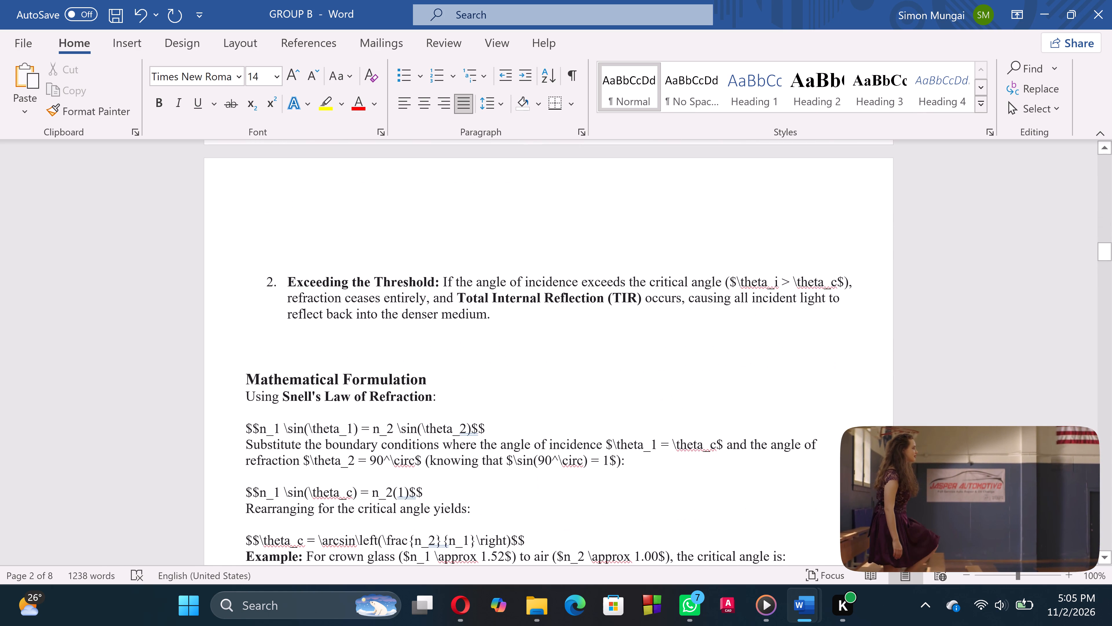
{"action": "scroll", "coordinate": [469, 366], "scroll_direction": "up", "scroll_amount": 1}
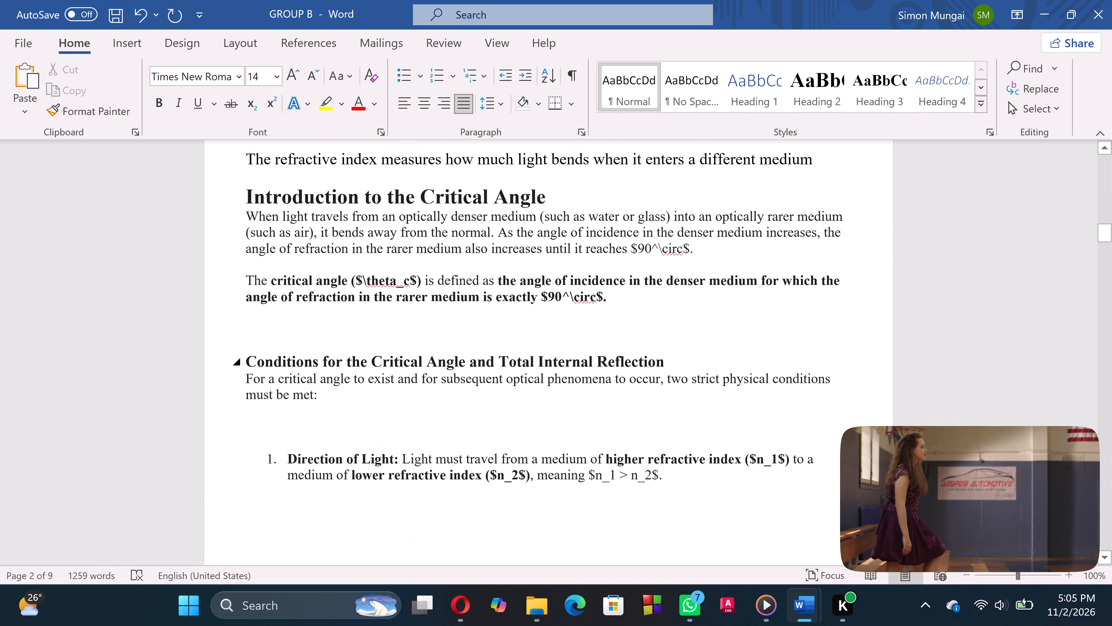
{"action": "left_click", "coordinate": [413, 197]}
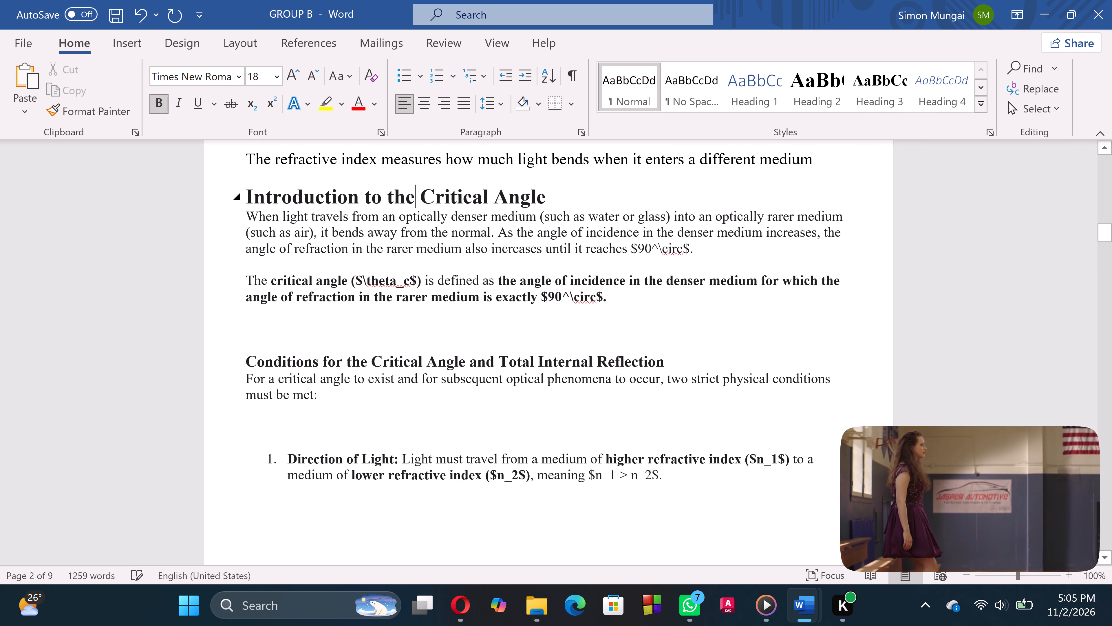
{"action": "key", "text": "BackSpace"}
{"action": "key", "text": "BackSpace"}
{"action": "key", "text": "BackSpace"}
{"action": "key", "text": "BackSpace"}
{"action": "key", "text": "BackSpace"}
{"action": "key", "text": "BackSpace"}
{"action": "key", "text": "BackSpace"}
{"action": "key", "text": "BackSpace"}
{"action": "key", "text": "BackSpace"}
{"action": "key", "text": "BackSpace"}
{"action": "key", "text": "BackSpace"}
{"action": "key", "text": "BackSpace"}
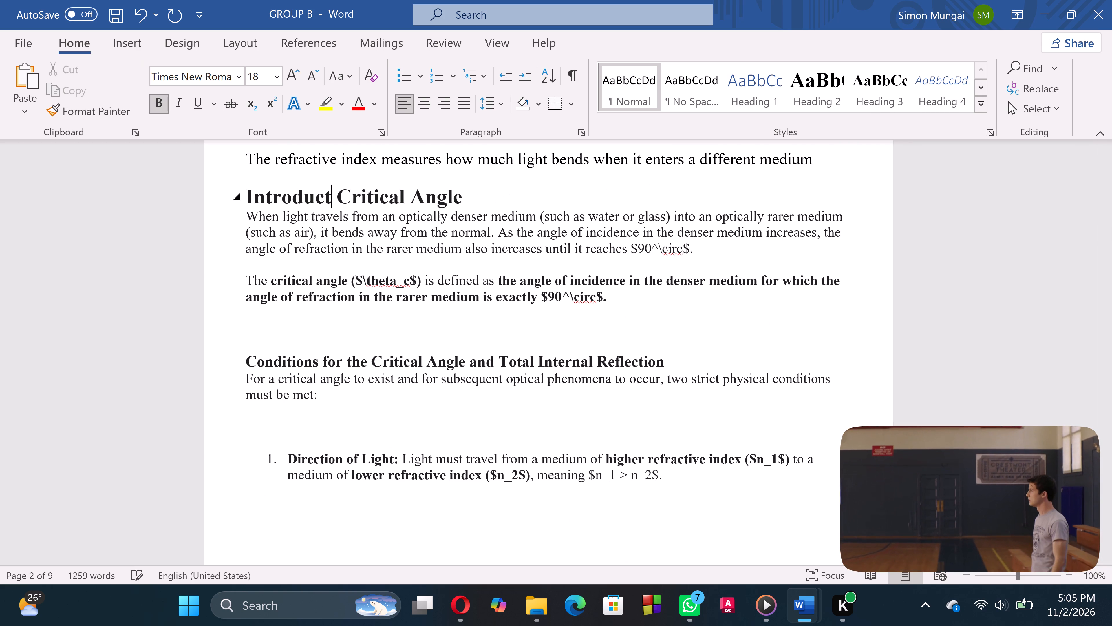
{"action": "key", "text": "BackSpace"}
{"action": "key", "text": "BackSpace"}
{"action": "key", "text": "BackSpace"}
{"action": "key", "text": "BackSpace"}
{"action": "key", "text": "BackSpace"}
{"action": "key", "text": "BackSpace"}
{"action": "key", "text": "BackSpace"}
{"action": "key", "text": "BackSpace"}
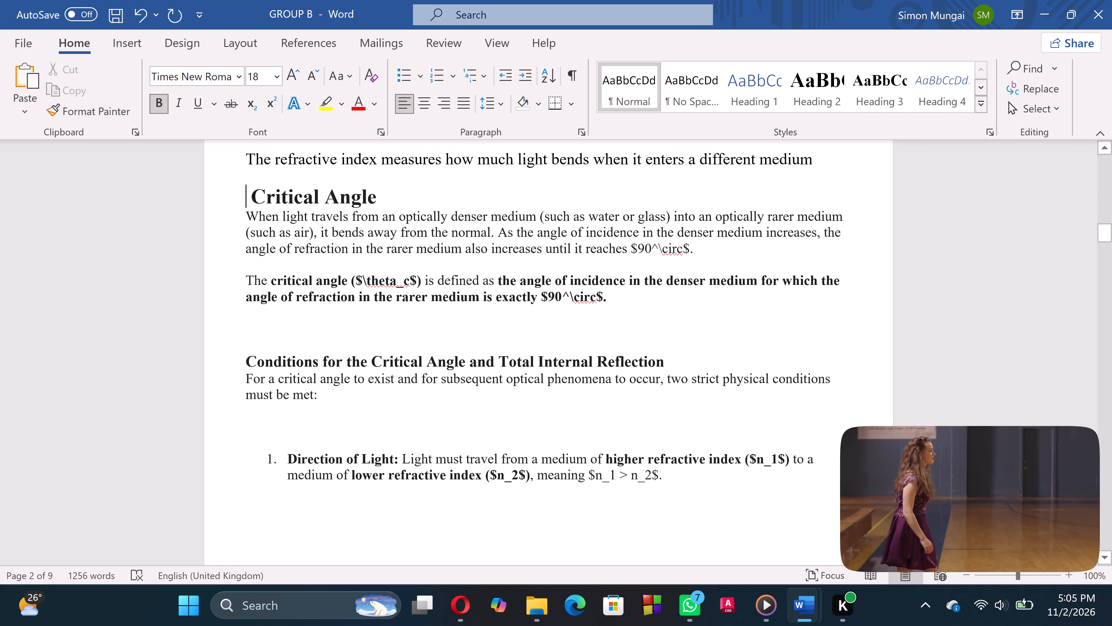
Replace the raw $\theta_c$ code in the critical angle definition's brackets with an inline equation reading θc.
{"action": "left_click", "coordinate": [416, 274]}
{"action": "key", "text": "BackSpace"}
{"action": "key", "text": "BackSpace"}
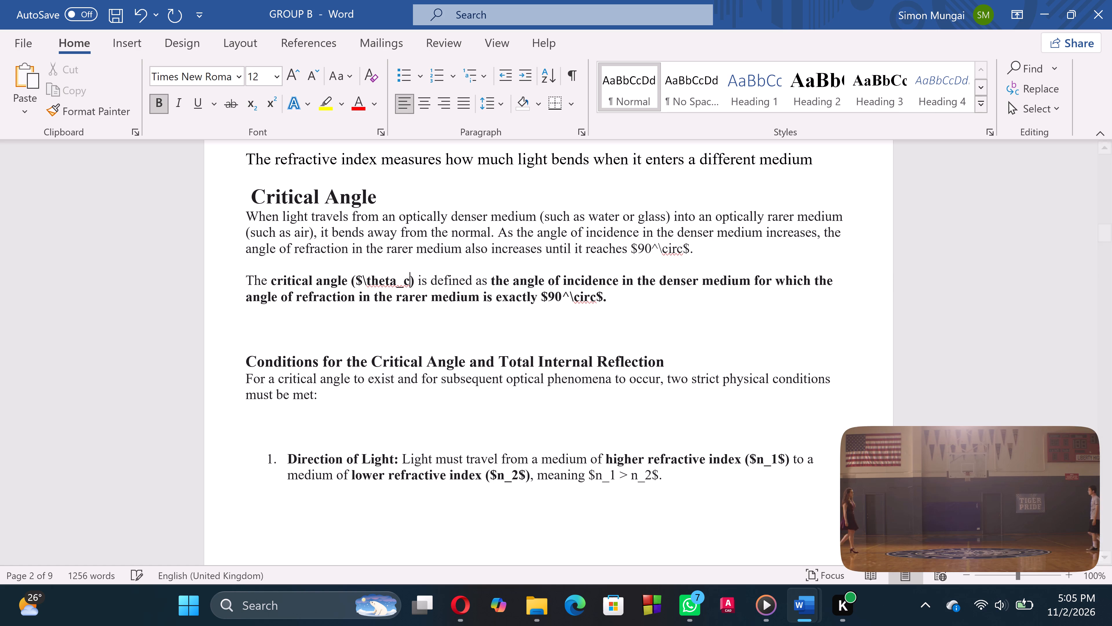
{"action": "key", "text": "BackSpace"}
{"action": "key", "text": "BackSpace"}
{"action": "key", "text": "BackSpace"}
{"action": "key", "text": "BackSpace"}
{"action": "key", "text": "BackSpace"}
{"action": "key", "text": "BackSpace"}
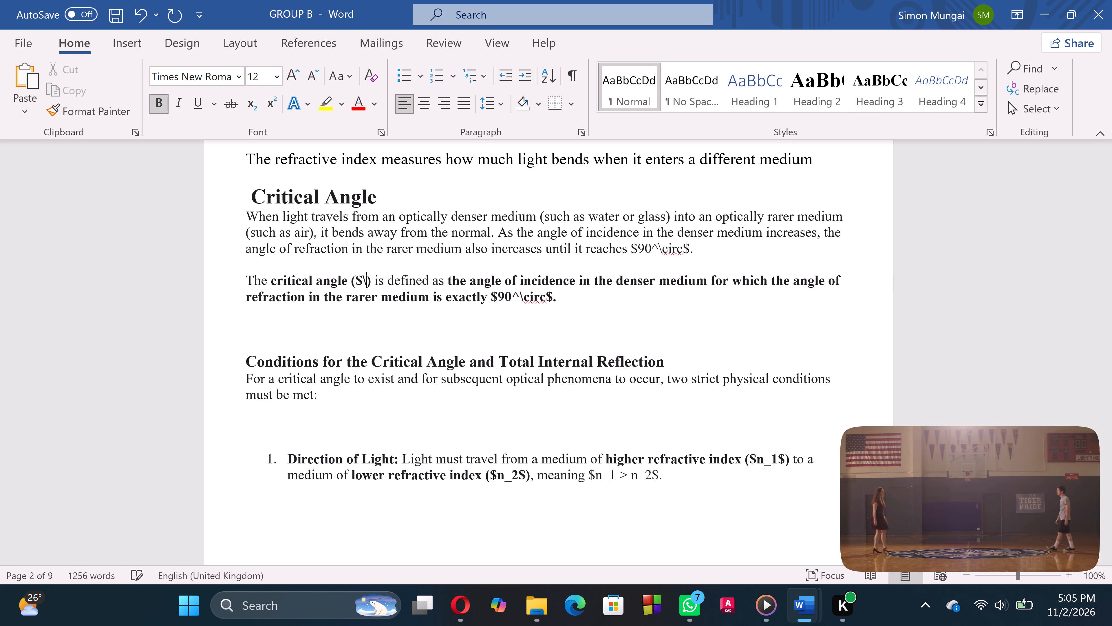
{"action": "key", "text": "BackSpace"}
{"action": "key", "text": "BackSpace"}
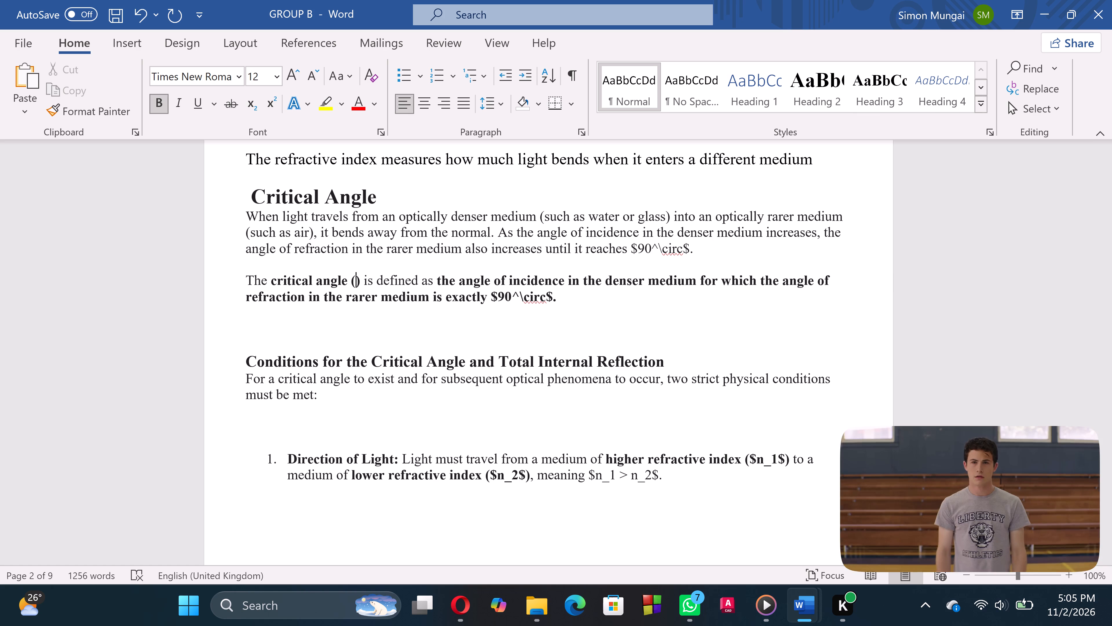
{"action": "key", "text": "alt+equal"}
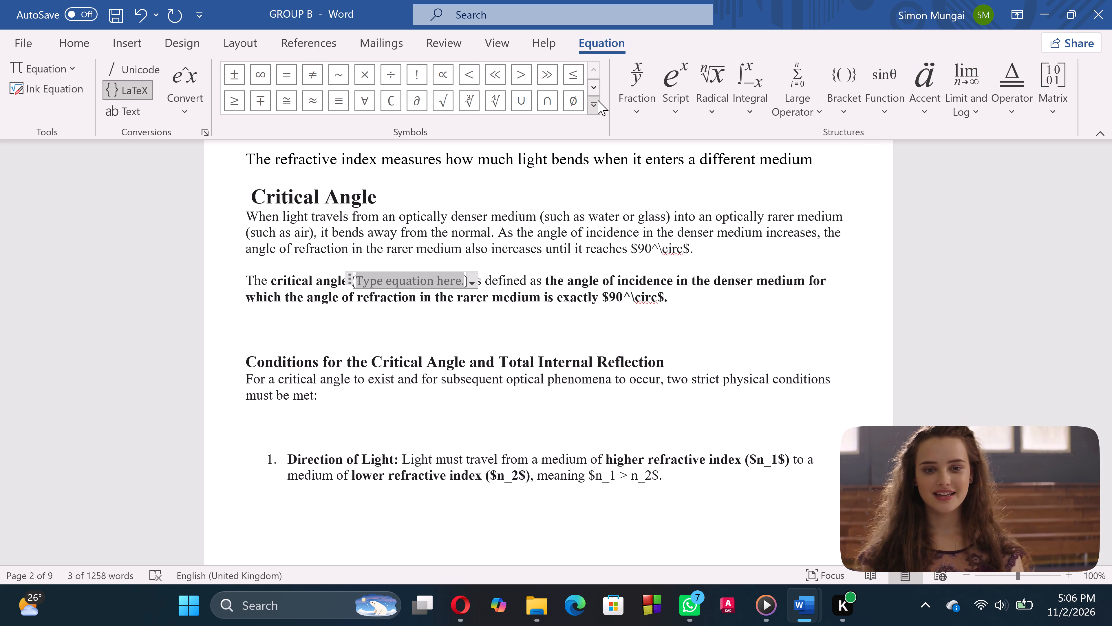
{"action": "left_click", "coordinate": [594, 107]}
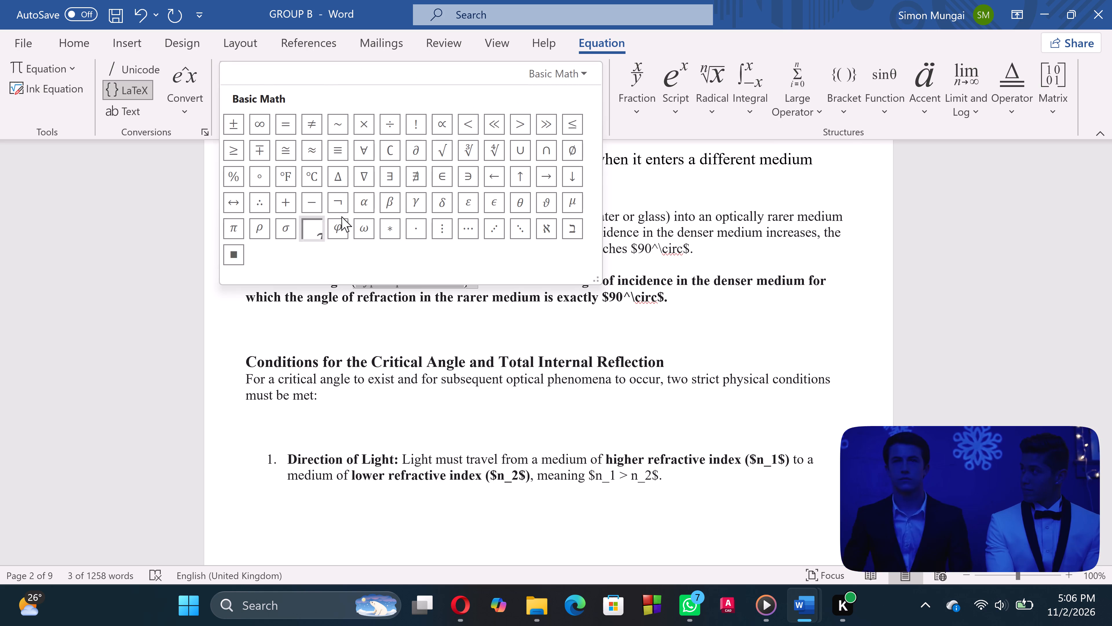
{"action": "left_click", "coordinate": [517, 202]}
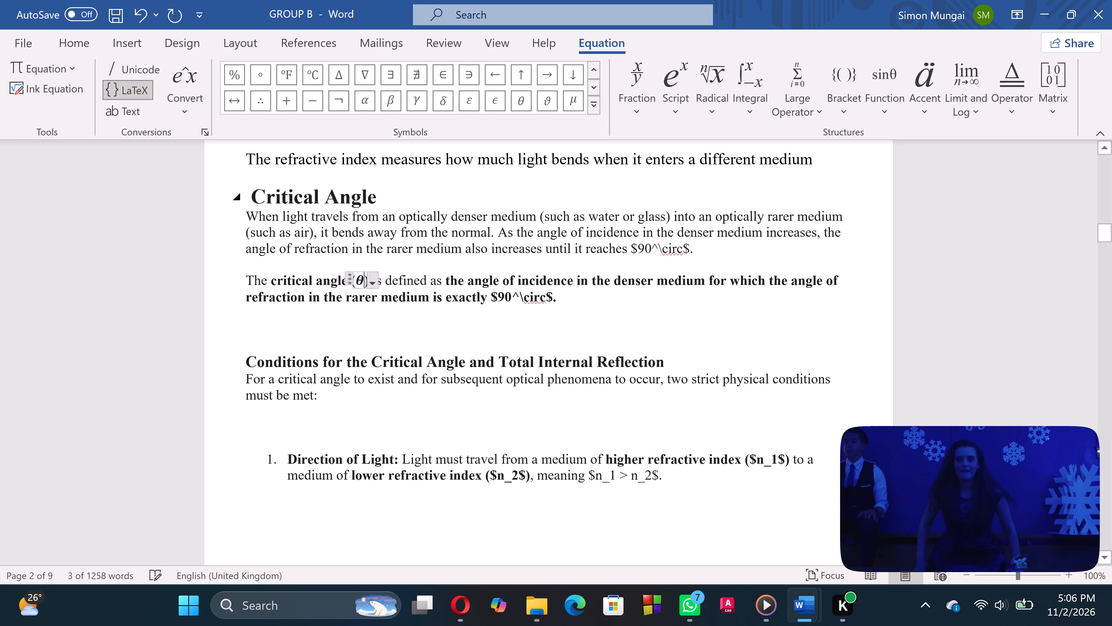
{"action": "key", "text": "c"}
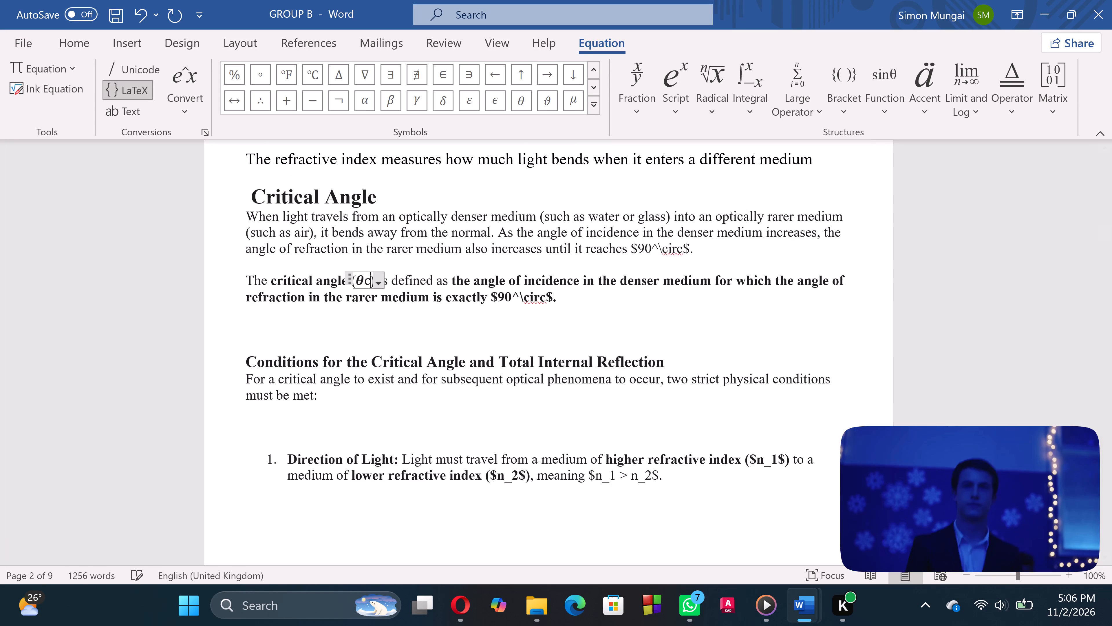
{"action": "left_click", "coordinate": [395, 306]}
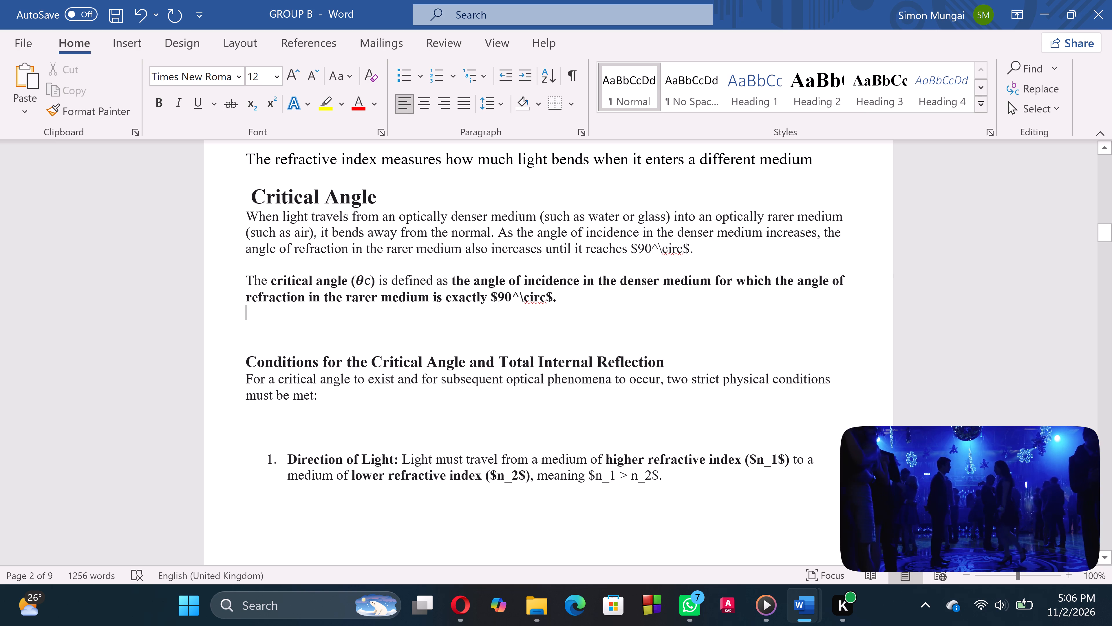
Replace the raw $90^\circ$ code and full stop ending the critical angle definition with 90 followed by a superscript 0.
{"action": "left_click", "coordinate": [558, 299]}
{"action": "key", "text": "BackSpace"}
{"action": "key", "text": "BackSpace"}
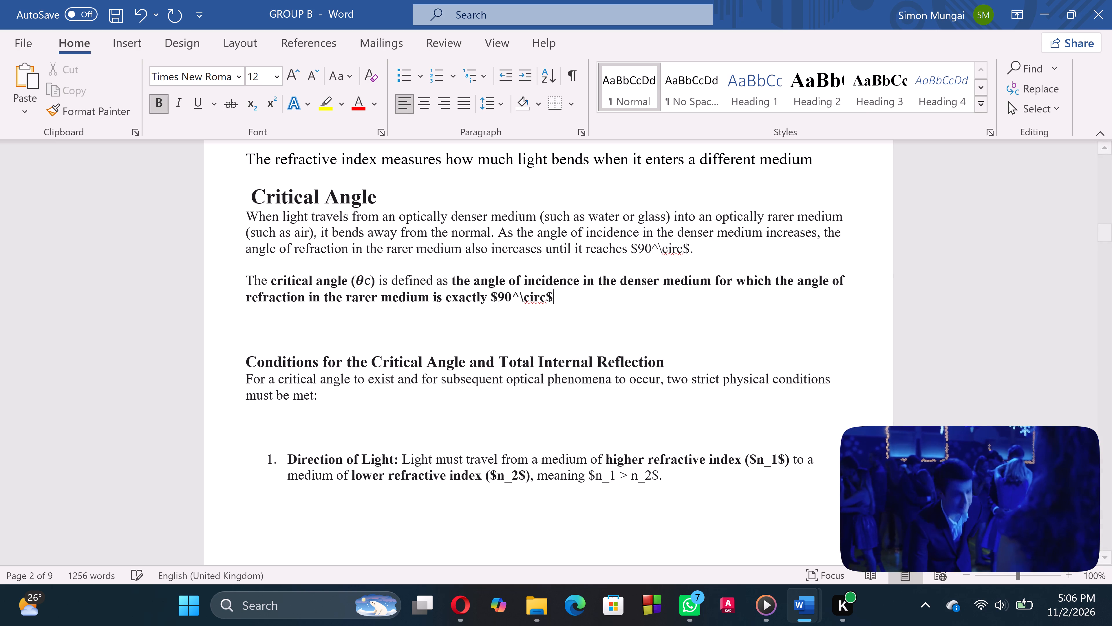
{"action": "key", "text": "BackSpace"}
{"action": "key", "text": "BackSpace"}
{"action": "key", "text": "BackSpace"}
{"action": "key", "text": "BackSpace"}
{"action": "key", "text": "BackSpace"}
{"action": "key", "text": "BackSpace"}
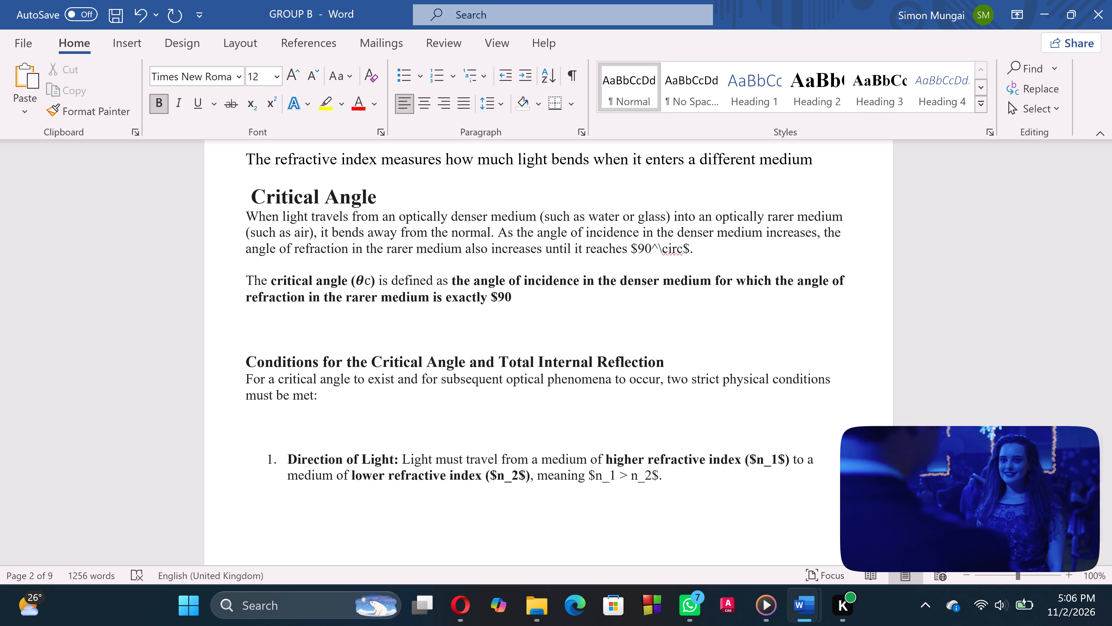
{"action": "left_click", "coordinate": [500, 297]}
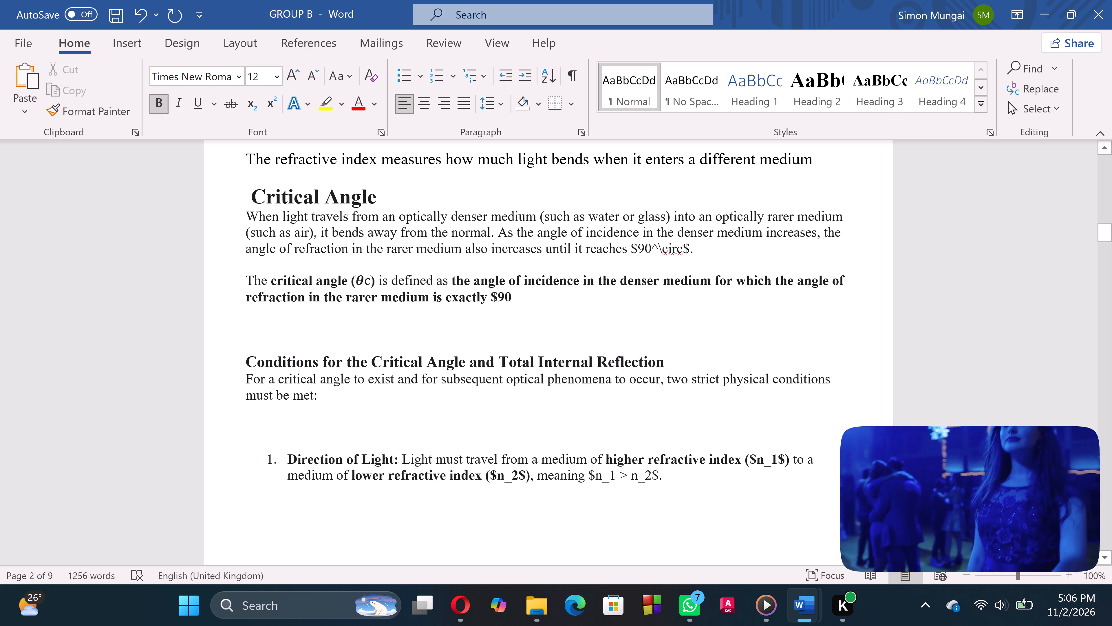
{"action": "key", "text": "BackSpace"}
{"action": "left_click", "coordinate": [509, 294]}
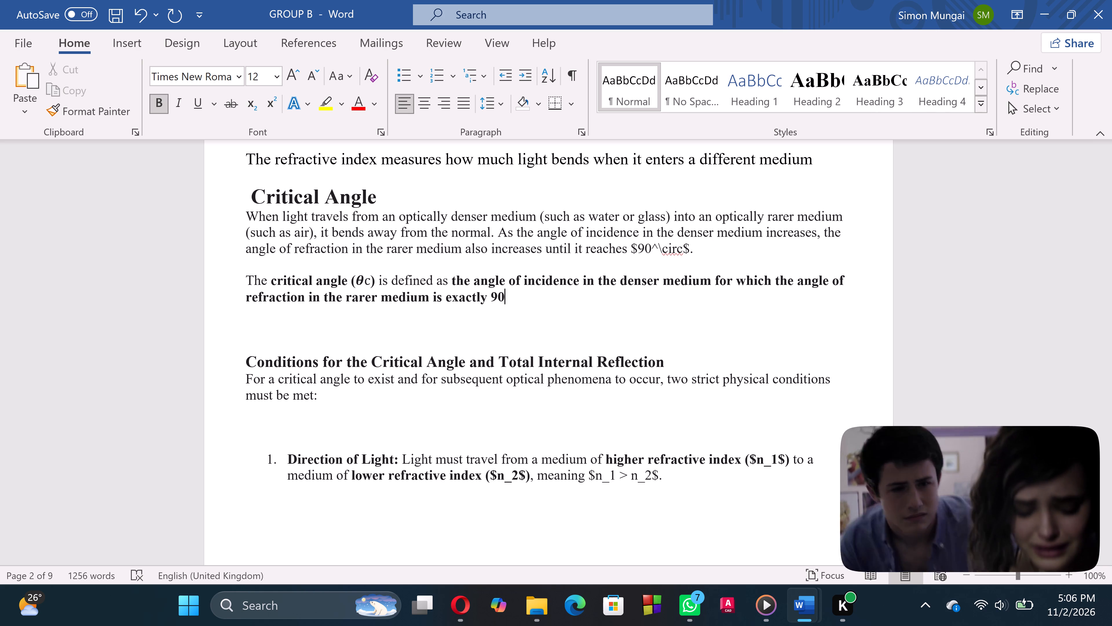
{"action": "key", "text": "ctrl+shift+equal"}
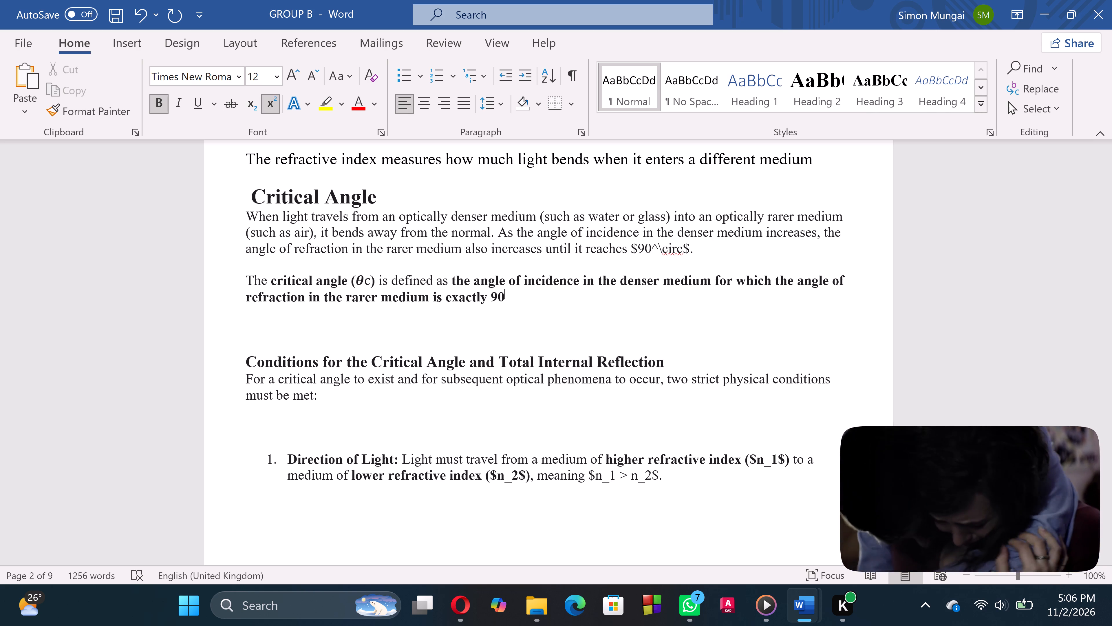
{"action": "key", "text": "0"}
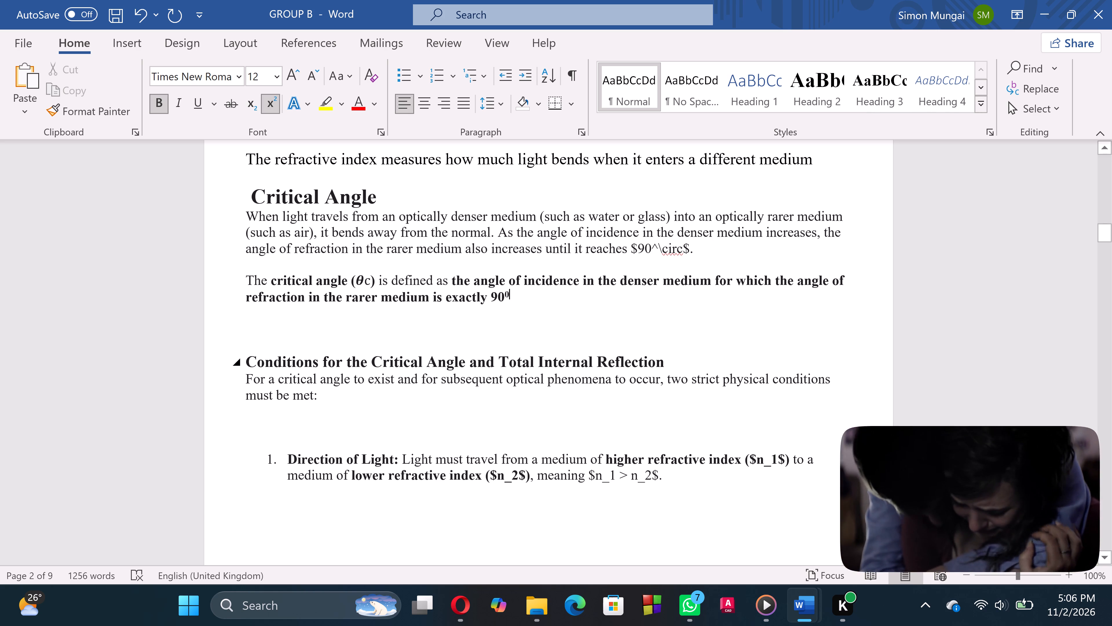
Delete one blank line above the heading Conditions for the Critical Angle and Total Internal Reflection.
{"action": "left_click", "coordinate": [268, 334]}
{"action": "left_click", "coordinate": [268, 334]}
{"action": "key", "text": "BackSpace"}
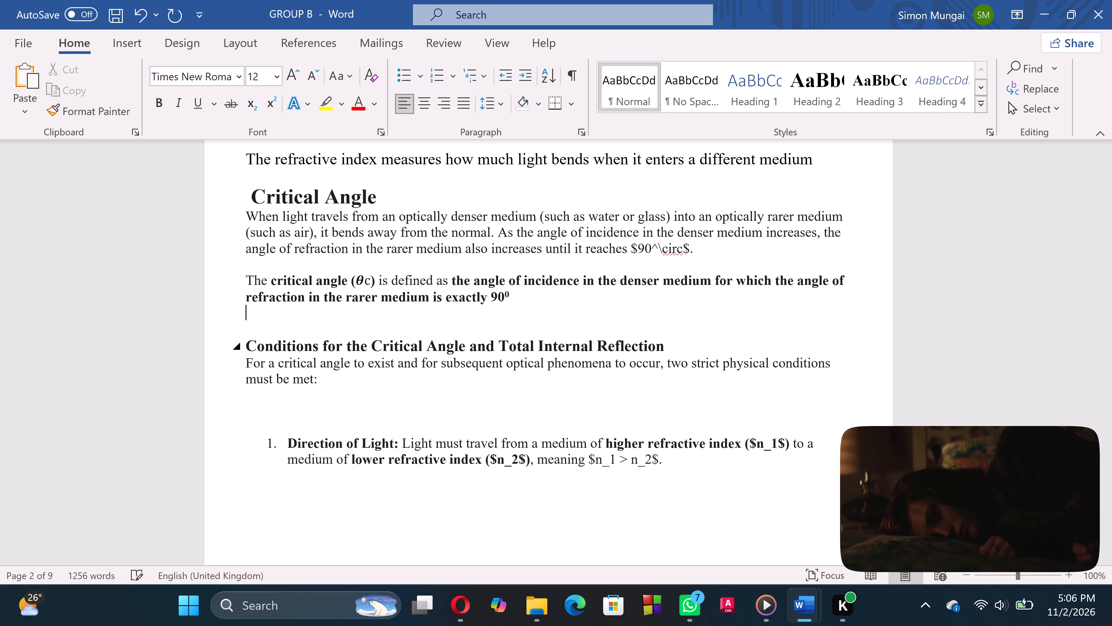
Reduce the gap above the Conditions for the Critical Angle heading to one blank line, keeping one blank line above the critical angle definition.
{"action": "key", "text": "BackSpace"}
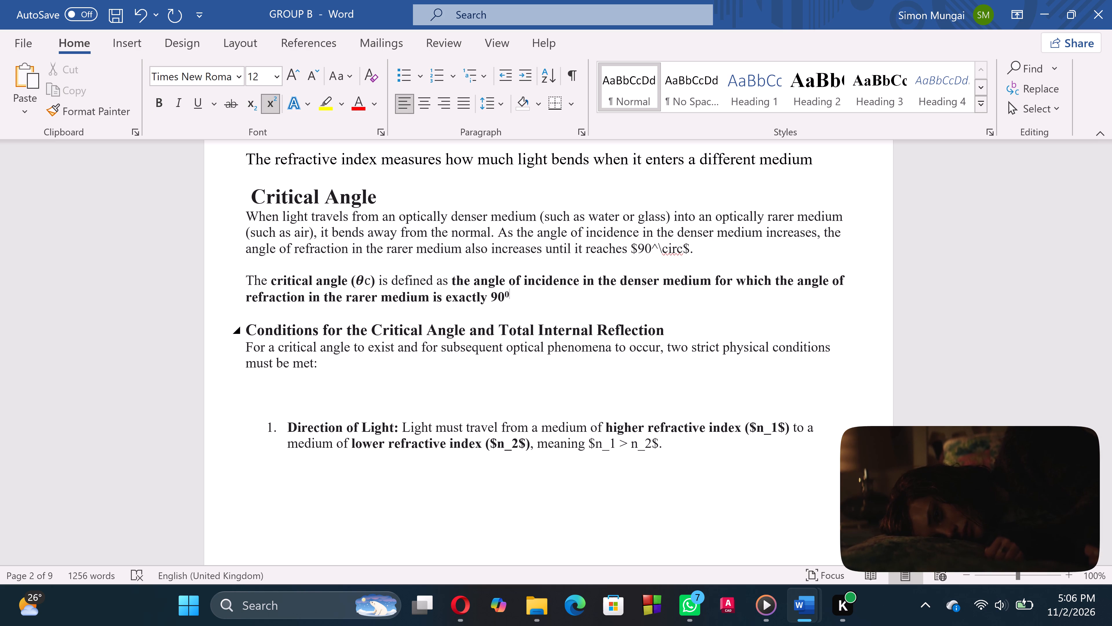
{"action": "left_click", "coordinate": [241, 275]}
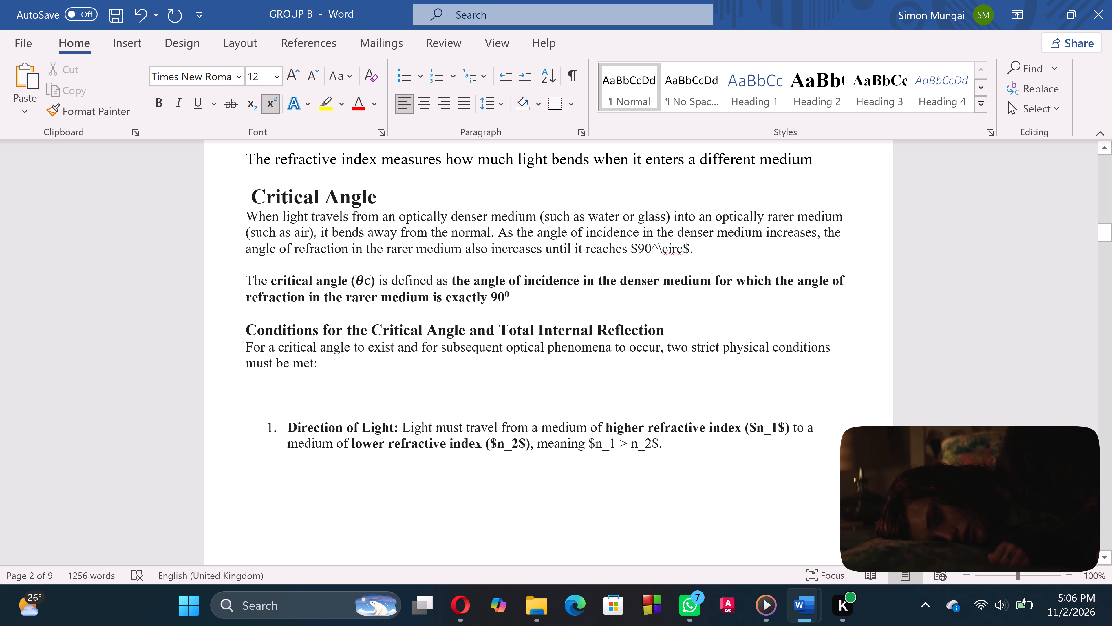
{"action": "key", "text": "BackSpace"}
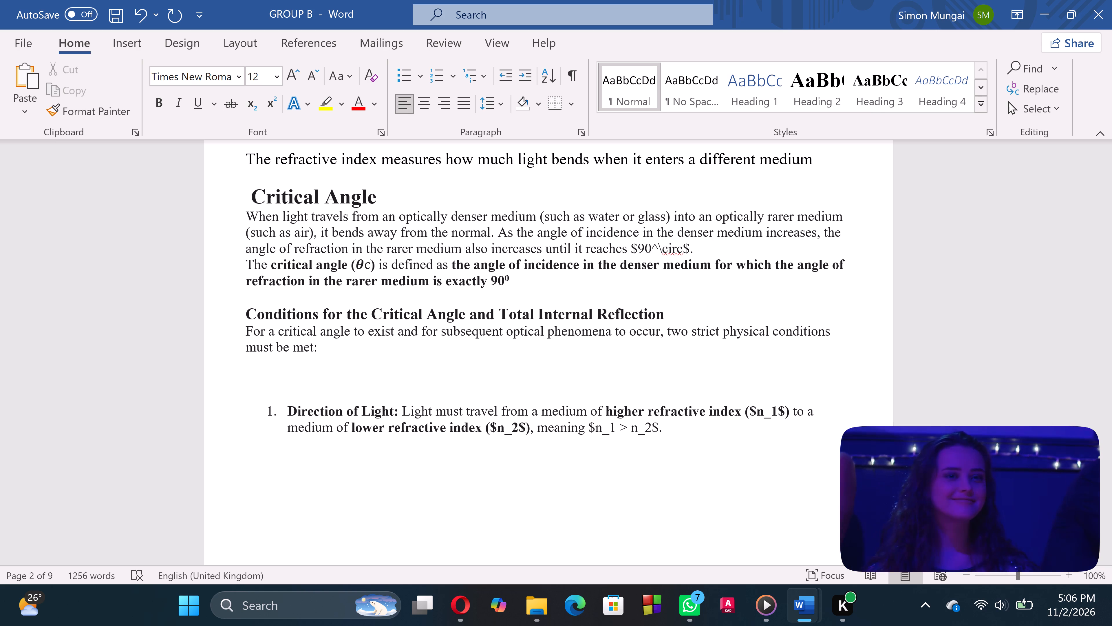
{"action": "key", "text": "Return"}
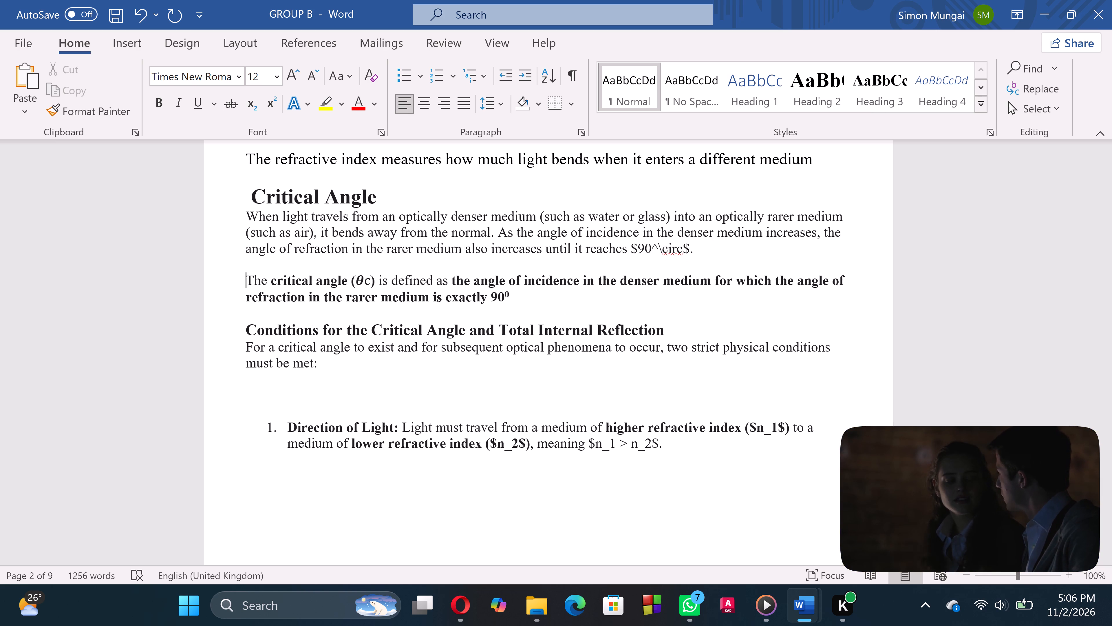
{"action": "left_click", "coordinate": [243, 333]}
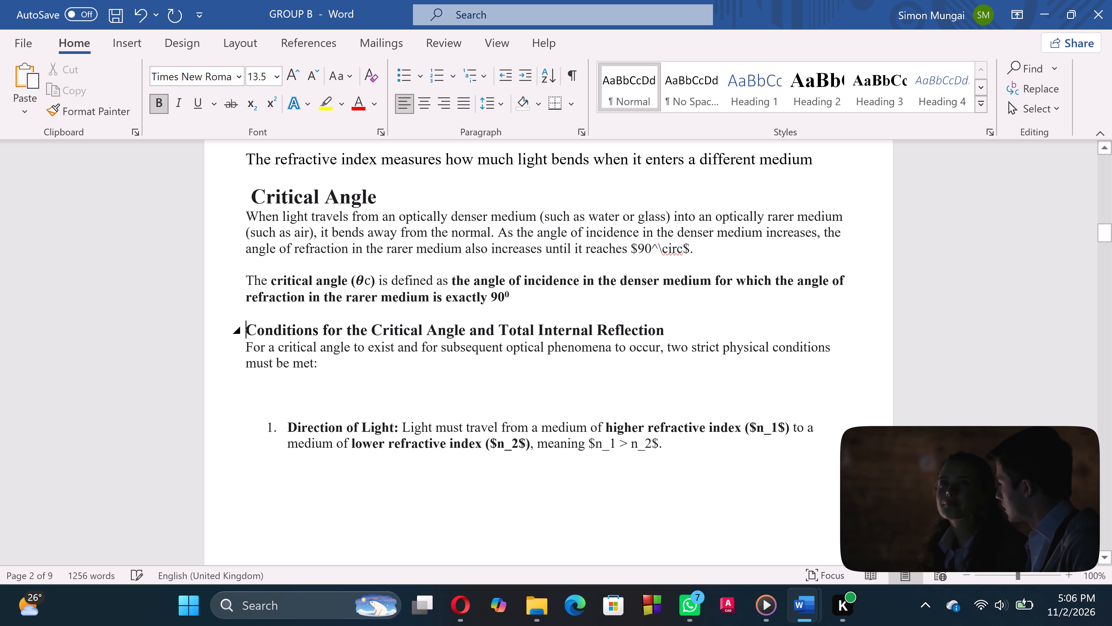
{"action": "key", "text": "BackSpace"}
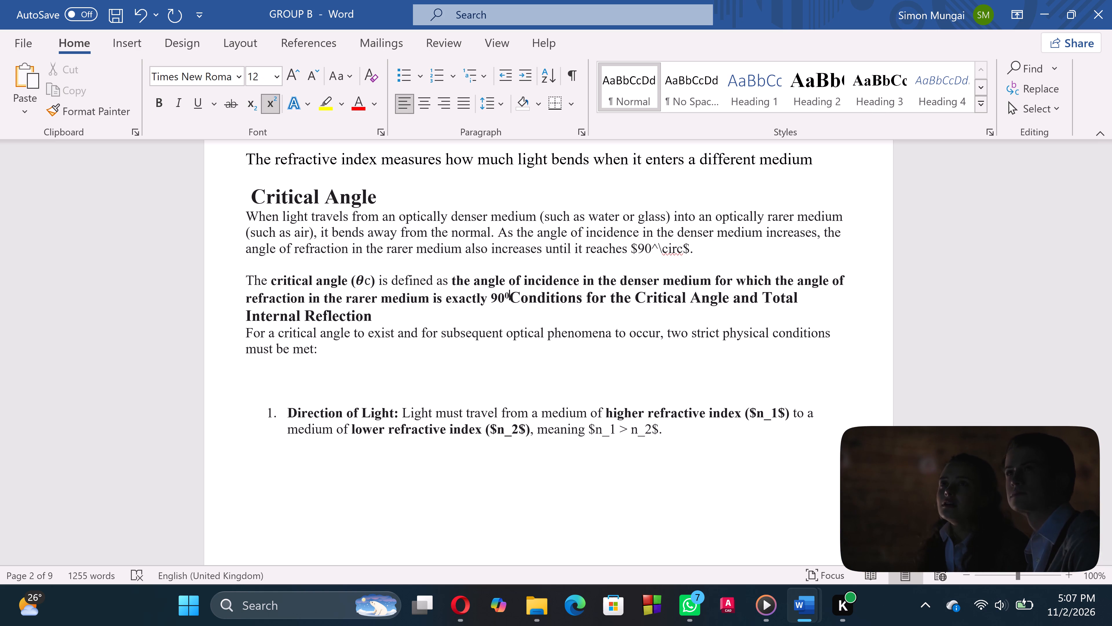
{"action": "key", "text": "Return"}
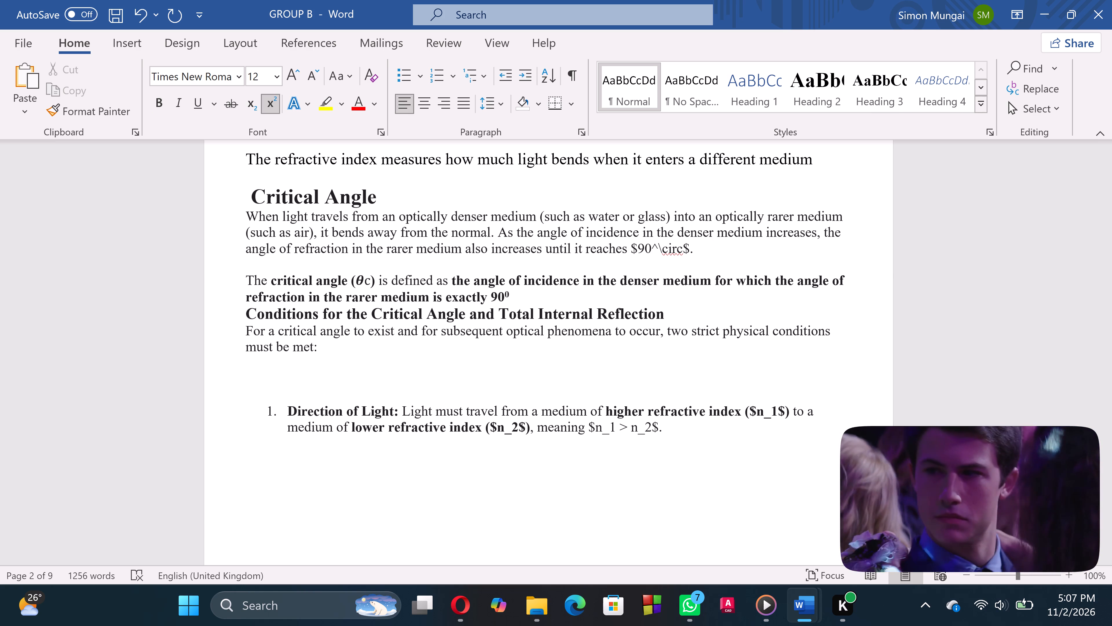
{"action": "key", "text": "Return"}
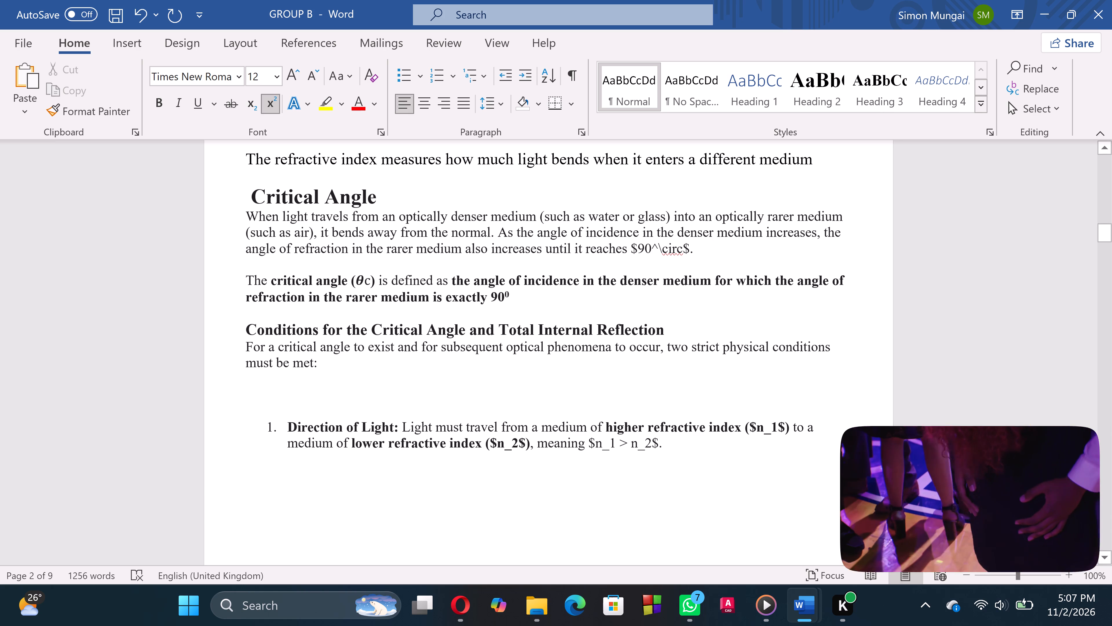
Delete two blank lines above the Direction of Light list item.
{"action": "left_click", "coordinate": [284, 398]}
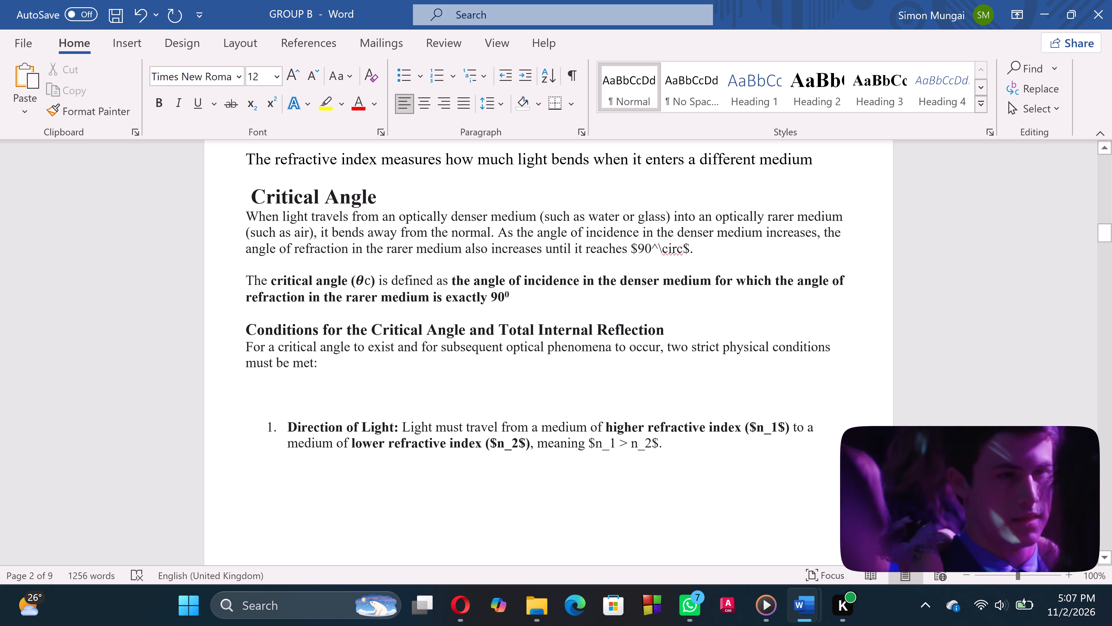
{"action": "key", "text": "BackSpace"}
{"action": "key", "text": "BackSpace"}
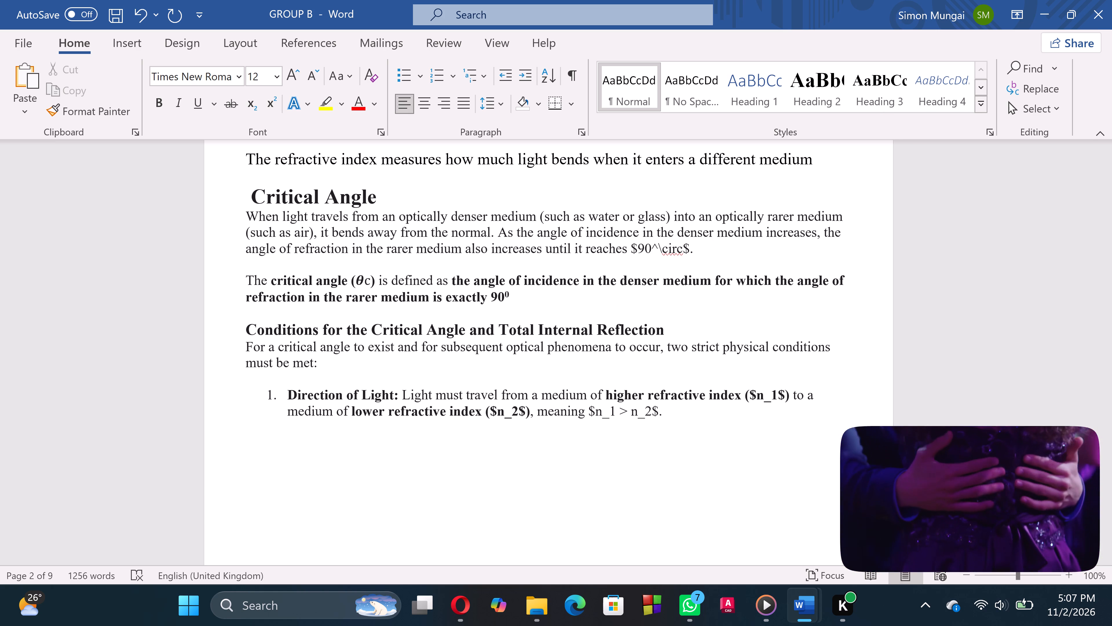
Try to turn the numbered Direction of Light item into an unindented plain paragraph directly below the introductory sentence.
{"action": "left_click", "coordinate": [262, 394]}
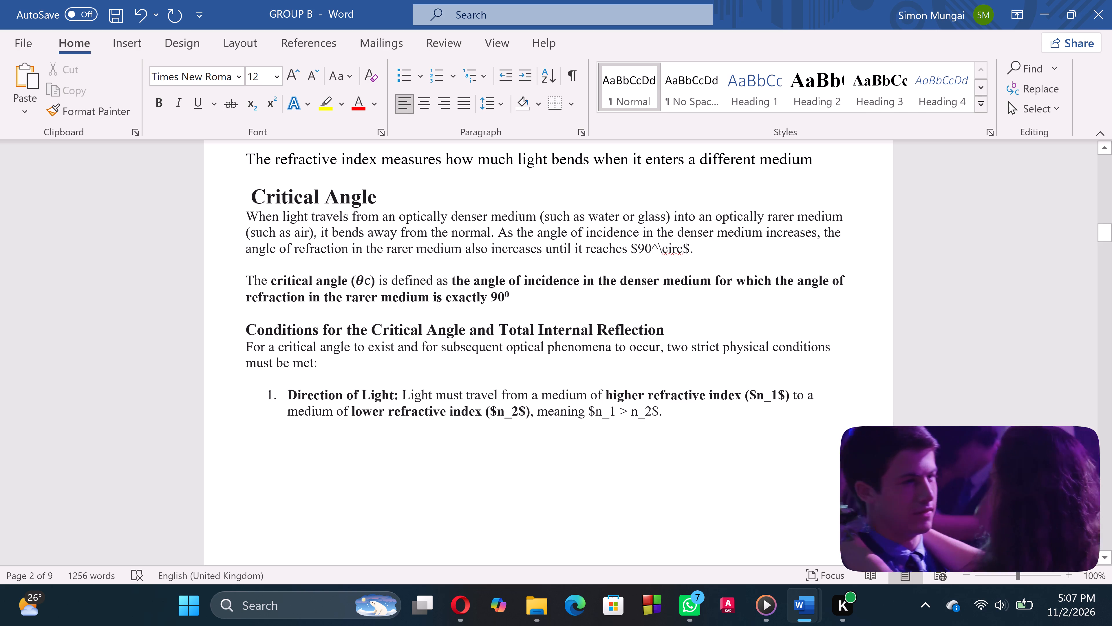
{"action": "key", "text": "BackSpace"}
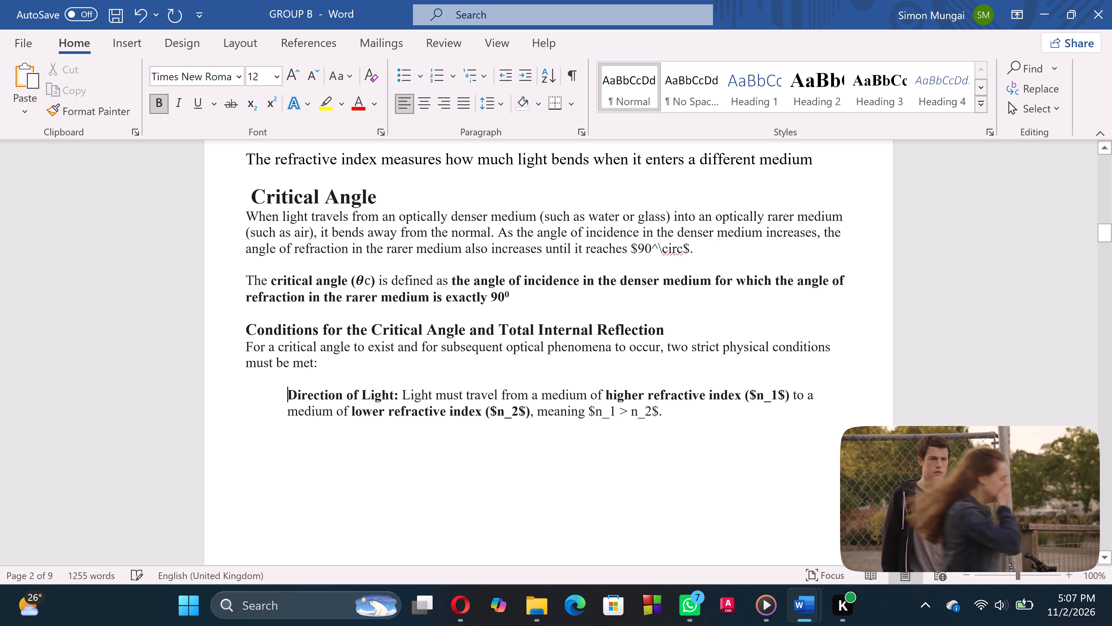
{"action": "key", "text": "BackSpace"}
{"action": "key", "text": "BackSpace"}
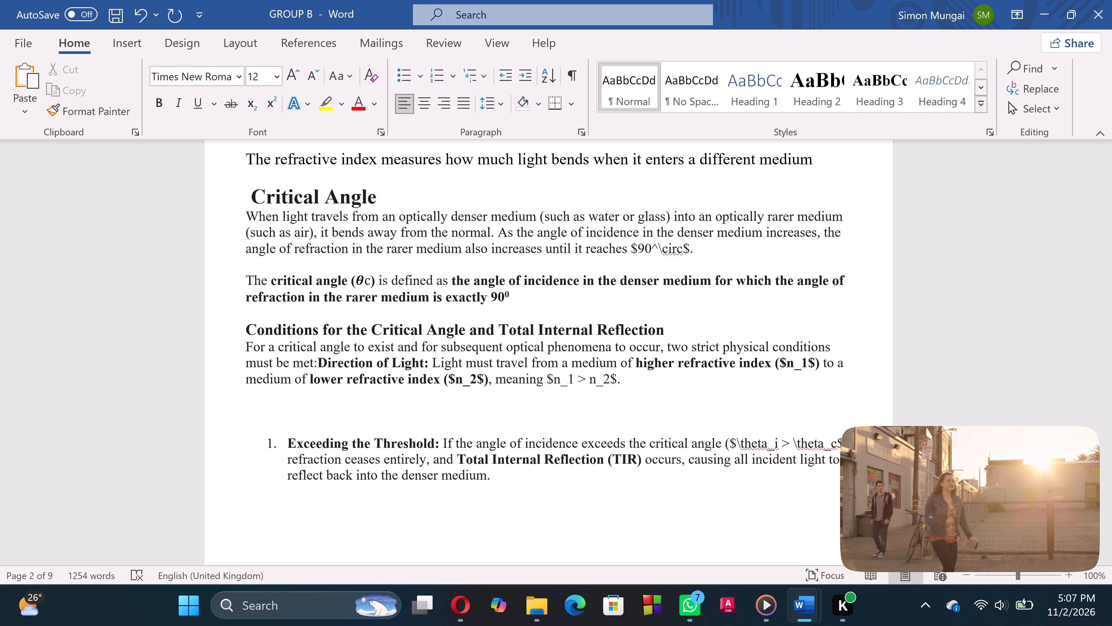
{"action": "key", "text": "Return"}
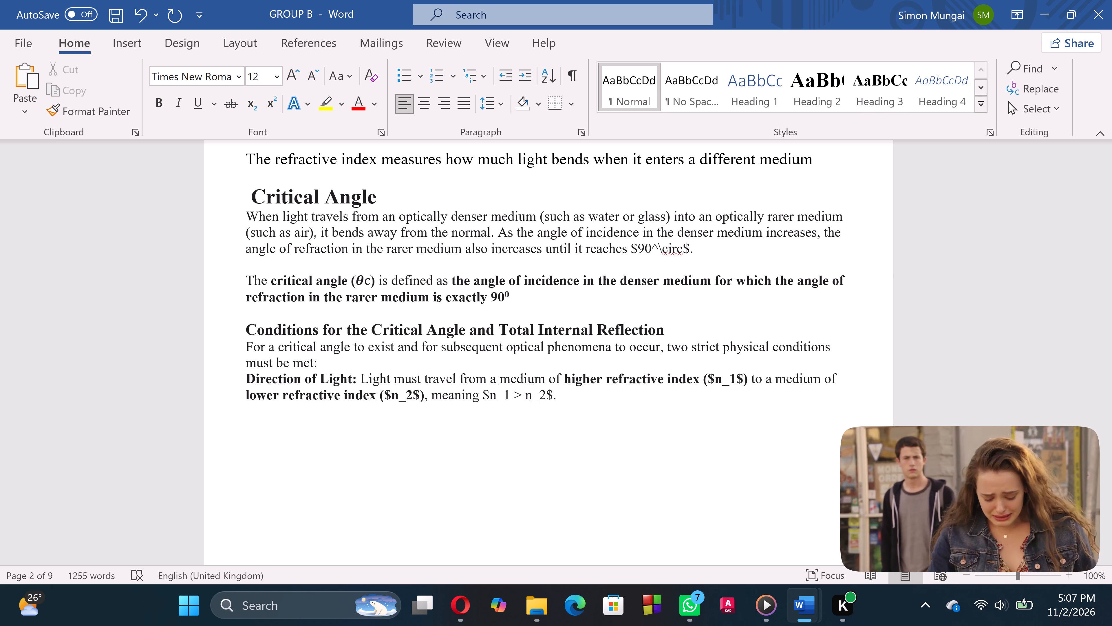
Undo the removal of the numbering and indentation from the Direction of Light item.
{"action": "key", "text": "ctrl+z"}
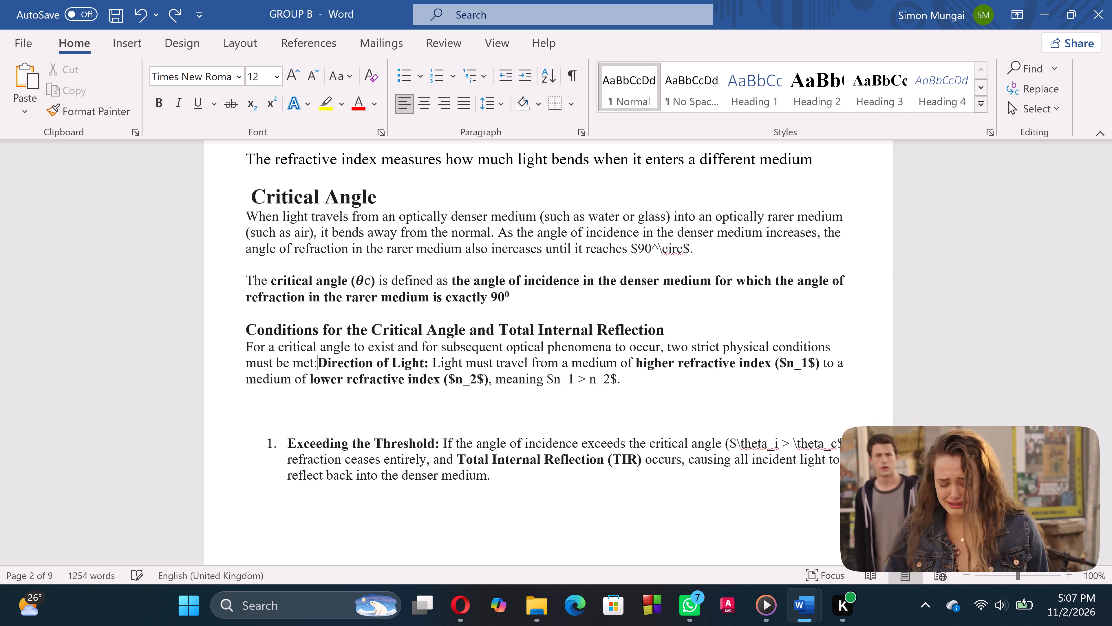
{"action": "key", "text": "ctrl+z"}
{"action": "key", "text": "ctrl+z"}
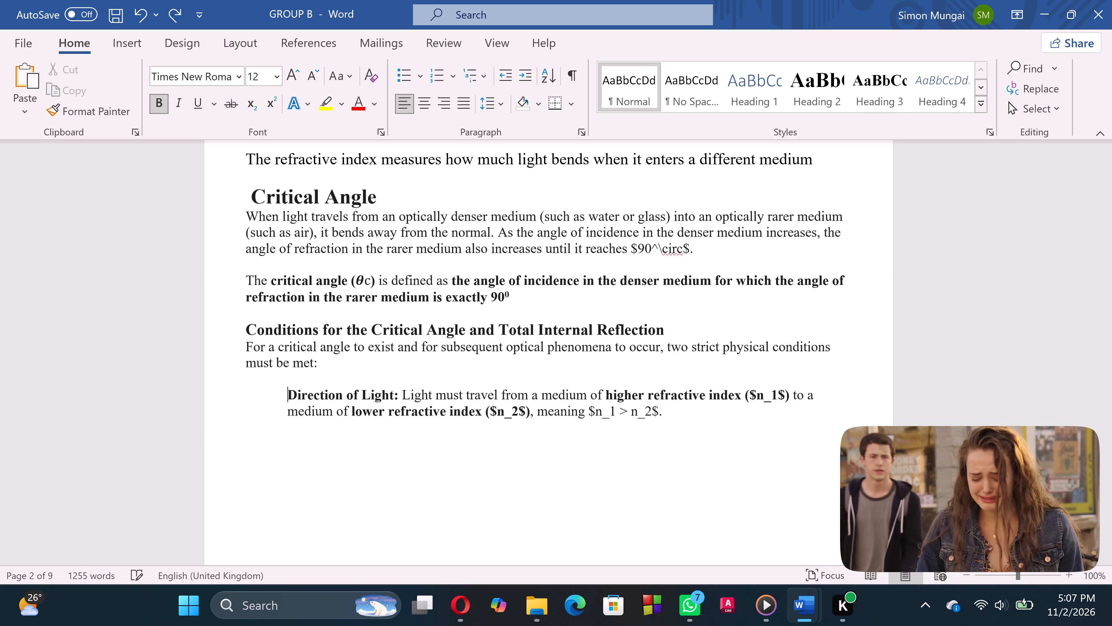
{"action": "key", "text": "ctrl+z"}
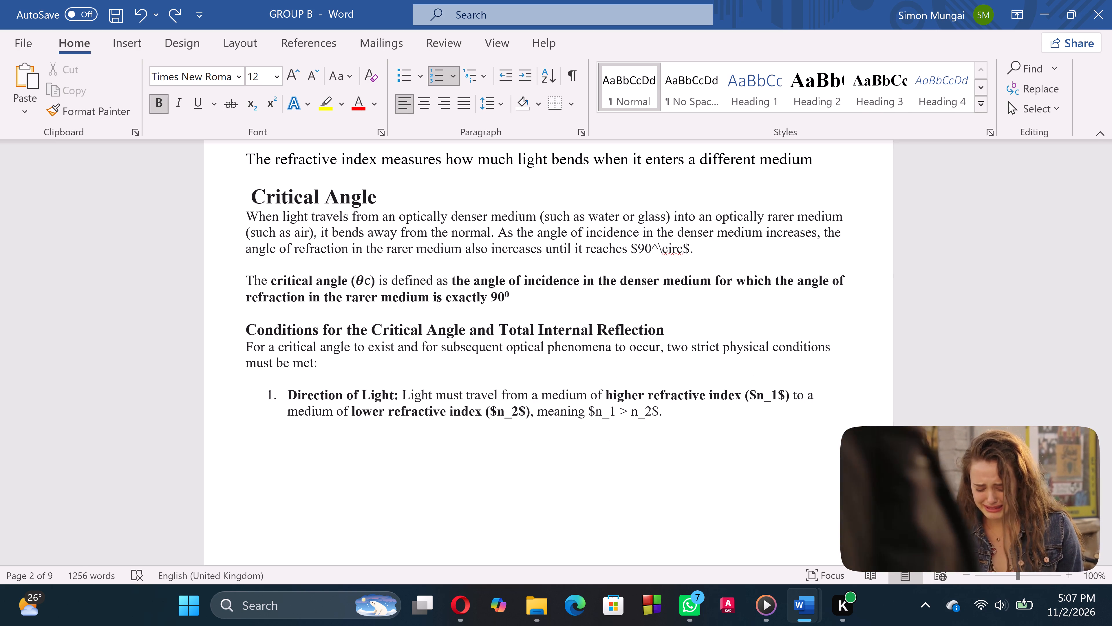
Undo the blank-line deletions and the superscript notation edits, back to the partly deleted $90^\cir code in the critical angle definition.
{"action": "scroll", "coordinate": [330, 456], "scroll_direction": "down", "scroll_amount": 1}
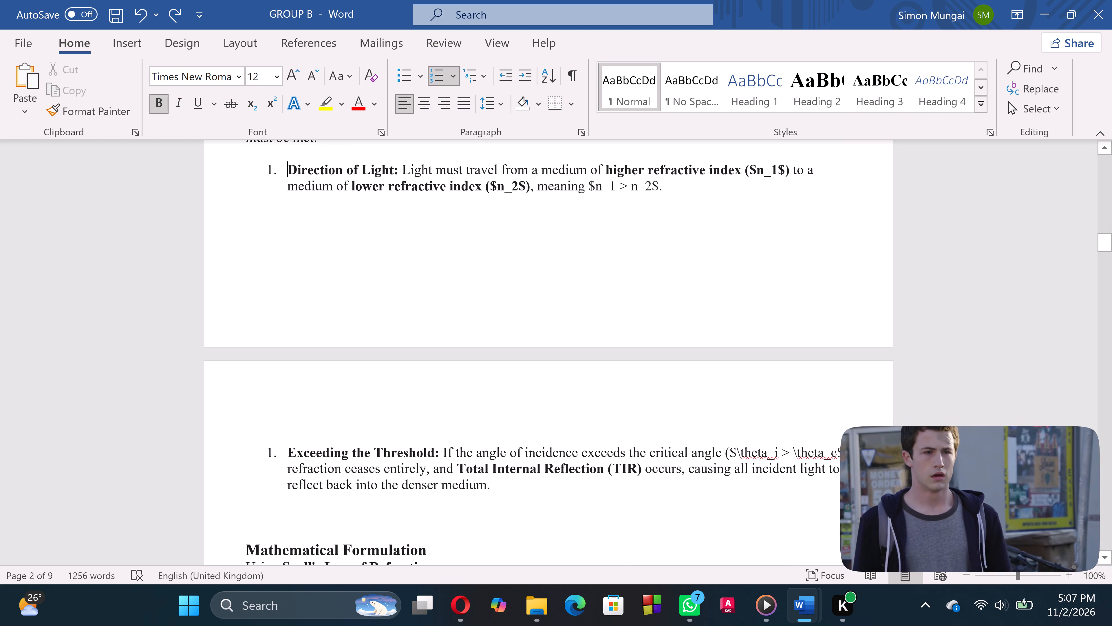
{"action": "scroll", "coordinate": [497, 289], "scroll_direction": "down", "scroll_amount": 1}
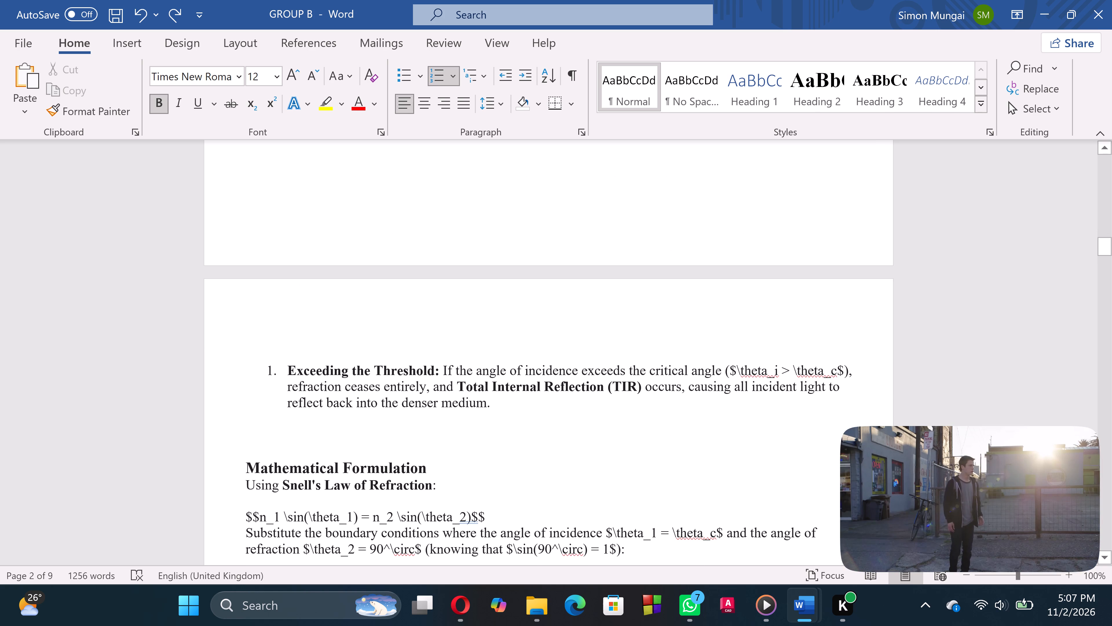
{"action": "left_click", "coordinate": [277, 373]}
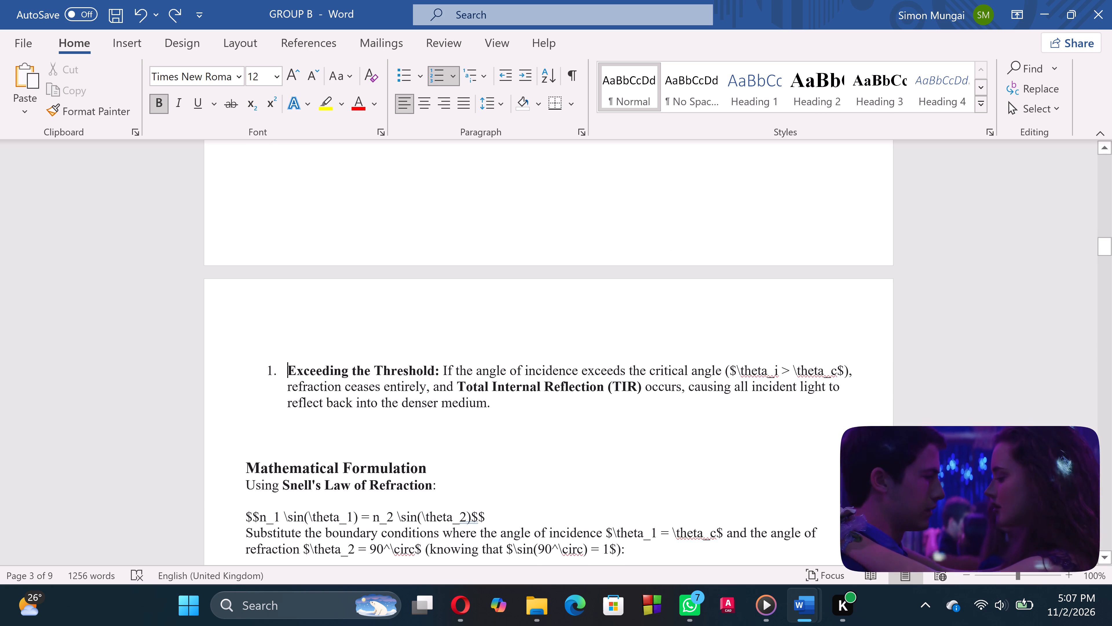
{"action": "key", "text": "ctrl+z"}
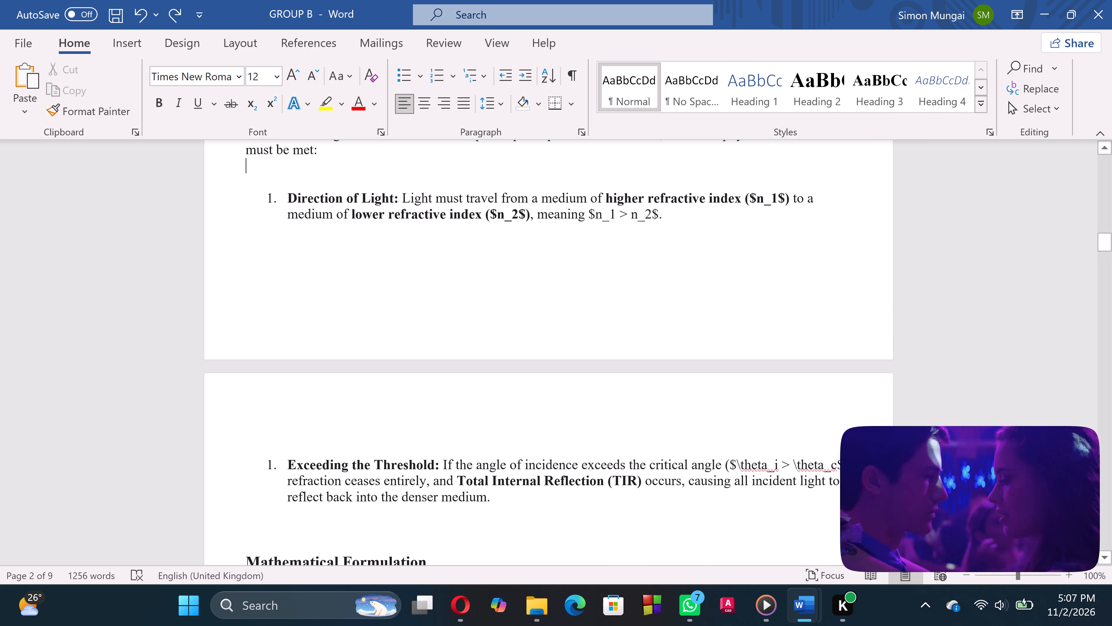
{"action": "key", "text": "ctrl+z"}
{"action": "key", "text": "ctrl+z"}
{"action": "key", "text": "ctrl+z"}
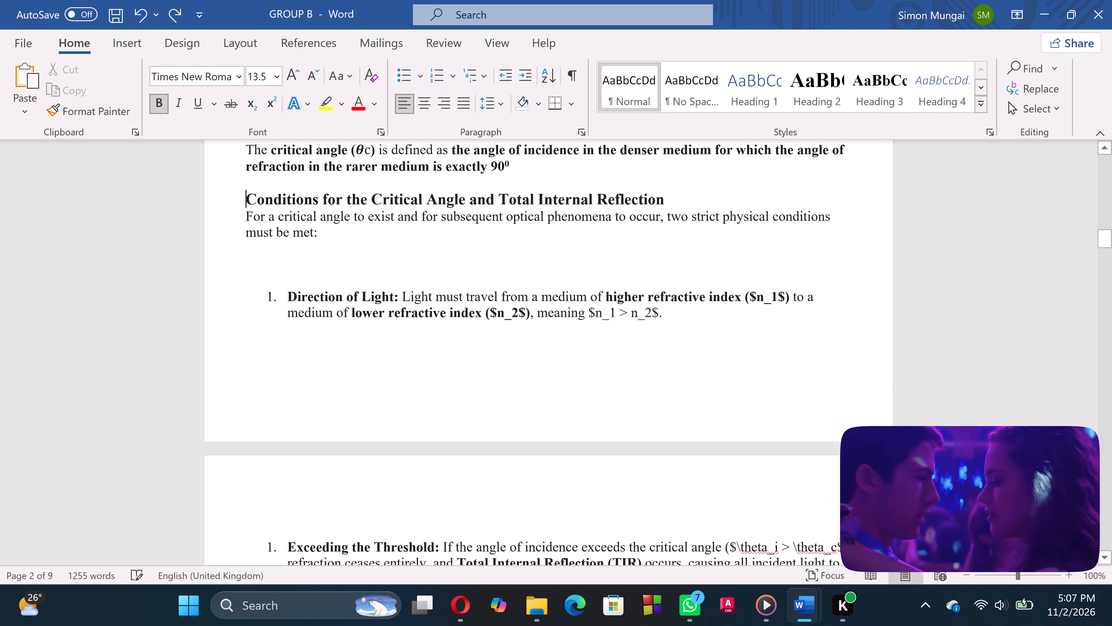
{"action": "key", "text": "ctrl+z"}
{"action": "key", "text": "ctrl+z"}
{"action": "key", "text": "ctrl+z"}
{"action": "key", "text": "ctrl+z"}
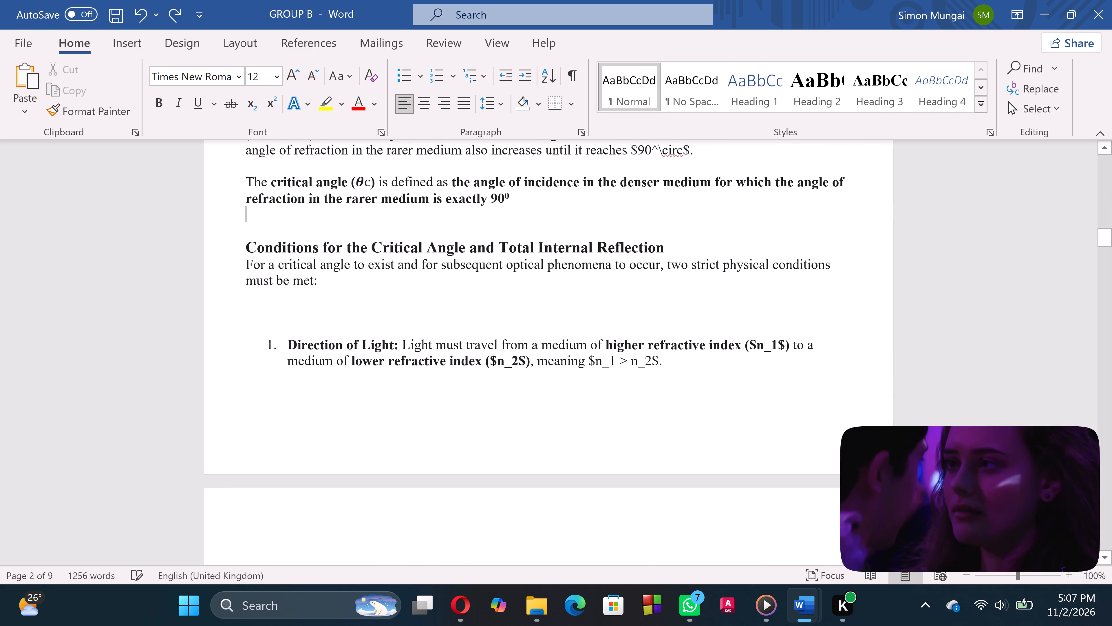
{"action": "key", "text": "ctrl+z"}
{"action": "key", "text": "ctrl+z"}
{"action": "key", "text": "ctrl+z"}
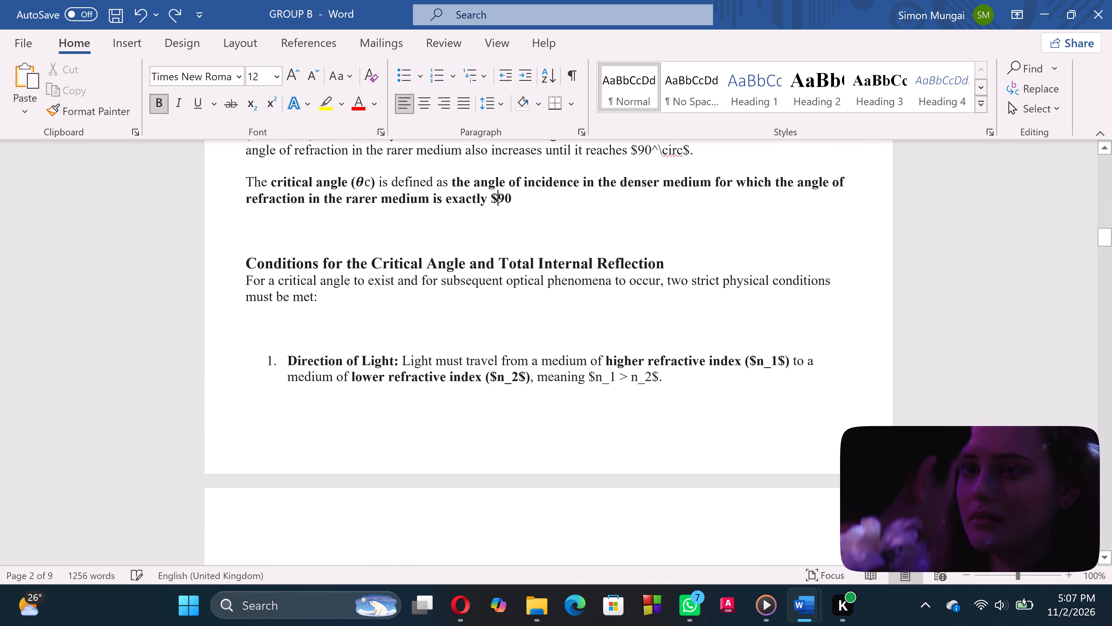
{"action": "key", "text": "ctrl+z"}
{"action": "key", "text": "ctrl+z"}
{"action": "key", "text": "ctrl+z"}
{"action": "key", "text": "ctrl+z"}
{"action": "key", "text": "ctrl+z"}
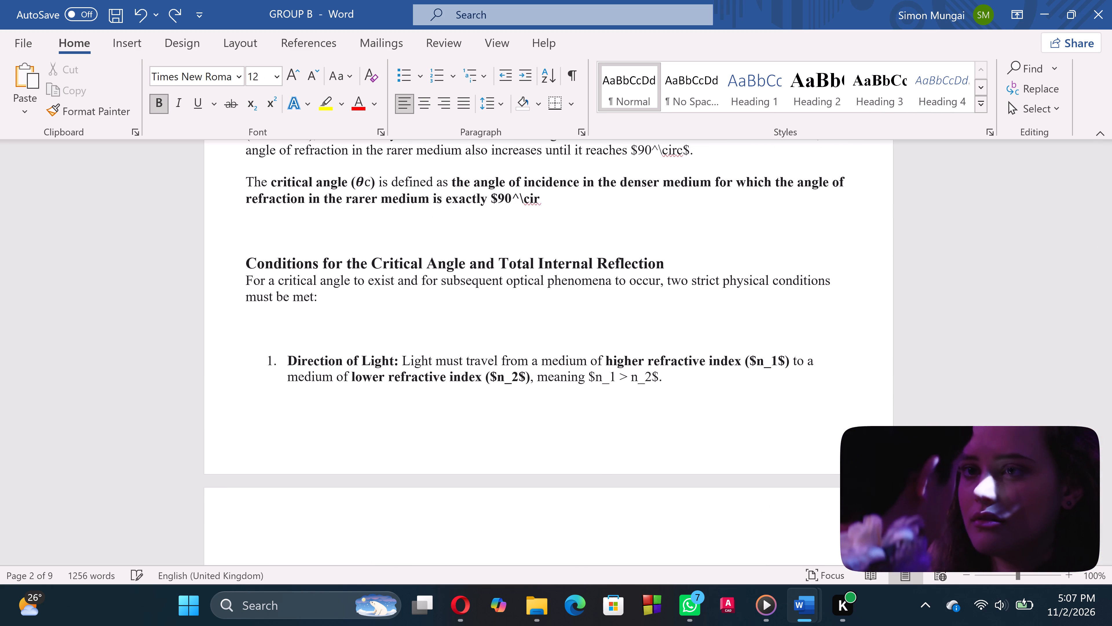
Replace the leftover $90^\cir code ending the critical angle definition with 90 followed by a superscript 0.
{"action": "scroll", "coordinate": [277, 341], "scroll_direction": "down", "scroll_amount": 1}
{"action": "scroll", "coordinate": [277, 341], "scroll_direction": "up", "scroll_amount": 1}
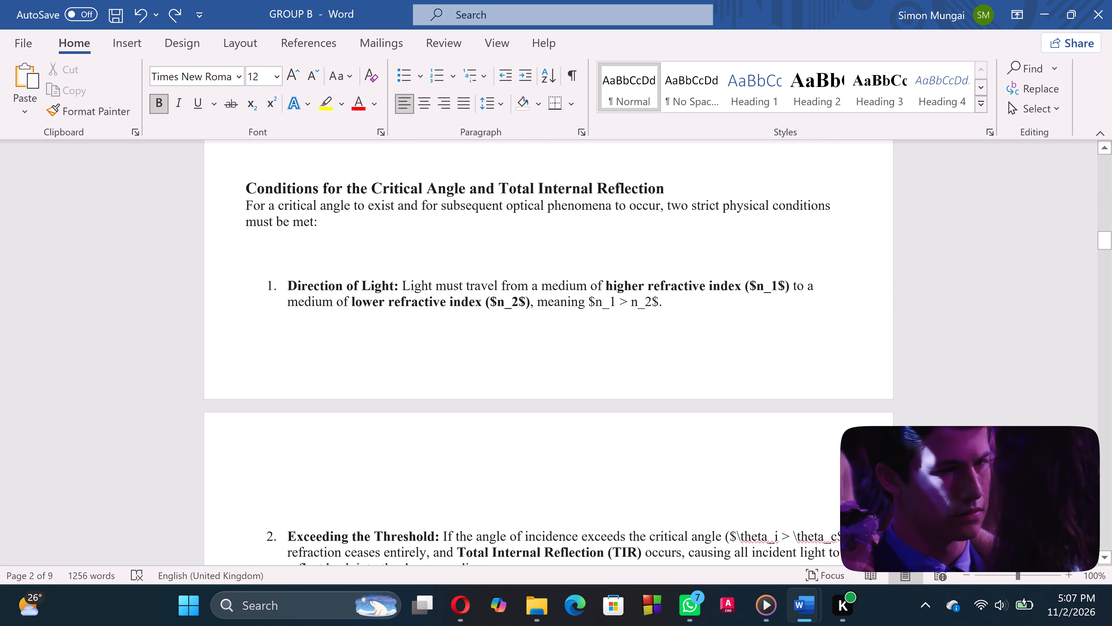
{"action": "scroll", "coordinate": [653, 254], "scroll_direction": "up", "scroll_amount": 1}
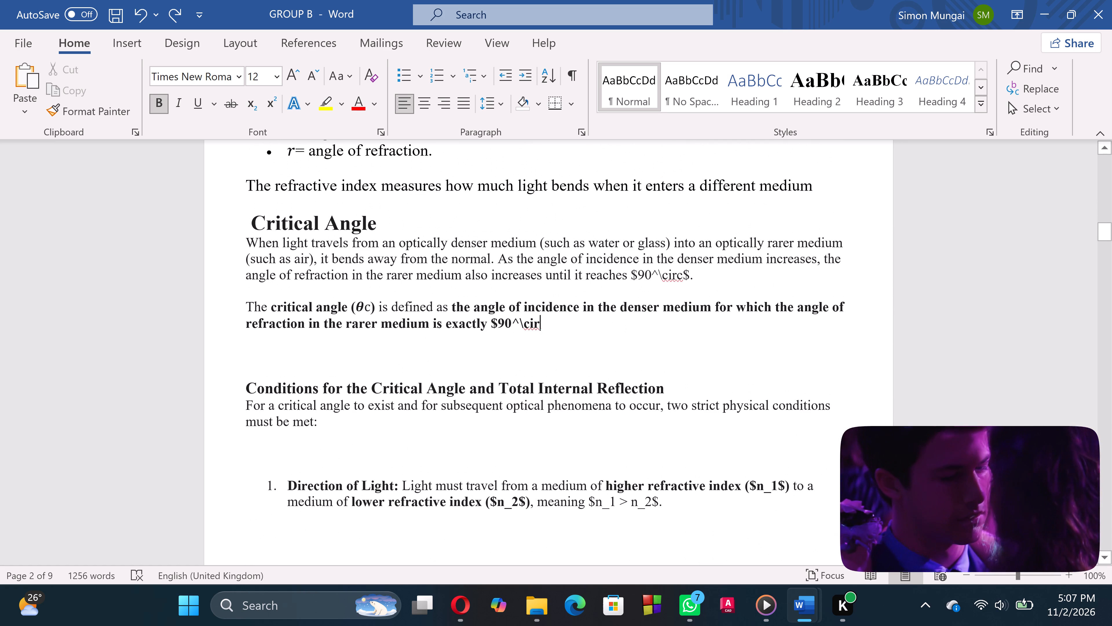
{"action": "left_click", "coordinate": [550, 325]}
{"action": "key", "text": "BackSpace"}
{"action": "key", "text": "BackSpace"}
{"action": "key", "text": "BackSpace"}
{"action": "key", "text": "BackSpace"}
{"action": "key", "text": "BackSpace"}
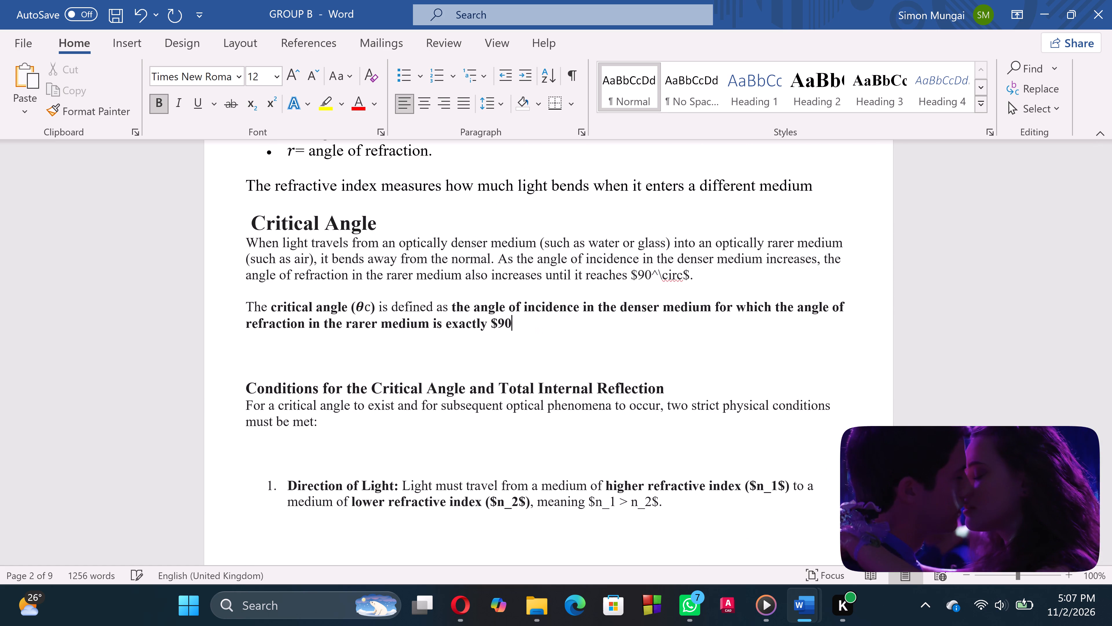
{"action": "left_click", "coordinate": [495, 319]}
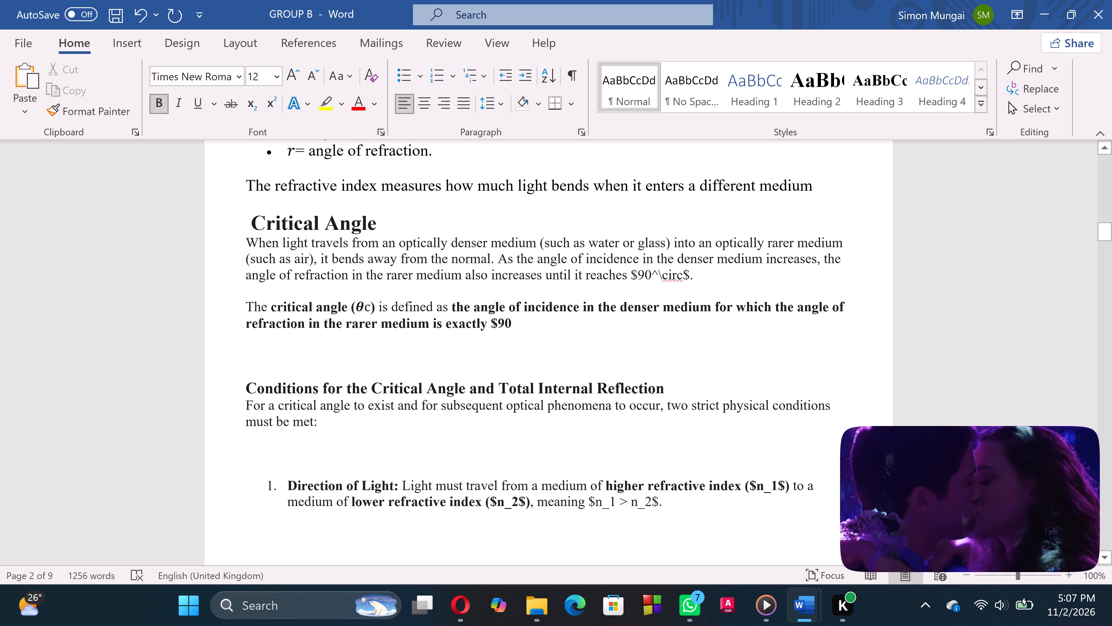
{"action": "key", "text": "BackSpace"}
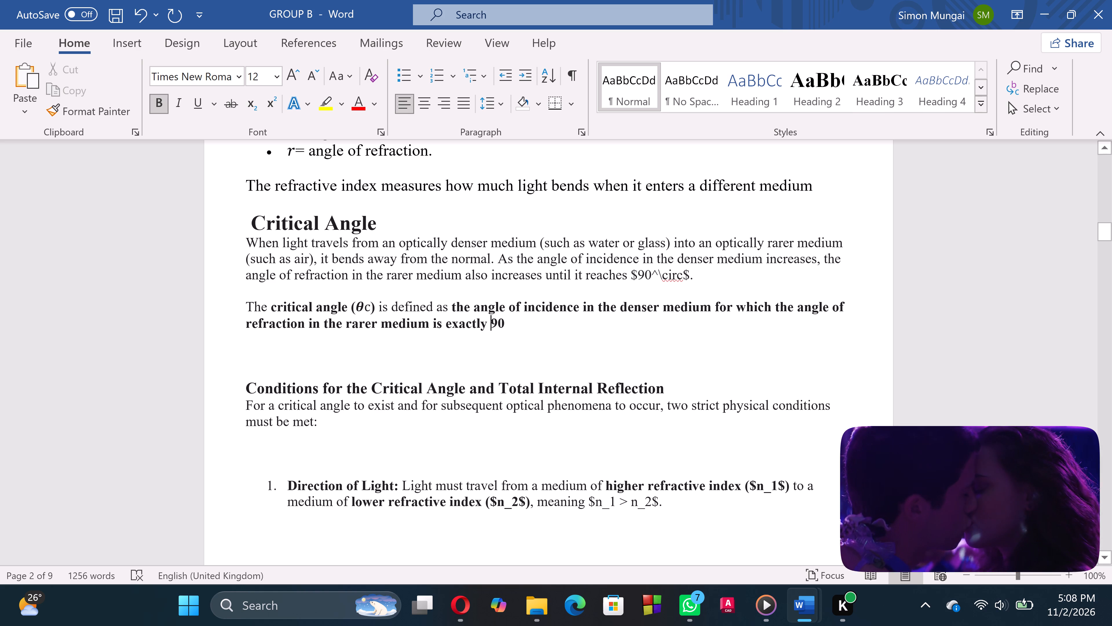
{"action": "left_click", "coordinate": [508, 319]}
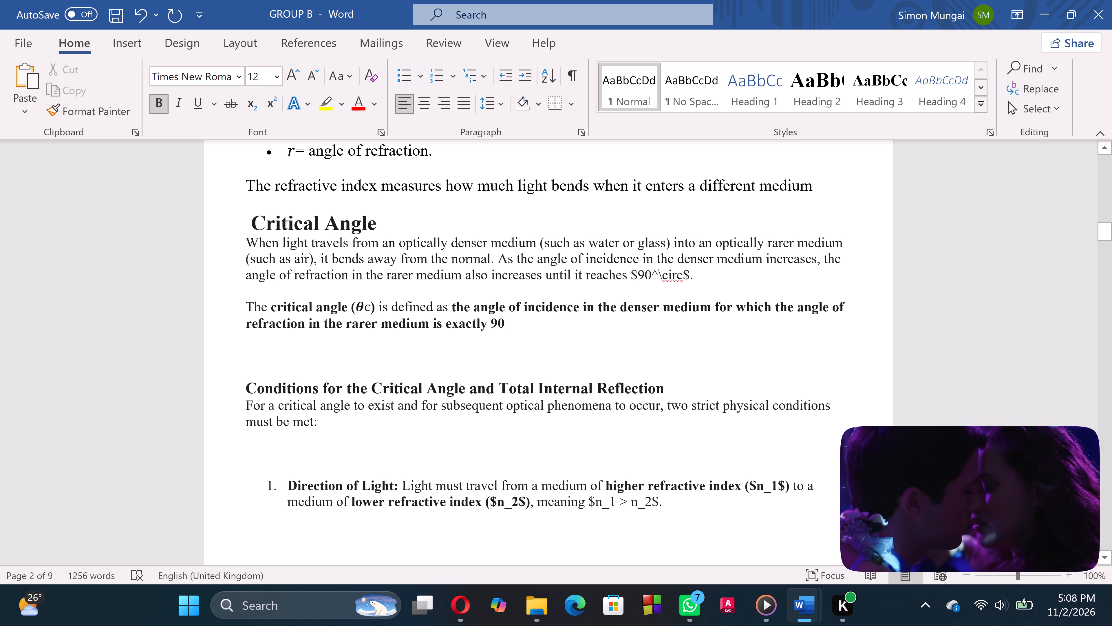
{"action": "key", "text": "0"}
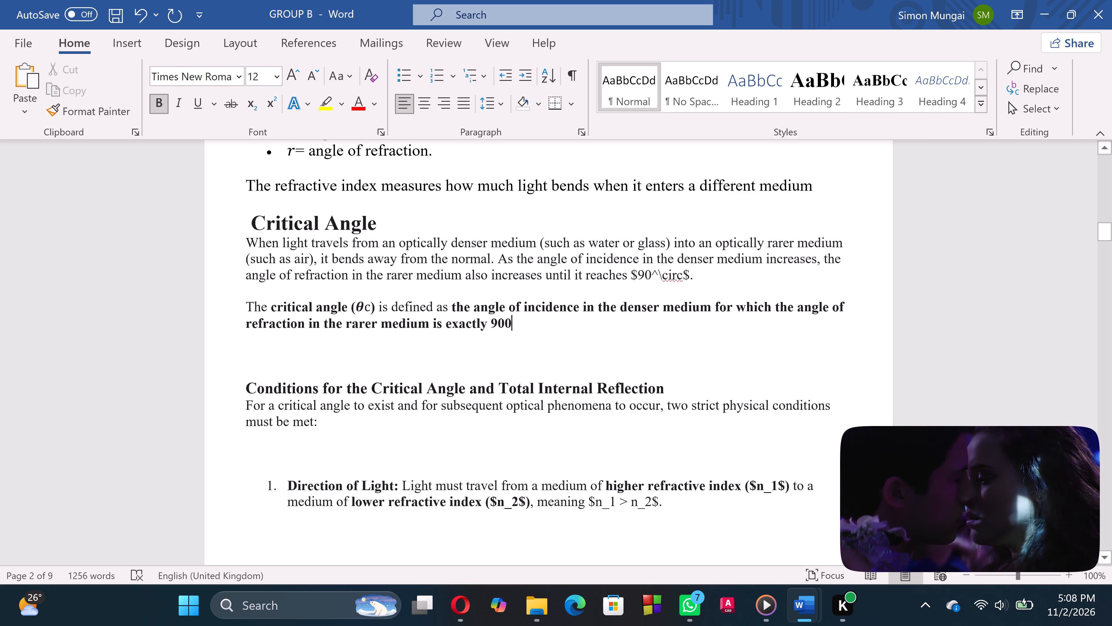
{"action": "left_click_drag", "start_coordinate": [506, 326], "coordinate": [508, 320]}
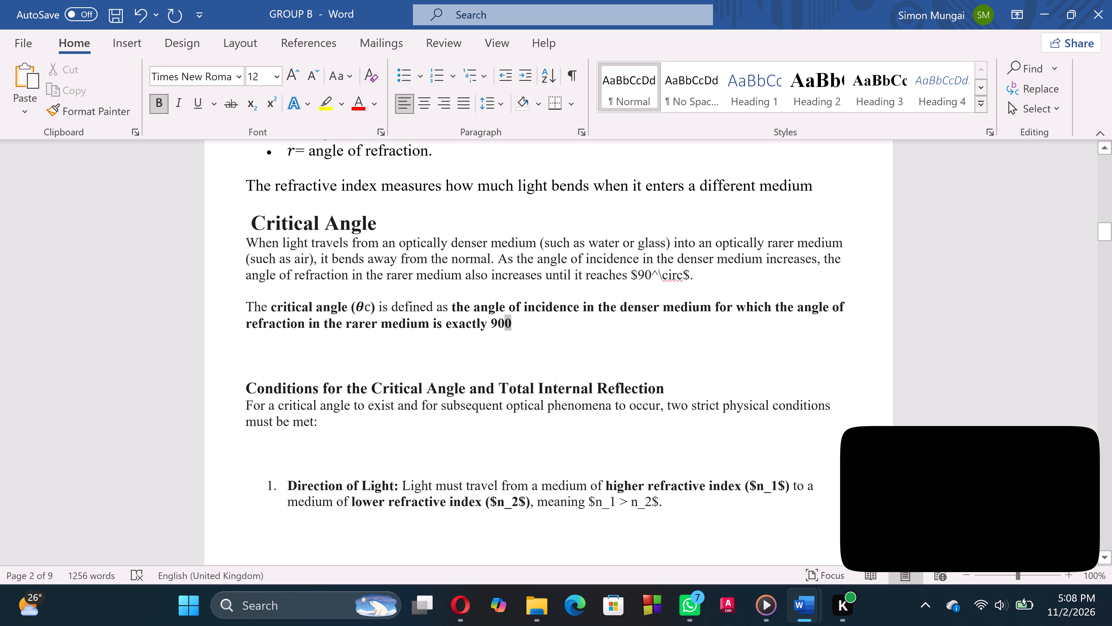
{"action": "left_click_drag", "start_coordinate": [508, 320], "coordinate": [512, 316]}
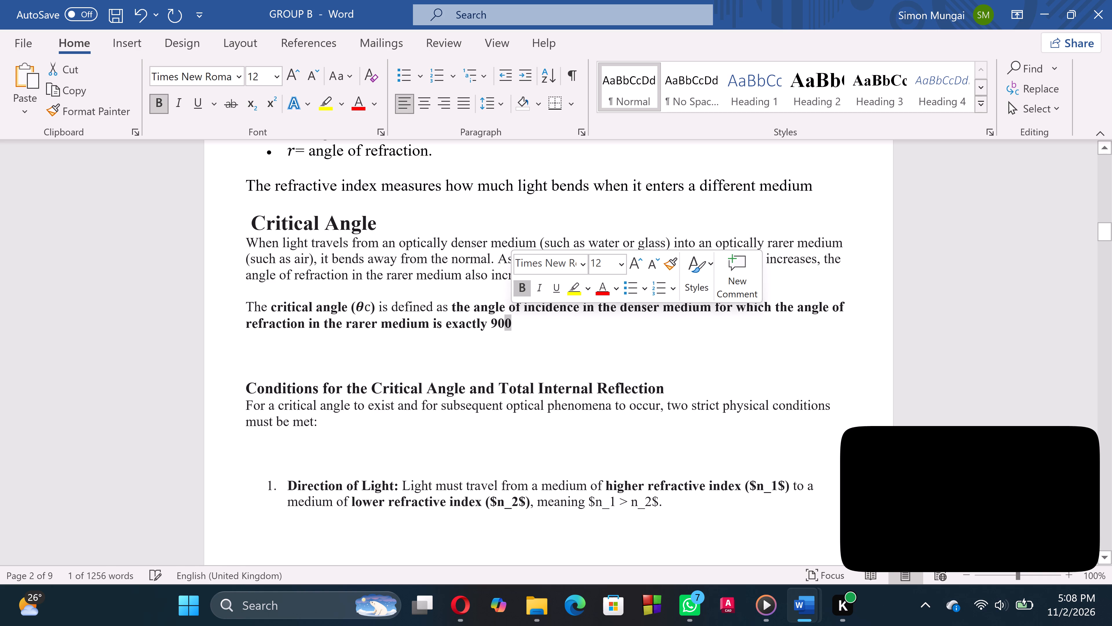
Superscript the final 0 after 90 at the end of the critical angle definition.
{"action": "key", "text": "ctrl+shift+equal"}
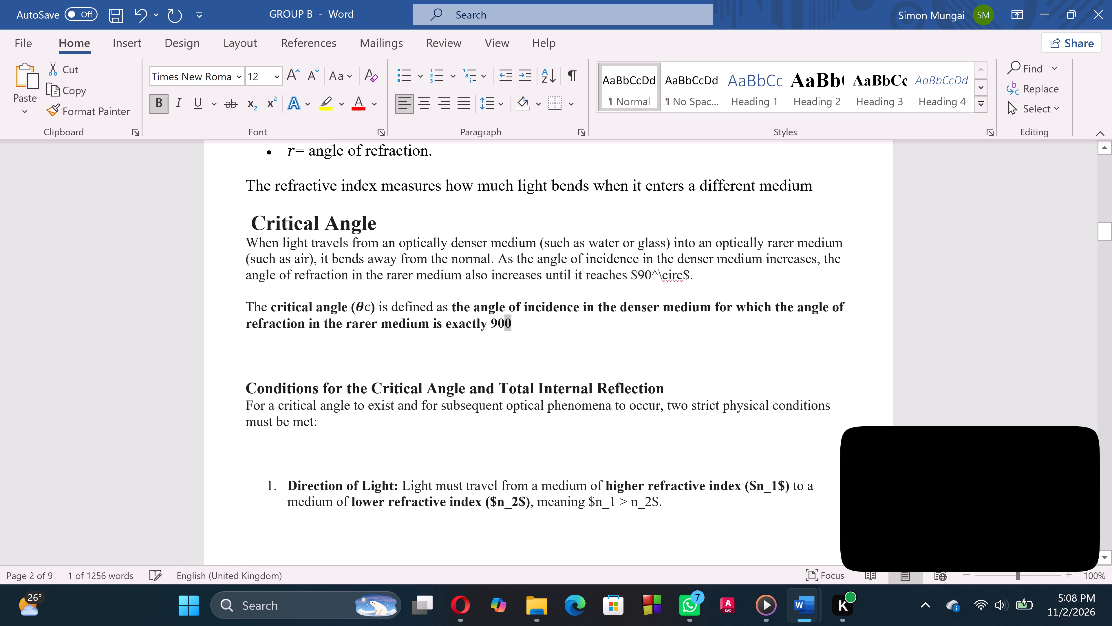
{"action": "left_click", "coordinate": [542, 329]}
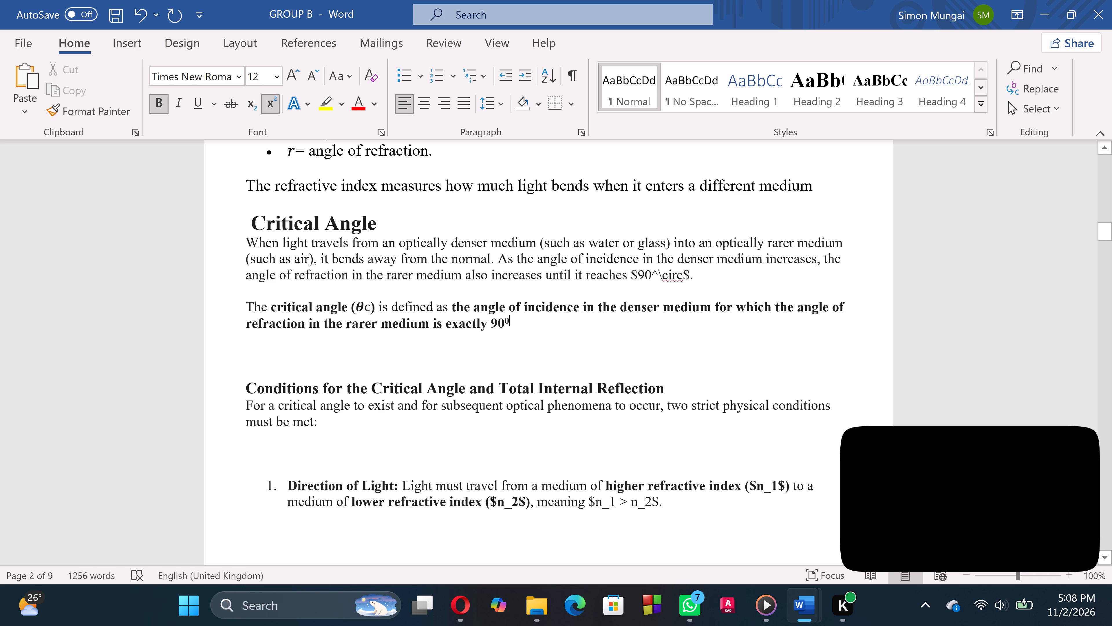
Delete the two extra blank lines between the "must be met:" sentence and the numbered Direction of Light item.
{"action": "scroll", "coordinate": [530, 361], "scroll_direction": "down", "scroll_amount": 1}
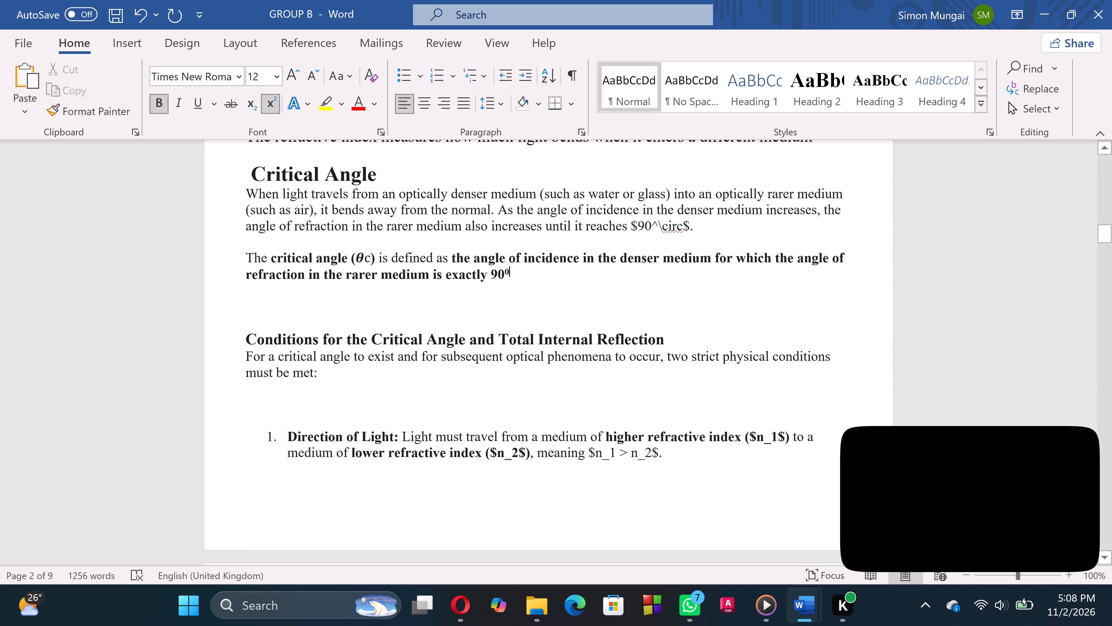
{"action": "left_click", "coordinate": [270, 396]}
{"action": "key", "text": "BackSpace"}
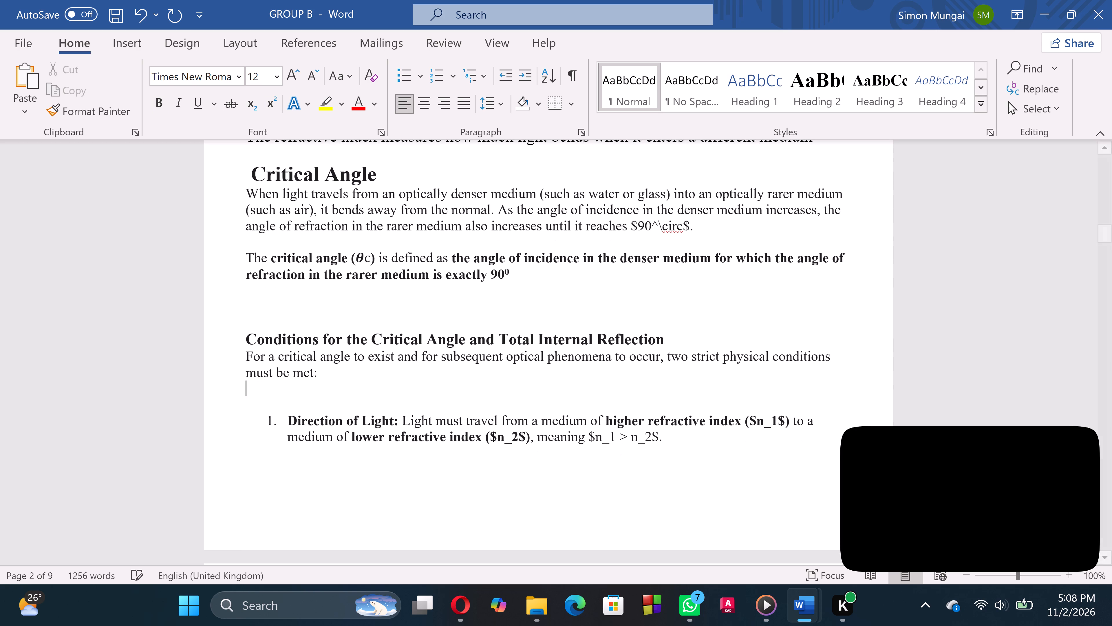
{"action": "key", "text": "BackSpace"}
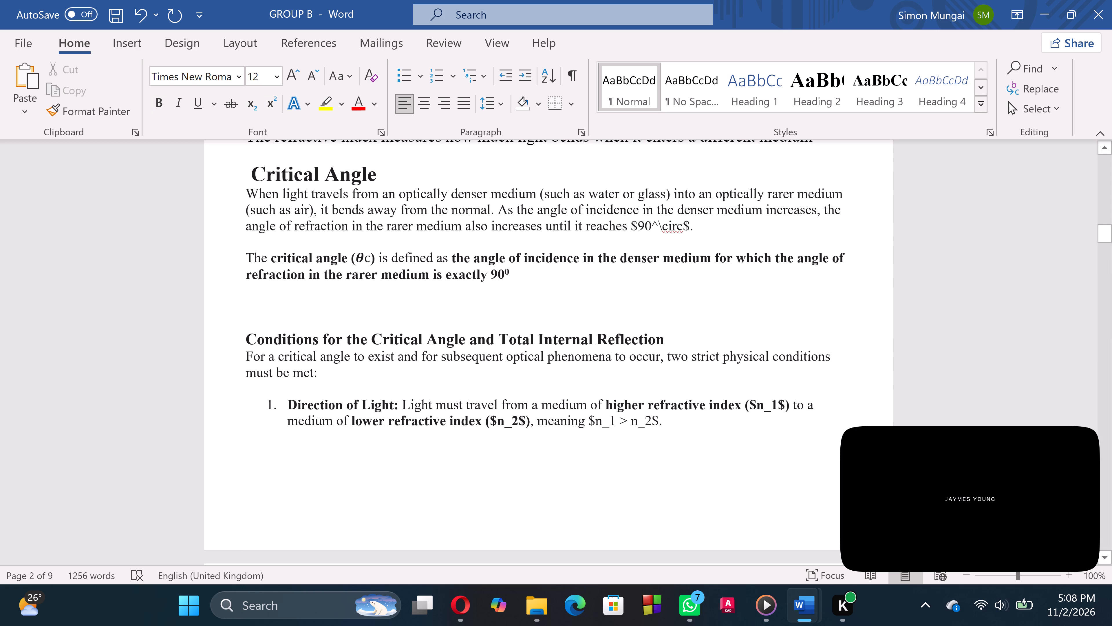
Replace the $n_1$ code after "higher refractive index" in the Direction of Light item with n1, keeping the parentheses.
{"action": "left_click", "coordinate": [785, 406]}
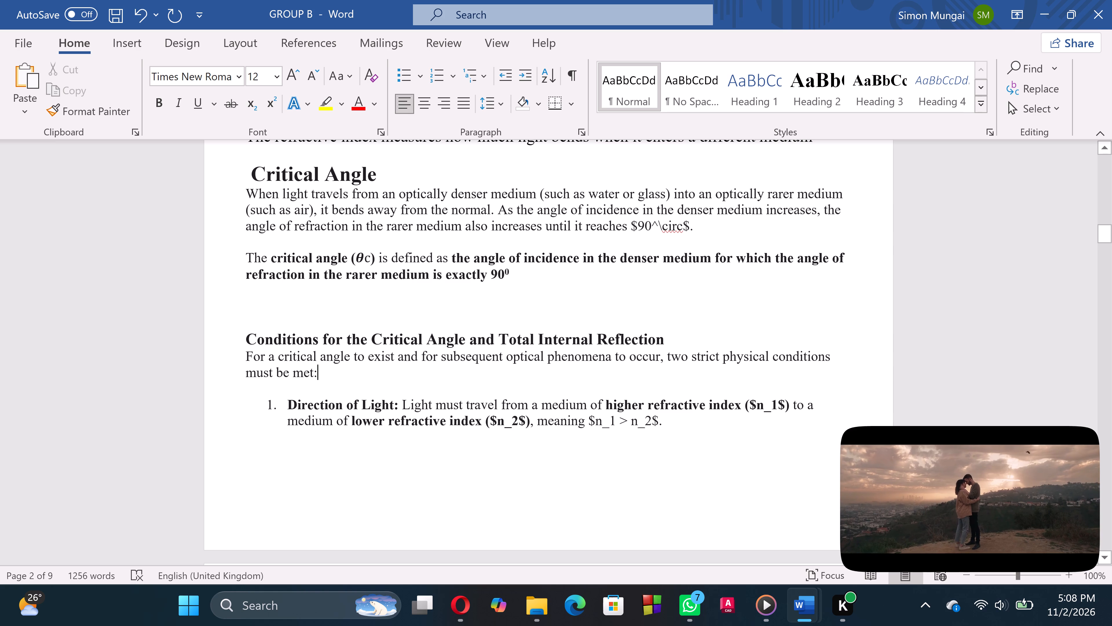
{"action": "key", "text": "BackSpace"}
{"action": "key", "text": "BackSpace"}
{"action": "key", "text": "BackSpace"}
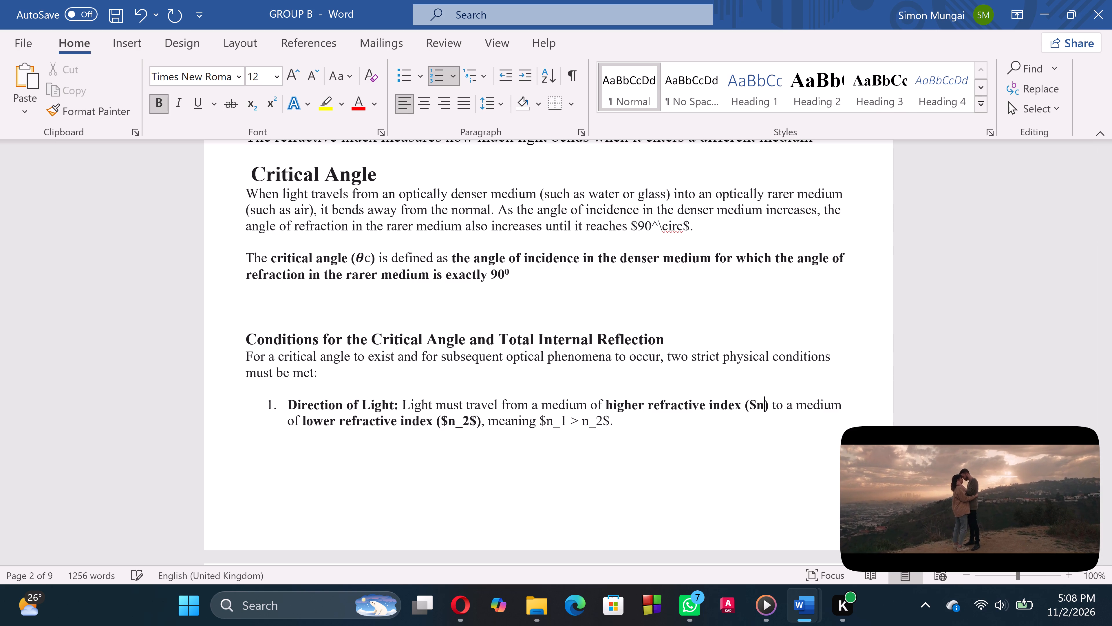
{"action": "left_click", "coordinate": [758, 403]}
{"action": "key", "text": "BackSpace"}
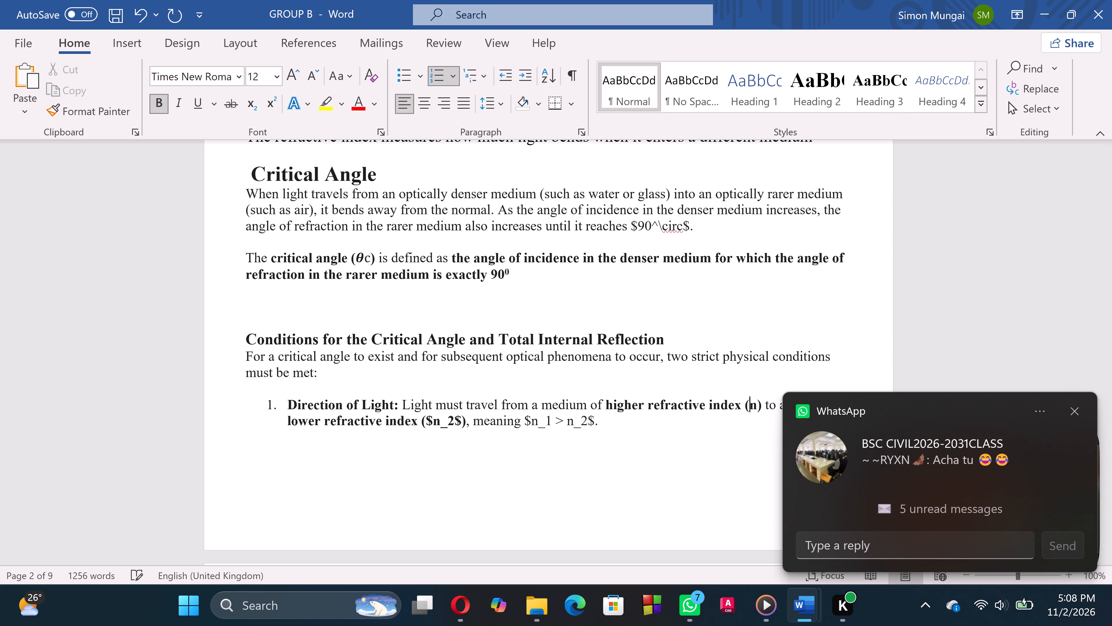
{"action": "left_click", "coordinate": [758, 403]}
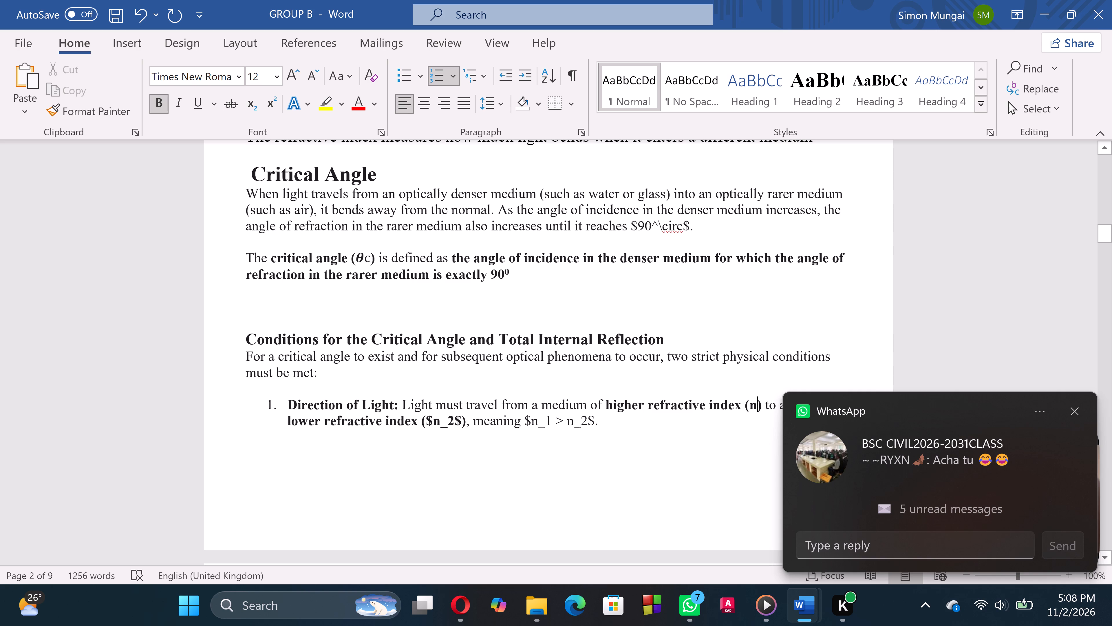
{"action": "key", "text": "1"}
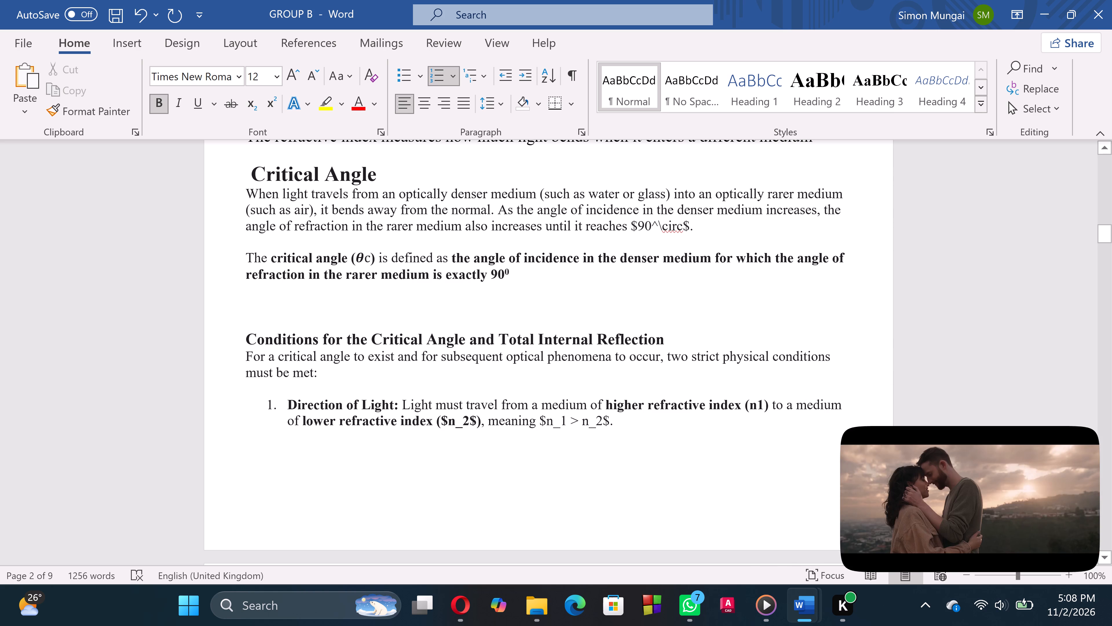
{"action": "left_click", "coordinate": [757, 403]}
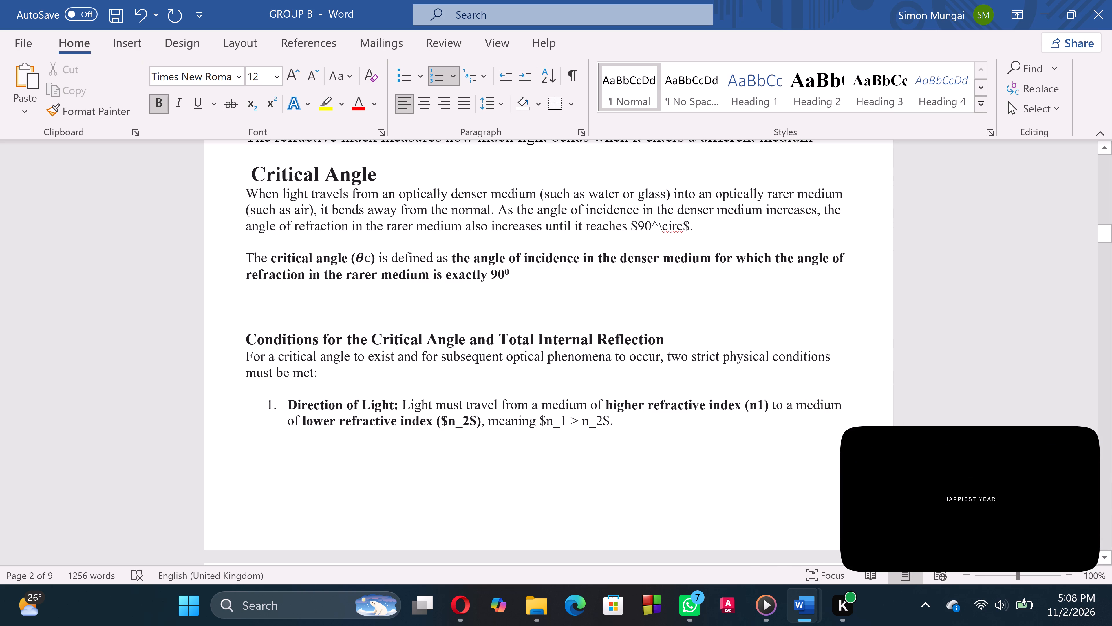
Make the 1 in (n1) a subscript in the Direction of Light item.
{"action": "left_click_drag", "start_coordinate": [757, 401], "coordinate": [763, 403]}
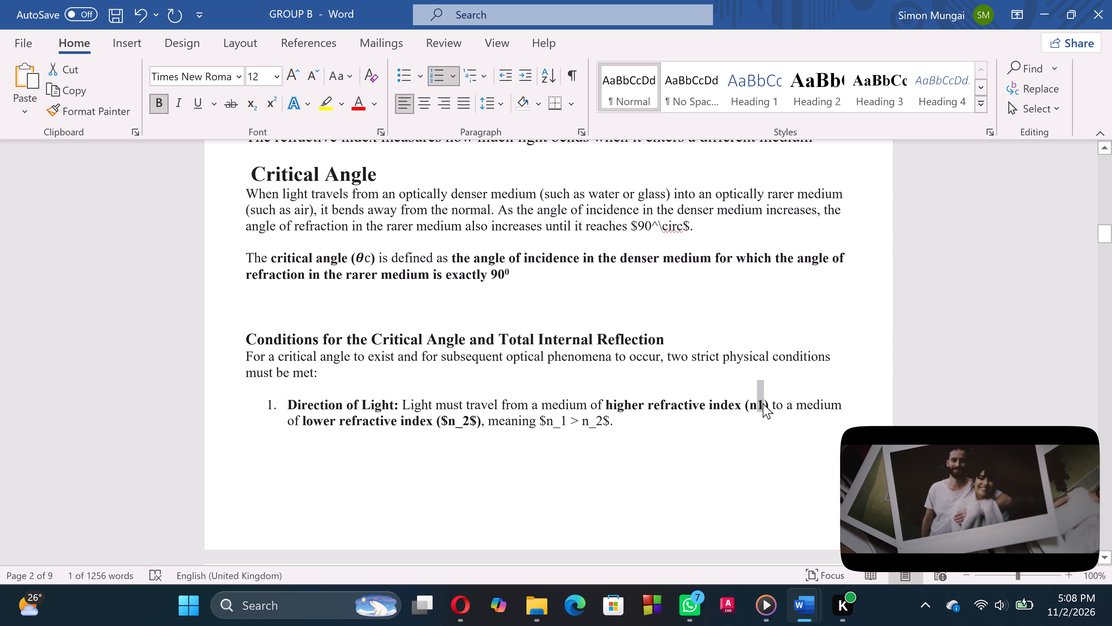
{"action": "key", "text": "ctrl+equal"}
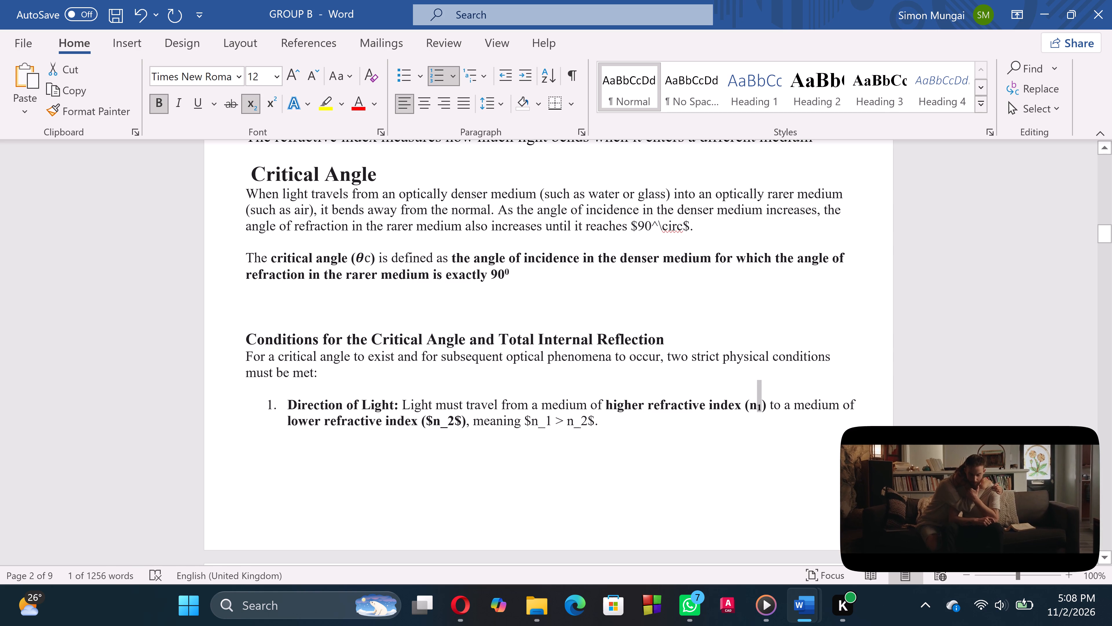
Delete the closing clause ", meaning $n_1 > n_2$." from the Direction of Light item.
{"action": "left_click", "coordinate": [605, 423]}
{"action": "key", "text": "BackSpace"}
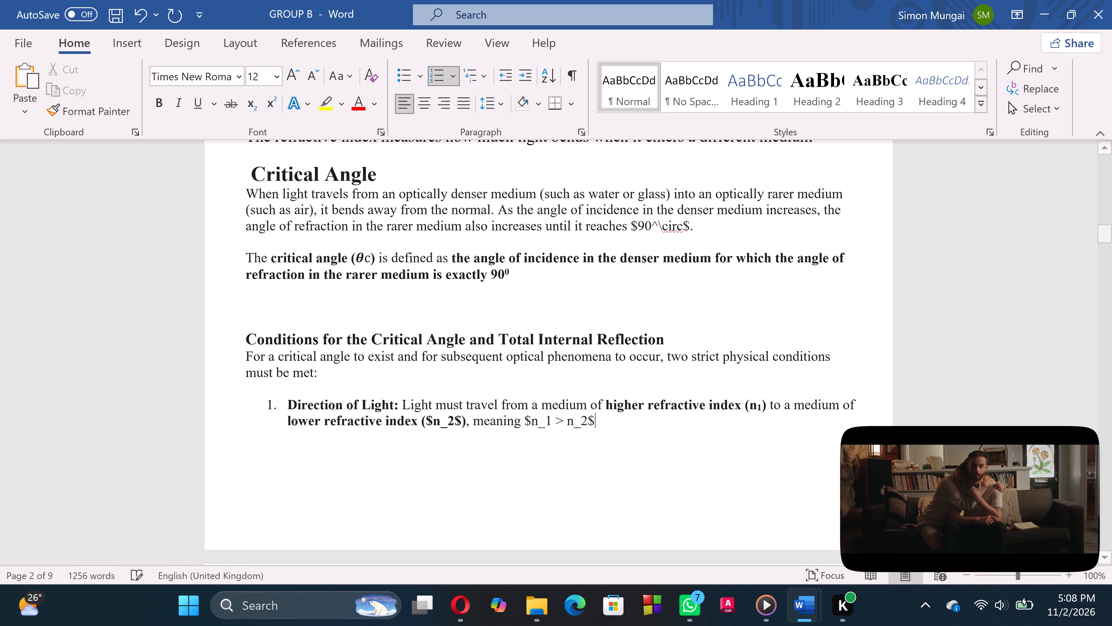
{"action": "key", "text": "BackSpace"}
{"action": "key", "text": "BackSpace"}
{"action": "key", "text": "BackSpace"}
{"action": "key", "text": "BackSpace"}
{"action": "key", "text": "BackSpace"}
{"action": "key", "text": "BackSpace"}
{"action": "key", "text": "BackSpace"}
{"action": "key", "text": "BackSpace"}
{"action": "key", "text": "BackSpace"}
{"action": "key", "text": "BackSpace"}
{"action": "key", "text": "BackSpace"}
{"action": "key", "text": "BackSpace"}
{"action": "key", "text": "BackSpace"}
{"action": "key", "text": "BackSpace"}
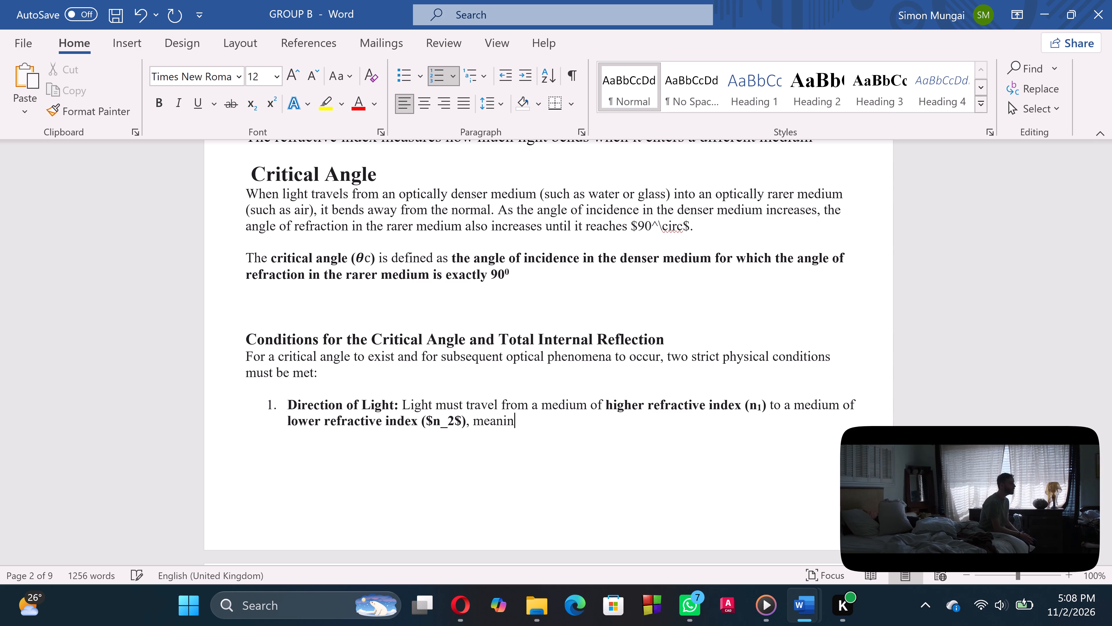
{"action": "key", "text": "BackSpace"}
{"action": "key", "text": "BackSpace"}
{"action": "key", "text": "BackSpace"}
{"action": "key", "text": "BackSpace"}
{"action": "key", "text": "BackSpace"}
{"action": "key", "text": "BackSpace"}
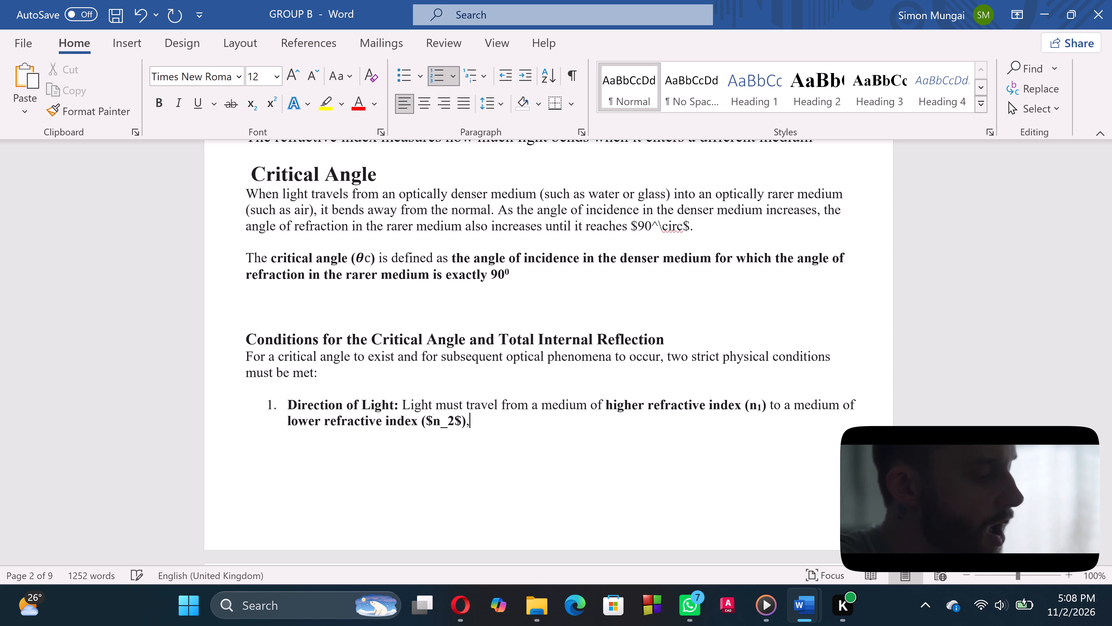
{"action": "key", "text": "BackSpace"}
Replace the ($n_2$) code after "lower refractive index" with n2 in parentheses, formatting the 2 as a subscript.
{"action": "key", "text": "BackSpace"}
{"action": "key", "text": "BackSpace"}
{"action": "key", "text": "BackSpace"}
{"action": "key", "text": "BackSpace"}
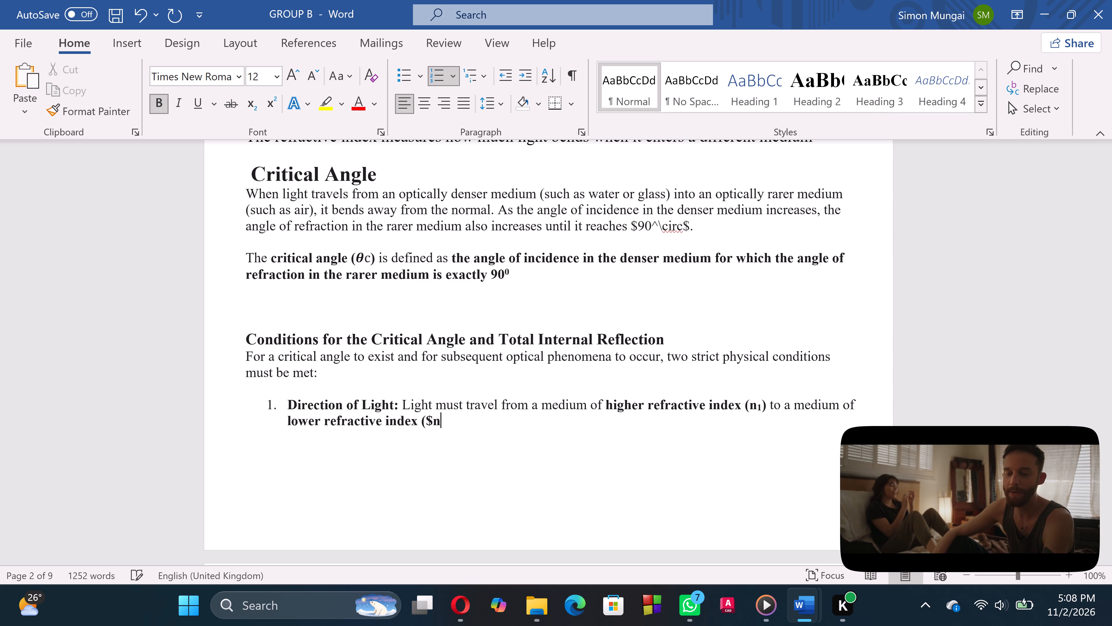
{"action": "left_click", "coordinate": [431, 415]}
{"action": "key", "text": "BackSpace"}
{"action": "key", "text": "BackSpace"}
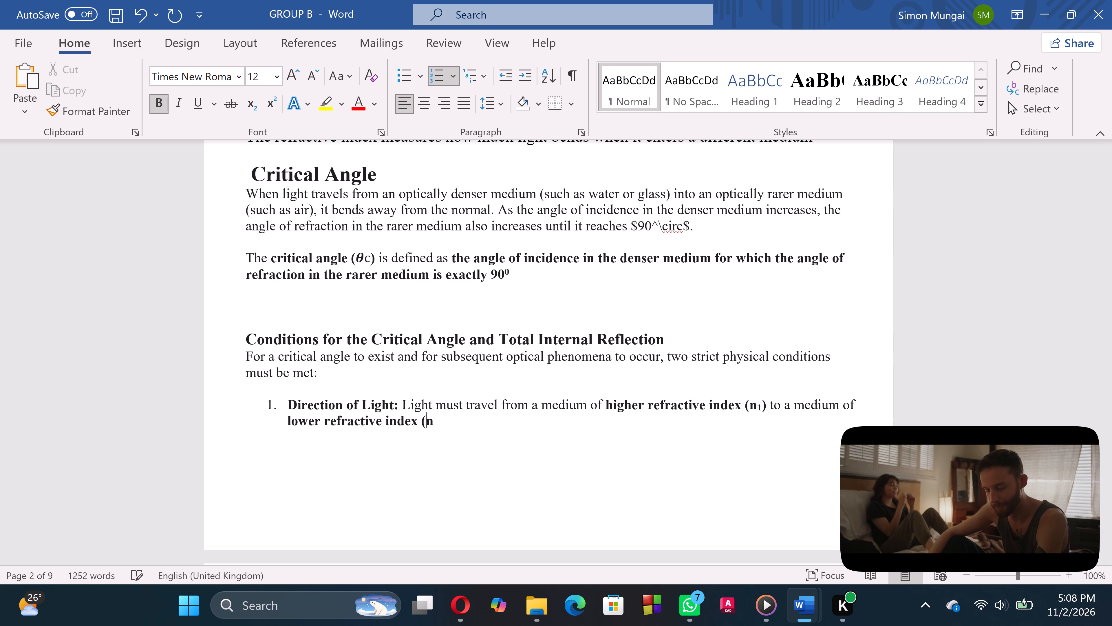
{"action": "left_click", "coordinate": [429, 421]}
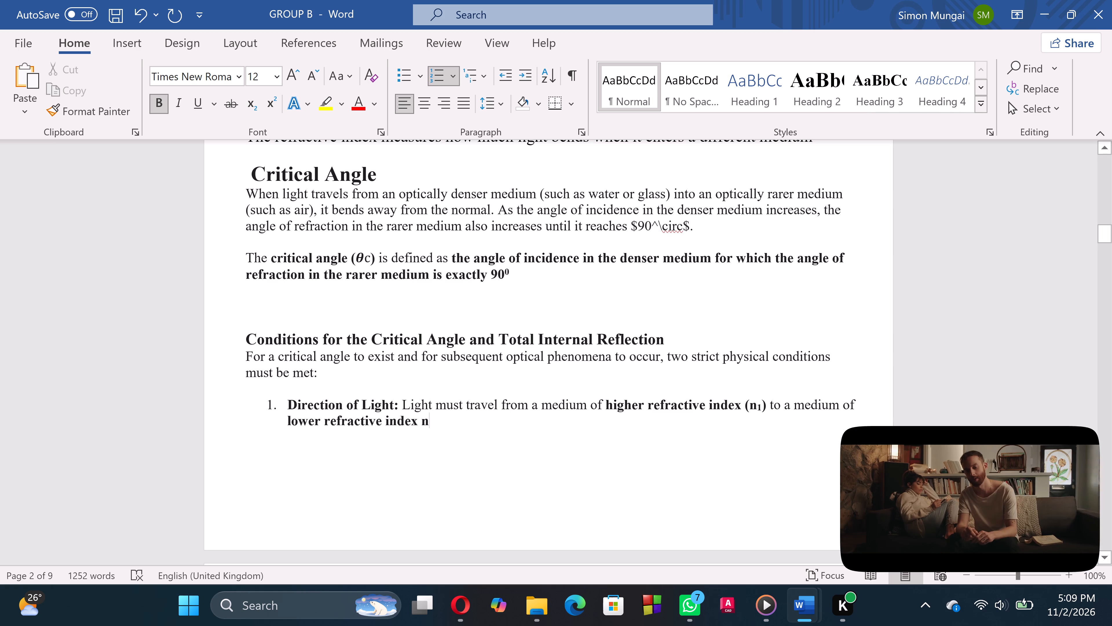
{"action": "key", "text": "2"}
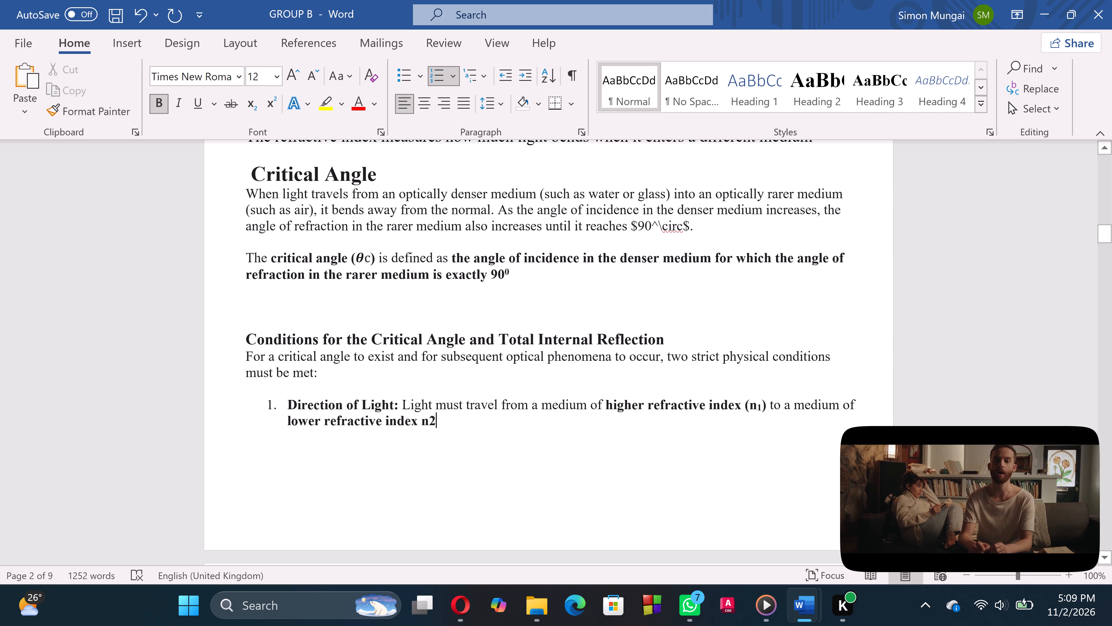
{"action": "left_click_drag", "start_coordinate": [429, 419], "coordinate": [435, 422]}
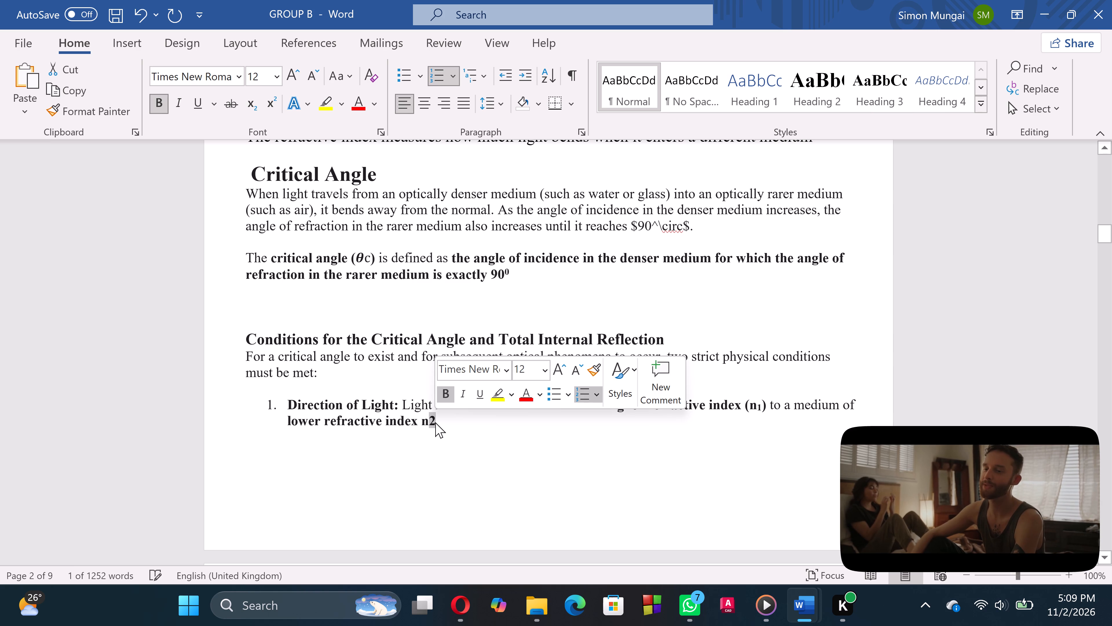
{"action": "key", "text": "ctrl+equal"}
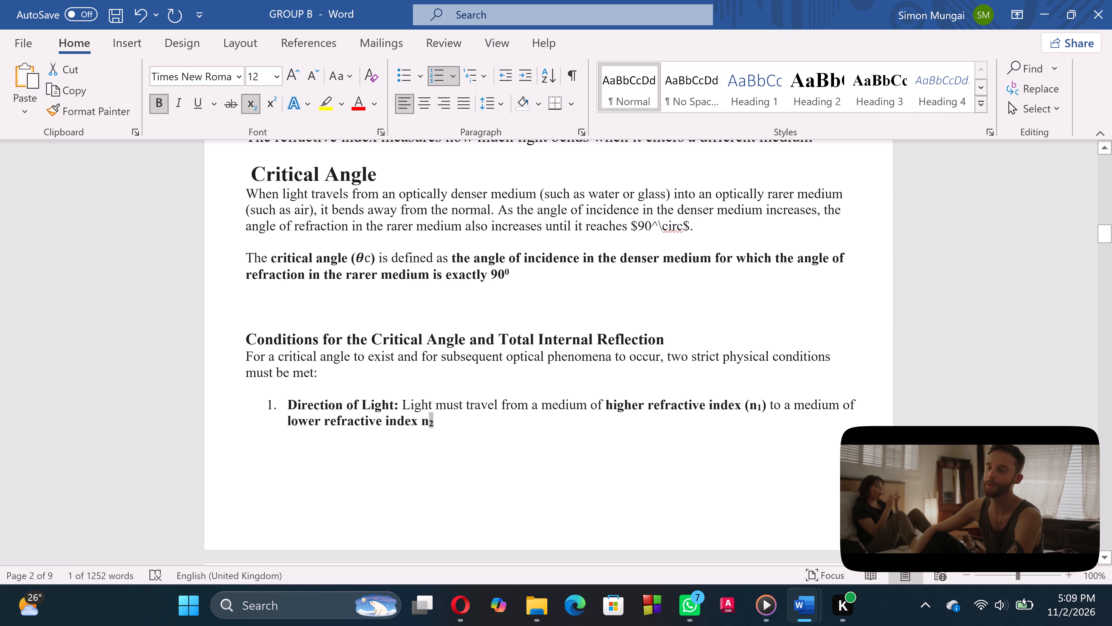
{"action": "left_click", "coordinate": [442, 429]}
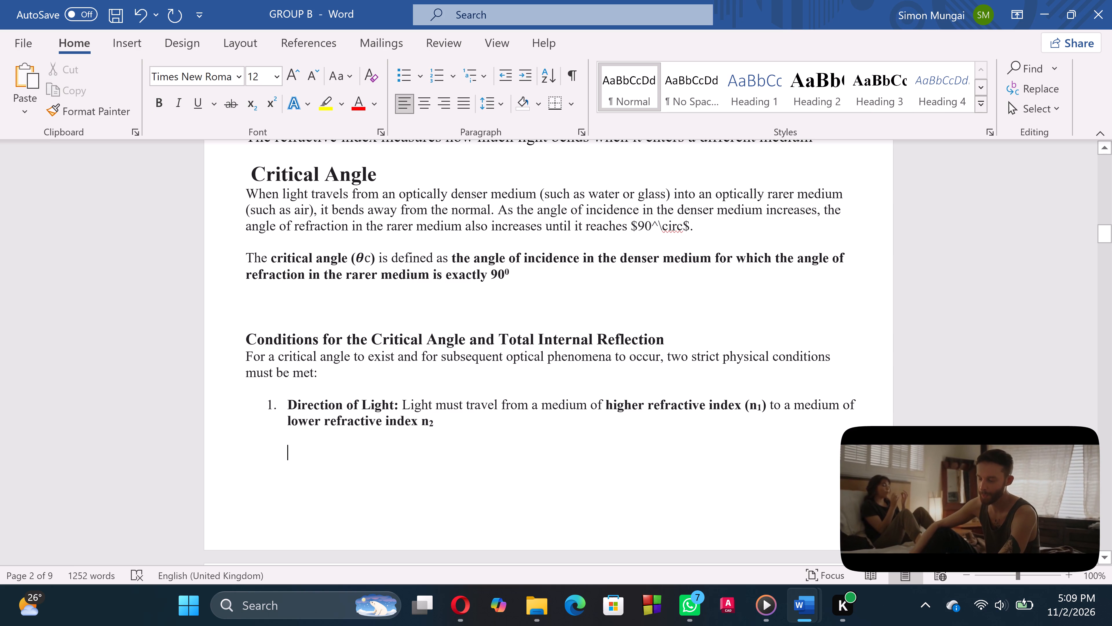
{"action": "left_click", "coordinate": [419, 418]}
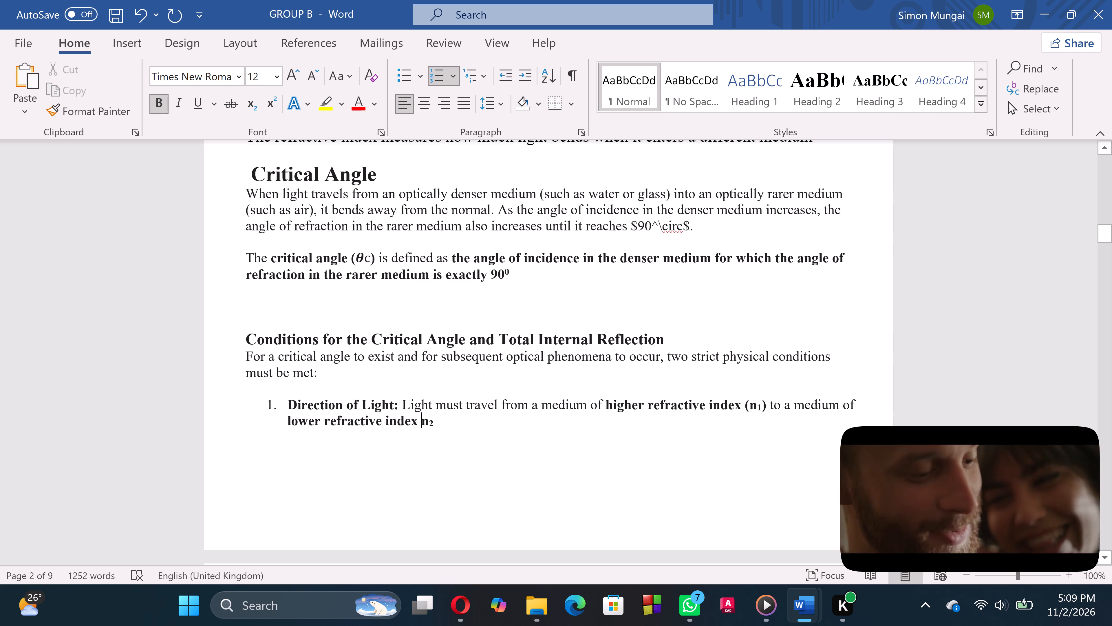
{"action": "key", "text": "shift+parenleft"}
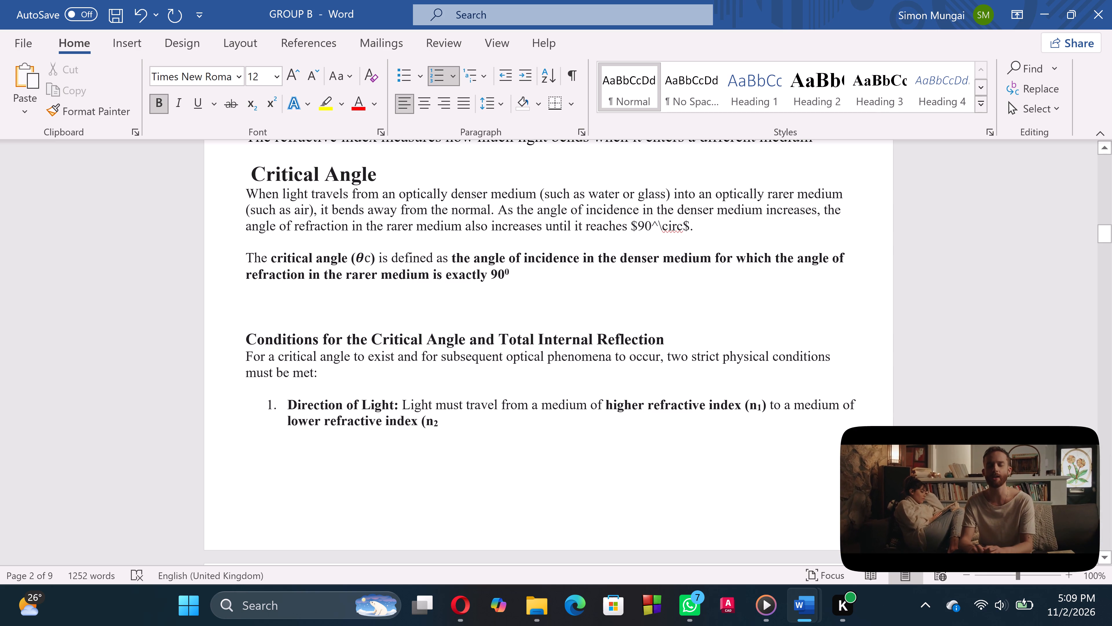
{"action": "left_click", "coordinate": [441, 423]}
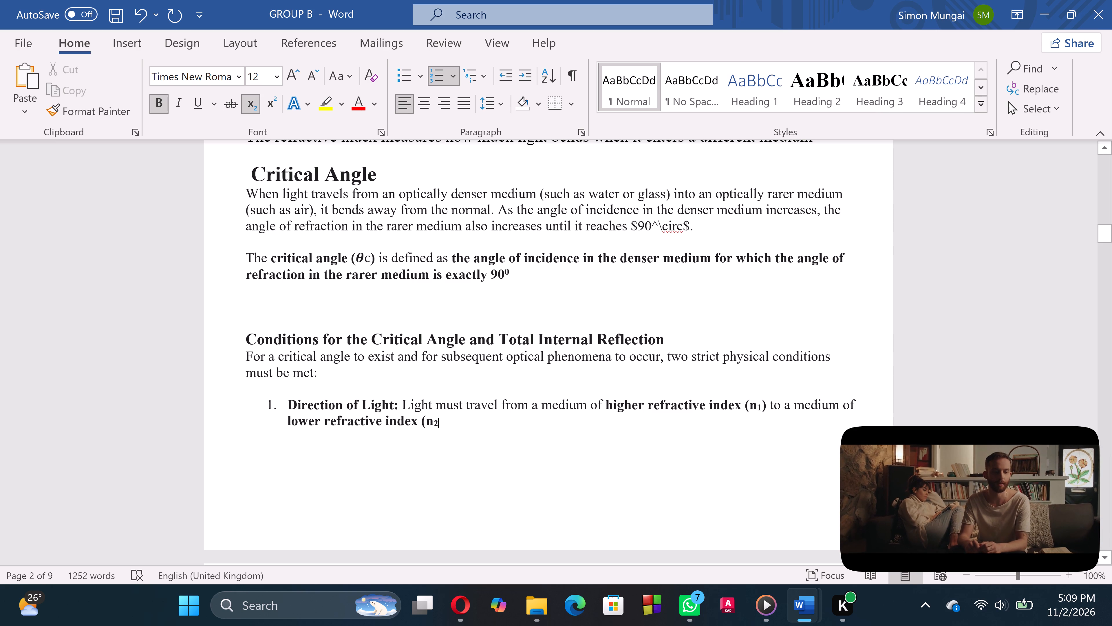
{"action": "key", "text": "shift+parenright"}
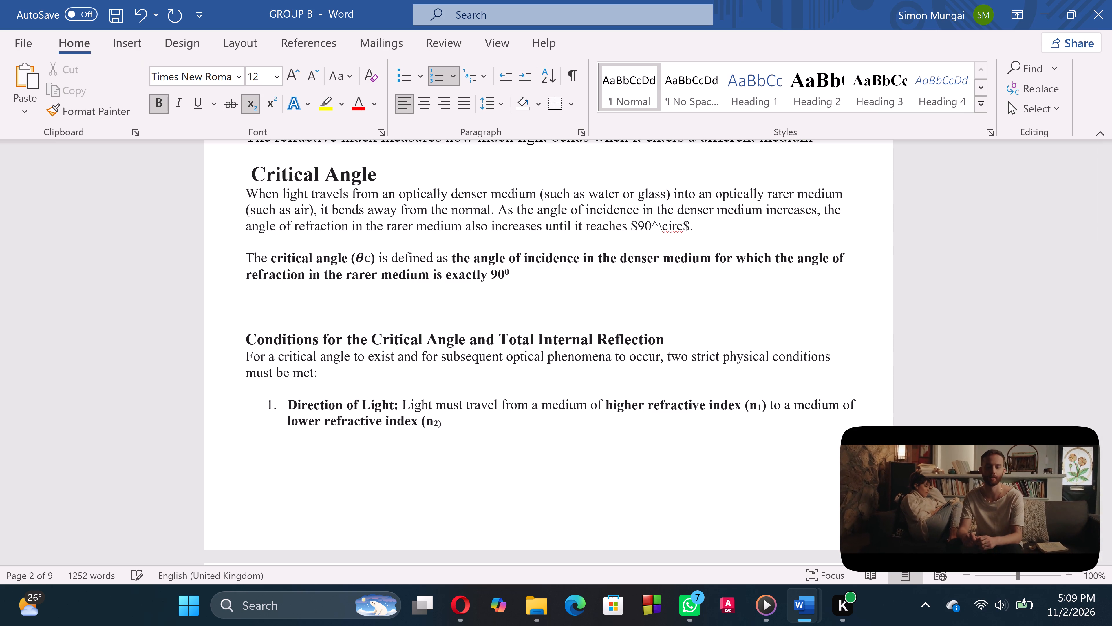
{"action": "key", "text": "BackSpace"}
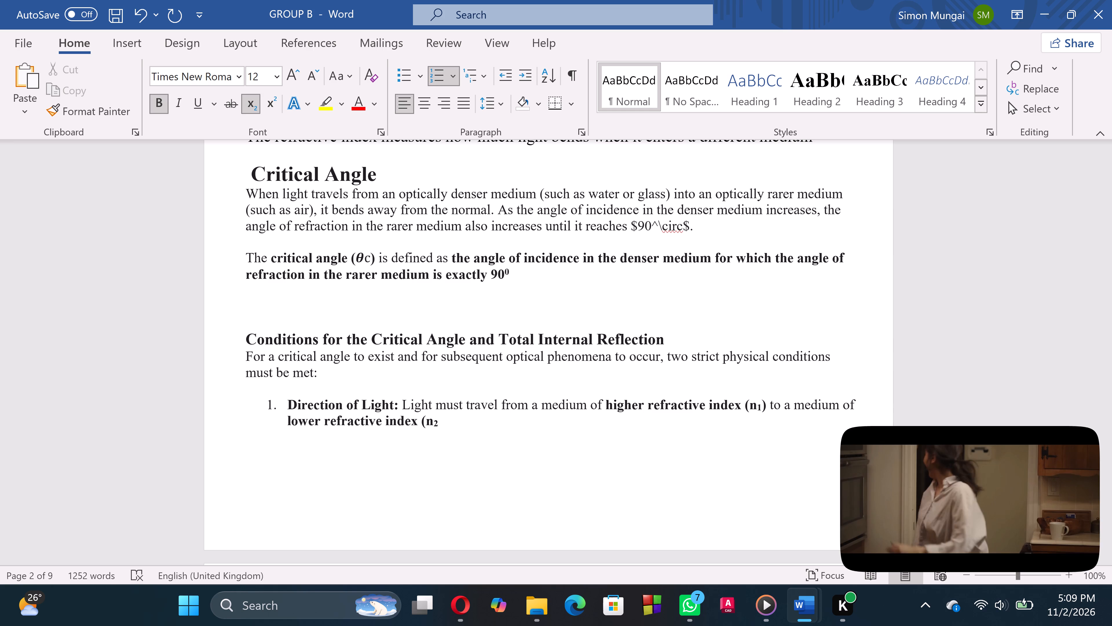
{"action": "key", "text": "space"}
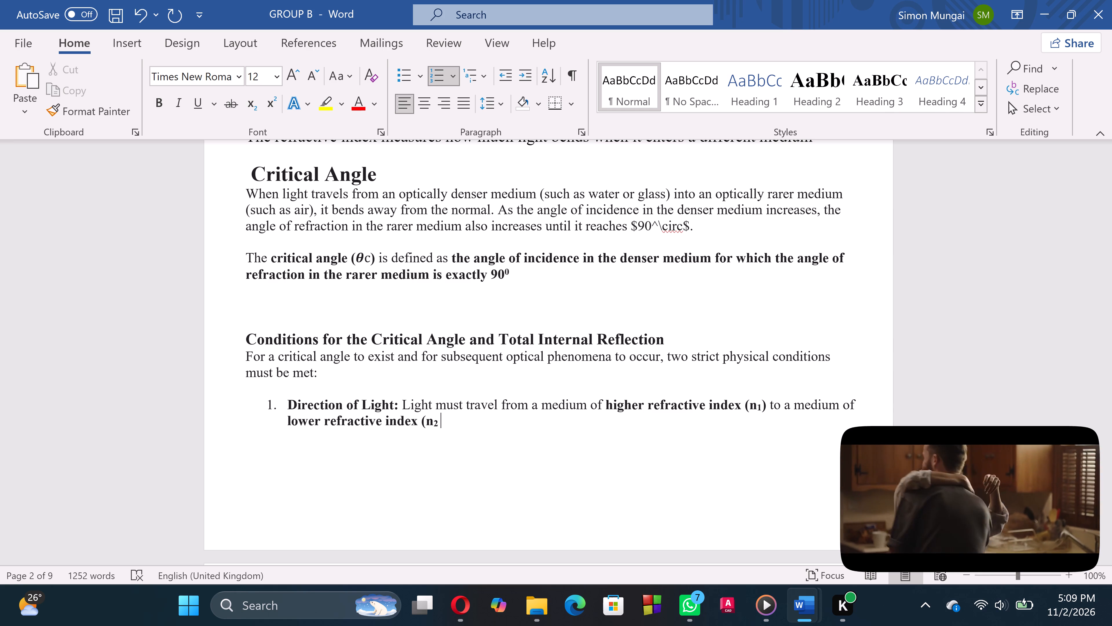
{"action": "key", "text": "shift+parenright"}
Delete the extra blank line directly below the Direction of Light item.
{"action": "scroll", "coordinate": [486, 458], "scroll_direction": "down", "scroll_amount": 1}
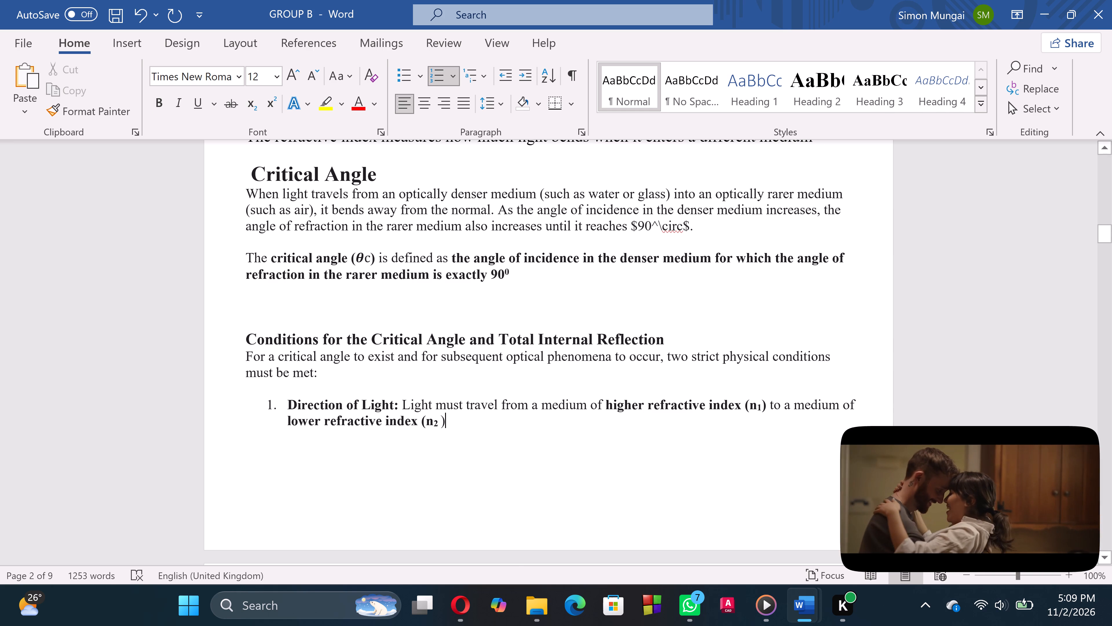
{"action": "scroll", "coordinate": [486, 458], "scroll_direction": "down", "scroll_amount": 1}
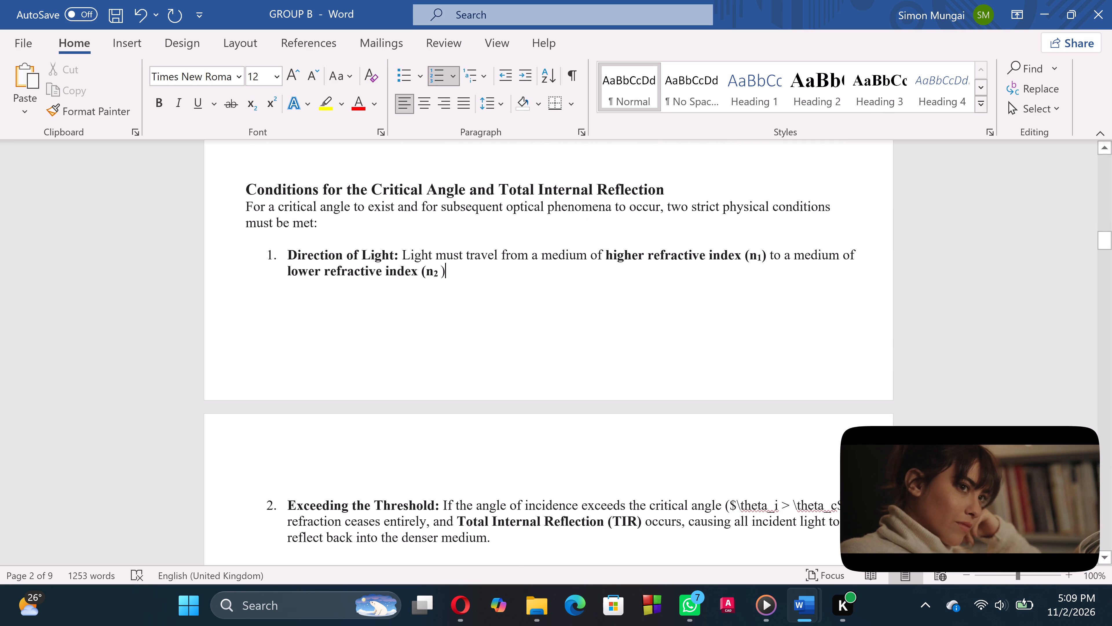
{"action": "left_click", "coordinate": [274, 360]}
{"action": "key", "text": "BackSpace"}
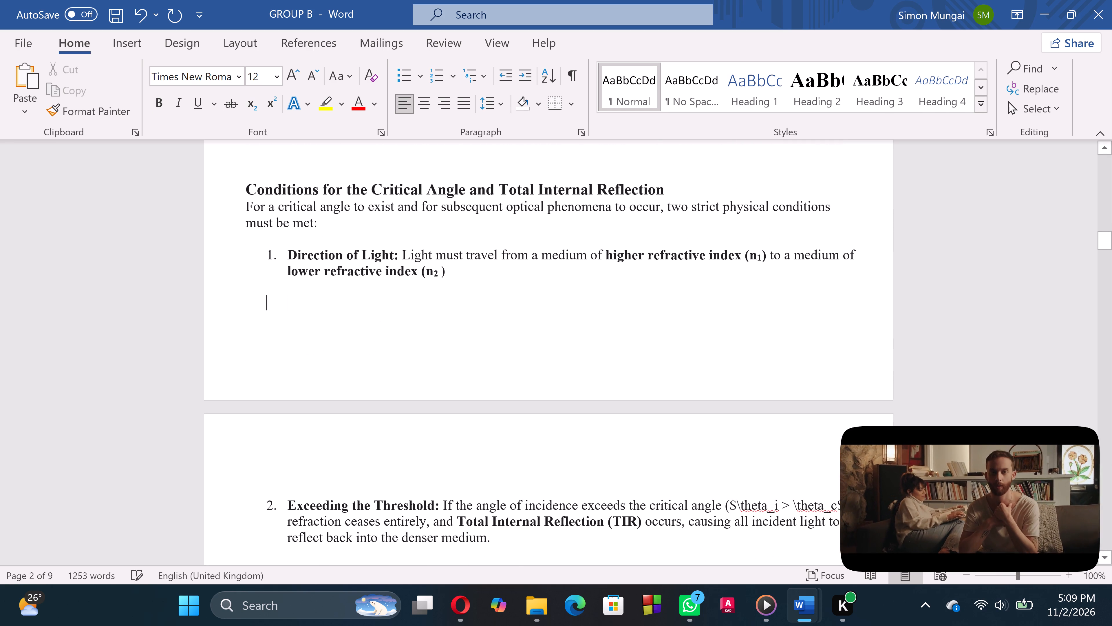
{"action": "key", "text": "BackSpace"}
{"action": "key", "text": "BackSpace"}
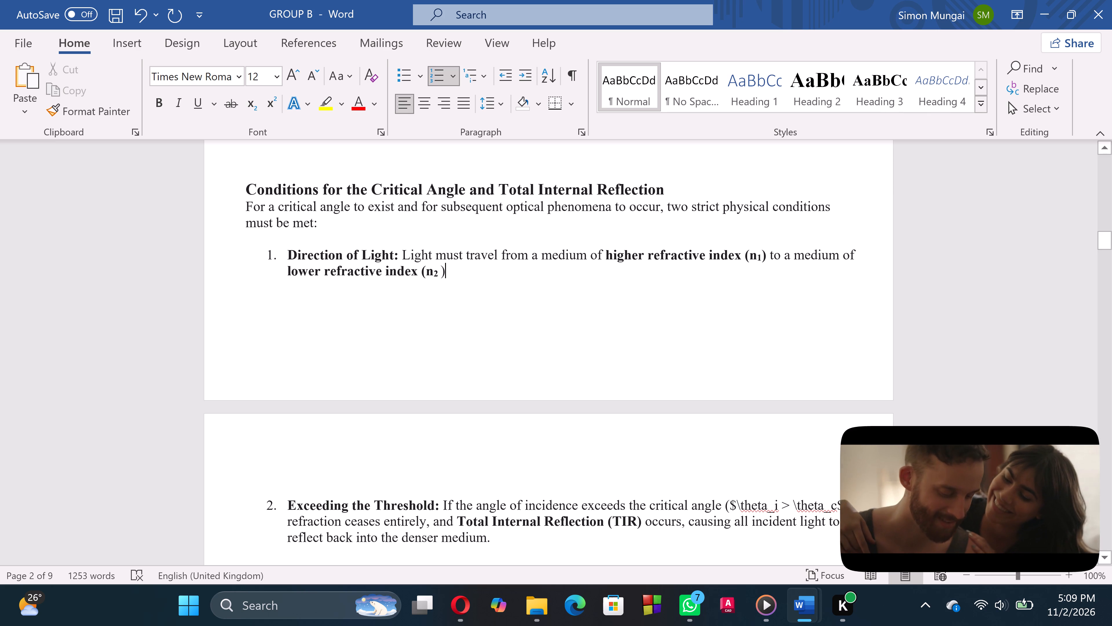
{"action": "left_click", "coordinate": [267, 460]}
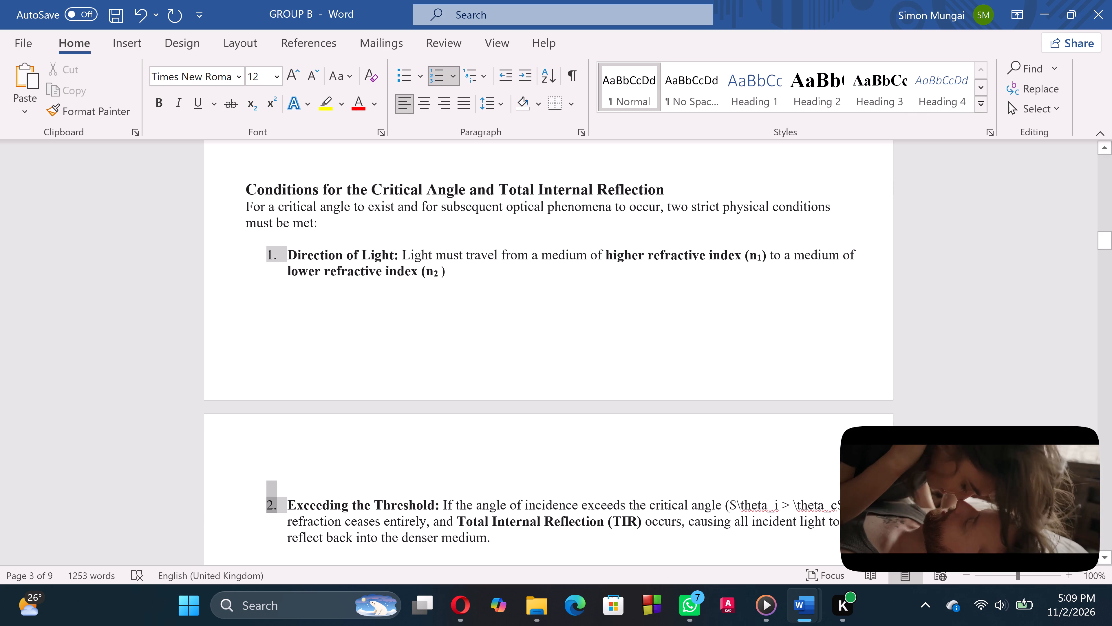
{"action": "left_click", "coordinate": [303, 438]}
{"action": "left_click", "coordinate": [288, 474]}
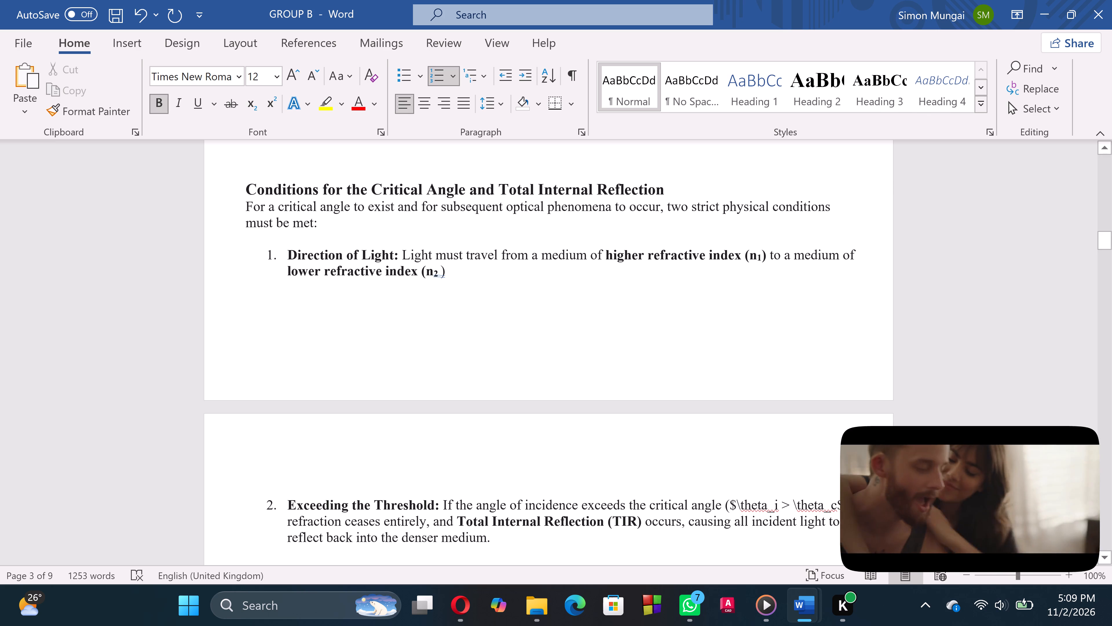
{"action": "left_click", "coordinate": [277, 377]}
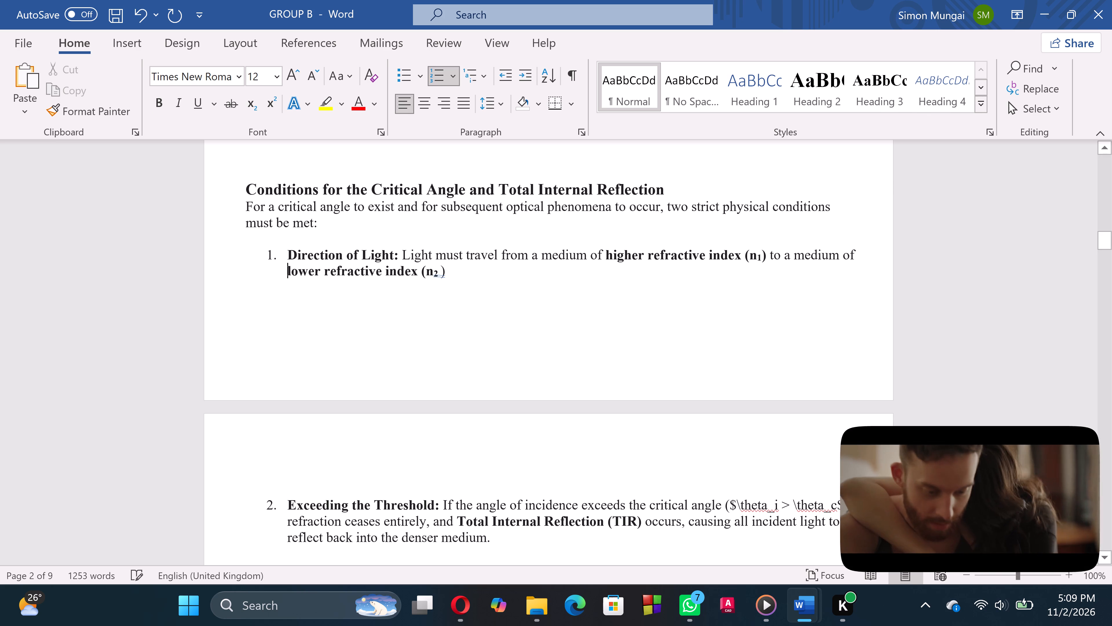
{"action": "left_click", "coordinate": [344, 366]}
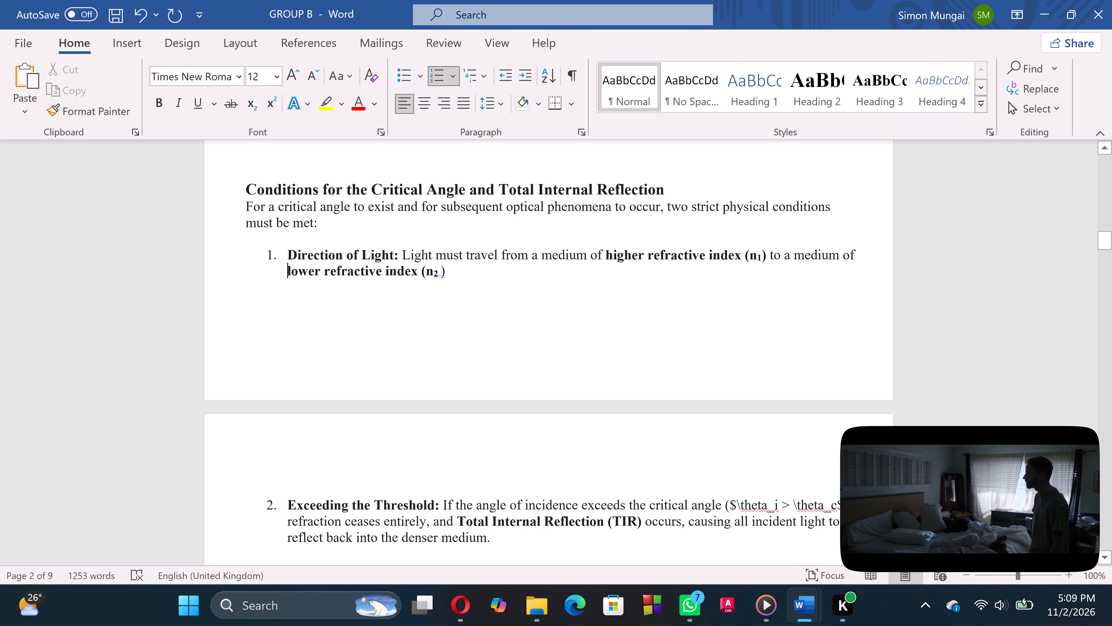
Delete the extra blank line between the Exceeding the Threshold item and the Mathematical Formulation heading.
{"action": "scroll", "coordinate": [451, 416], "scroll_direction": "down", "scroll_amount": 1}
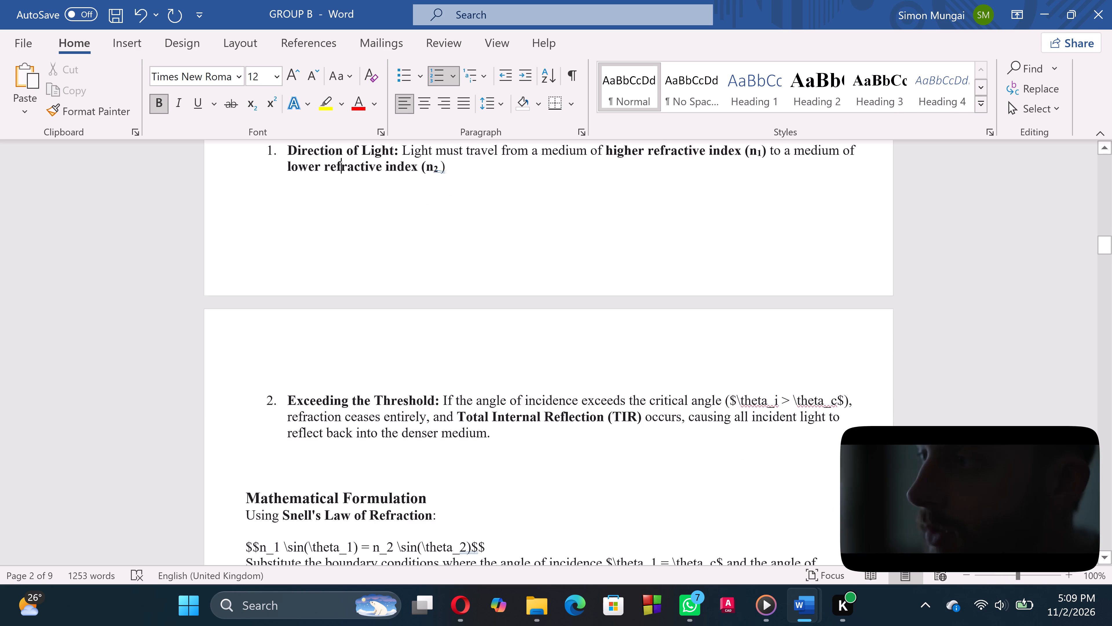
{"action": "left_click", "coordinate": [279, 424]}
{"action": "key", "text": "BackSpace"}
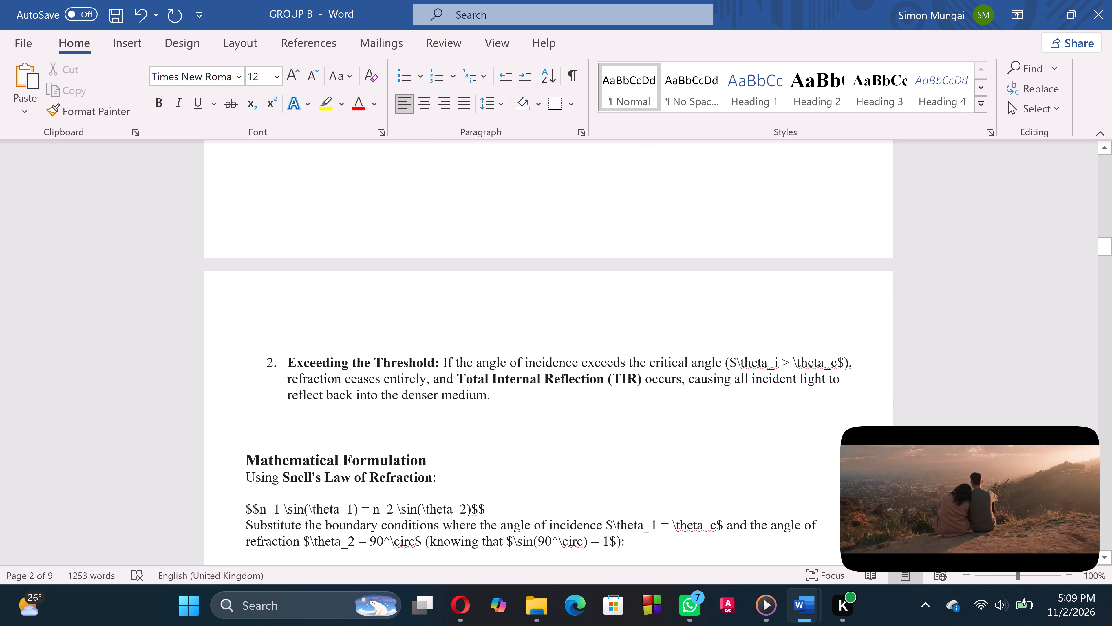
{"action": "key", "text": "BackSpace"}
{"action": "key", "text": "BackSpace"}
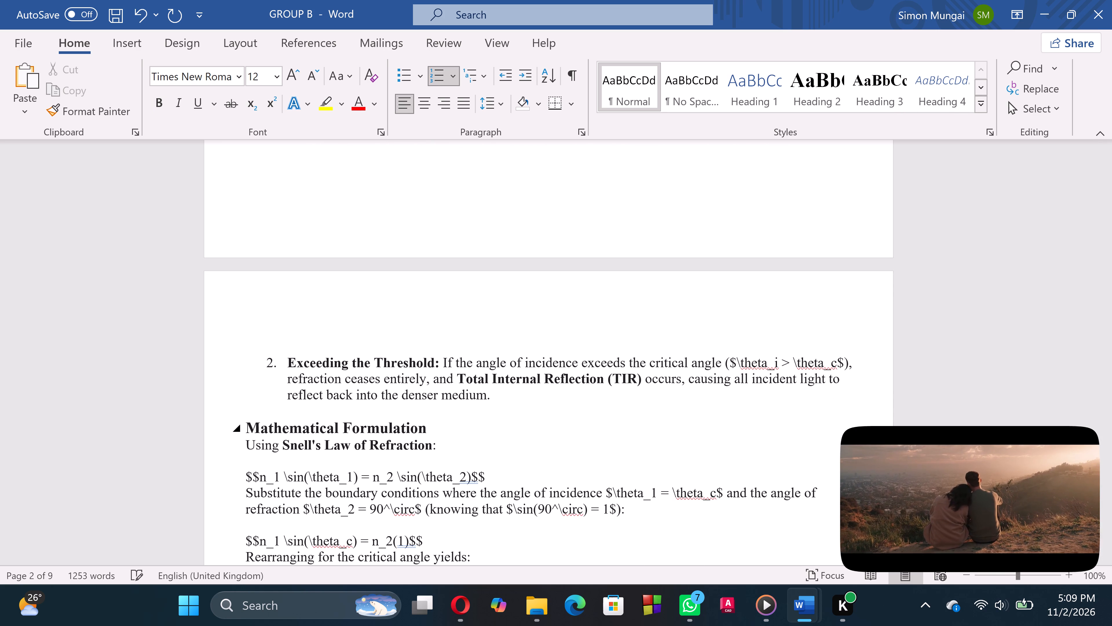
Replace the "$\theta_" code before i in the Exceeding the Threshold item with an inline equation symbol θ.
{"action": "left_click", "coordinate": [846, 360]}
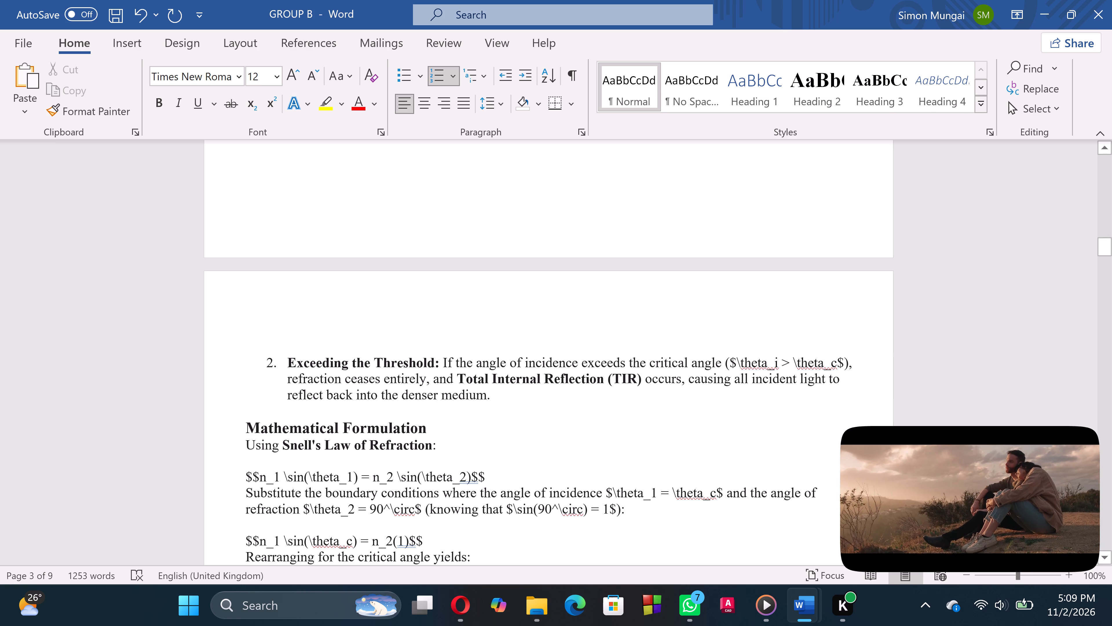
{"action": "left_click", "coordinate": [776, 365]}
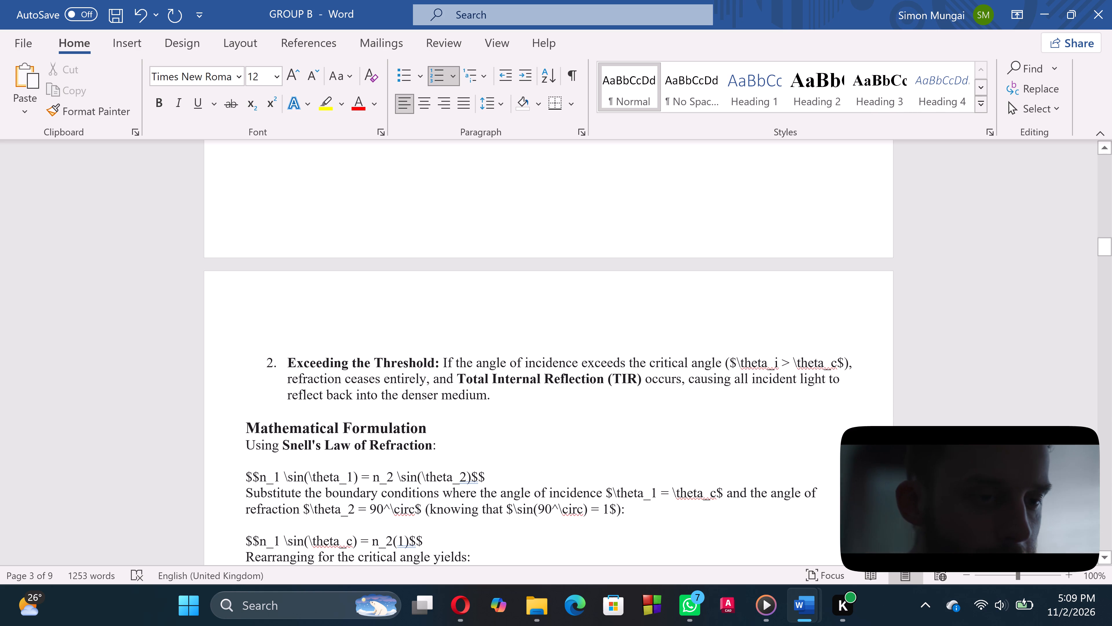
{"action": "key", "text": "BackSpace"}
{"action": "key", "text": "BackSpace"}
{"action": "key", "text": "BackSpace"}
{"action": "key", "text": "BackSpace"}
{"action": "key", "text": "BackSpace"}
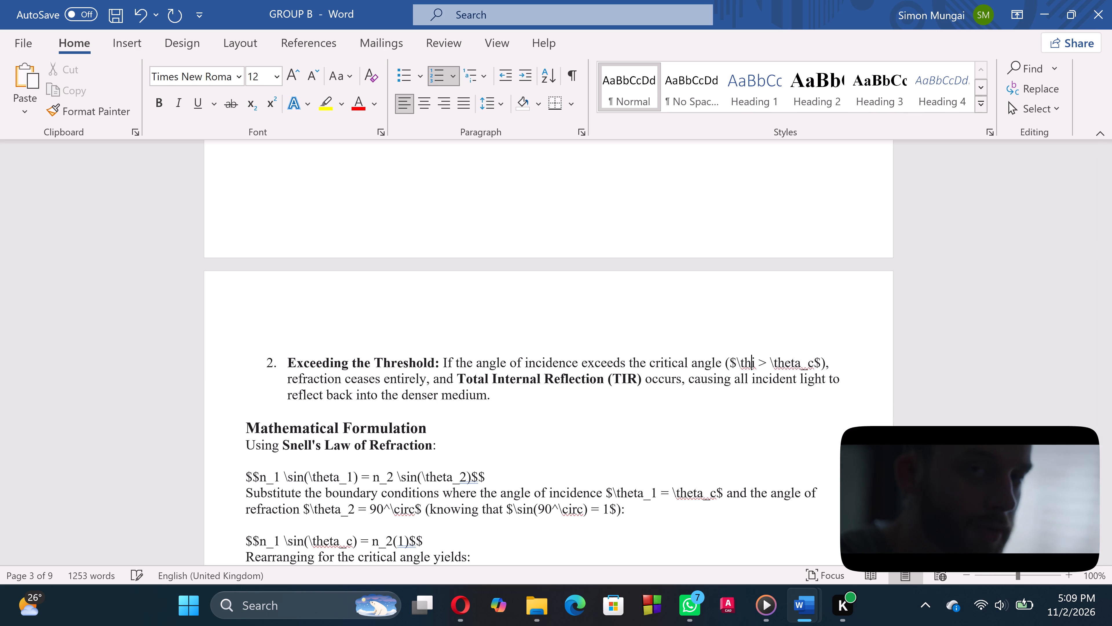
{"action": "key", "text": "BackSpace"}
{"action": "key", "text": "BackSpace"}
{"action": "key", "text": "BackSpace"}
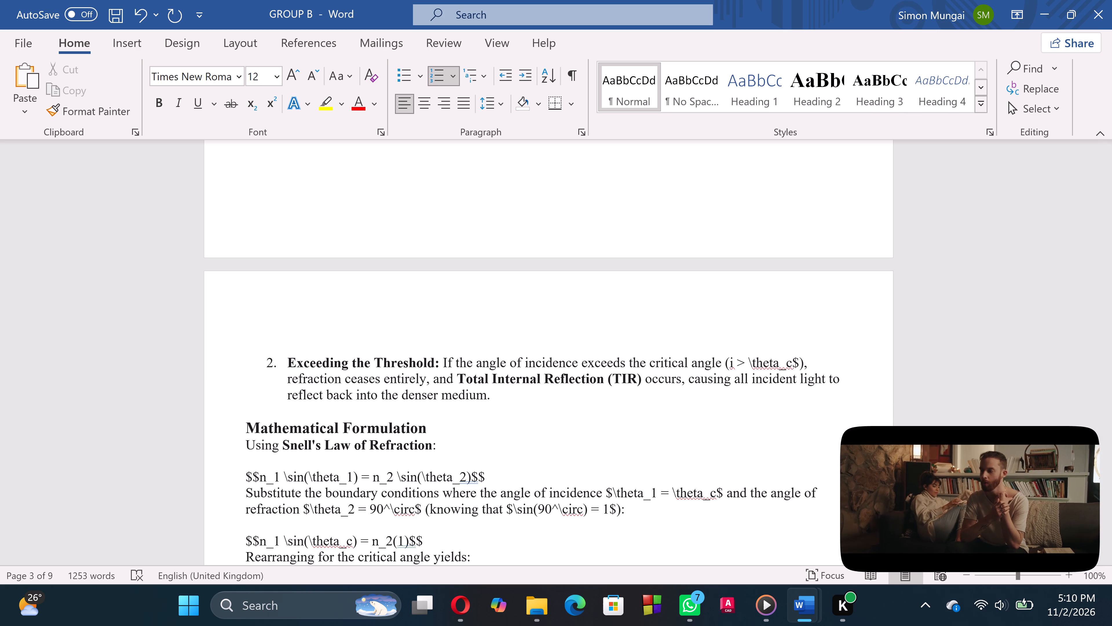
{"action": "key", "text": "alt+equal"}
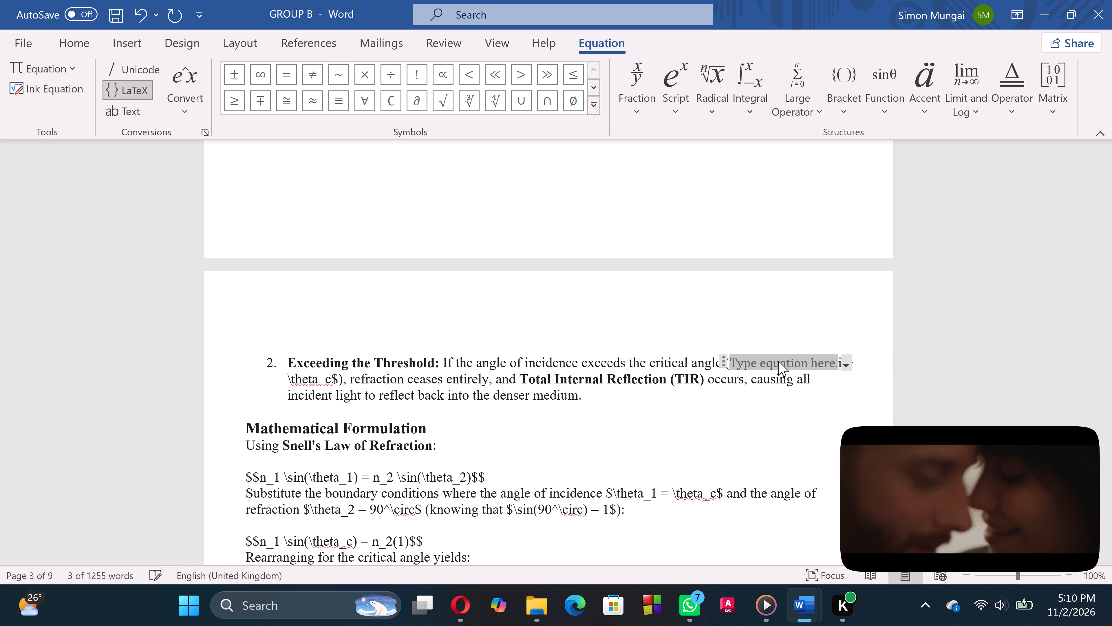
{"action": "left_click", "coordinate": [590, 100]}
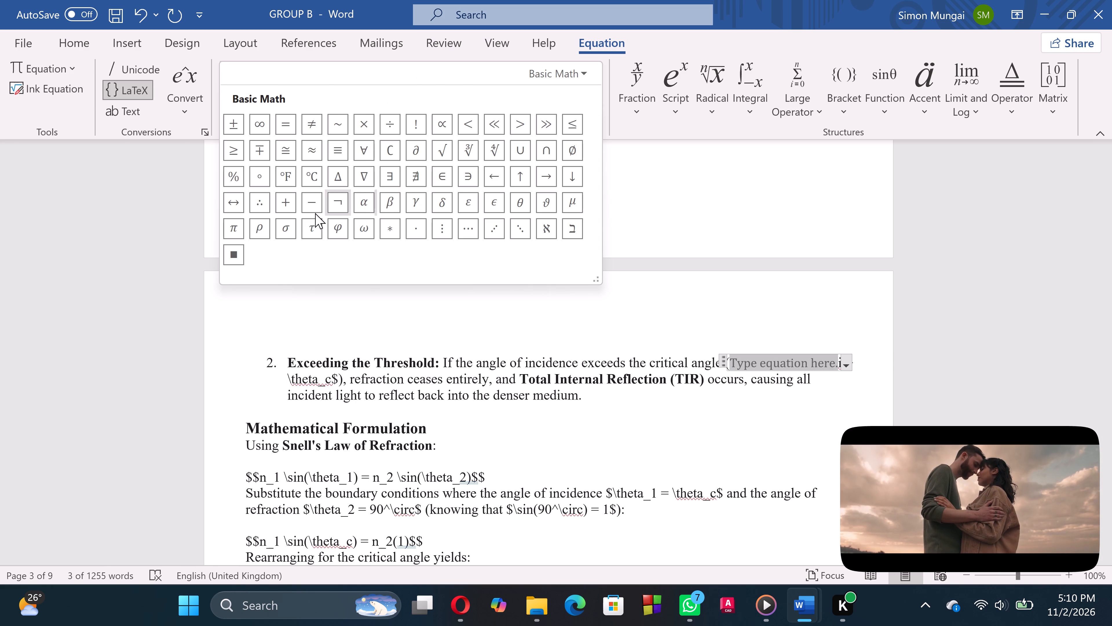
{"action": "left_click", "coordinate": [514, 205]}
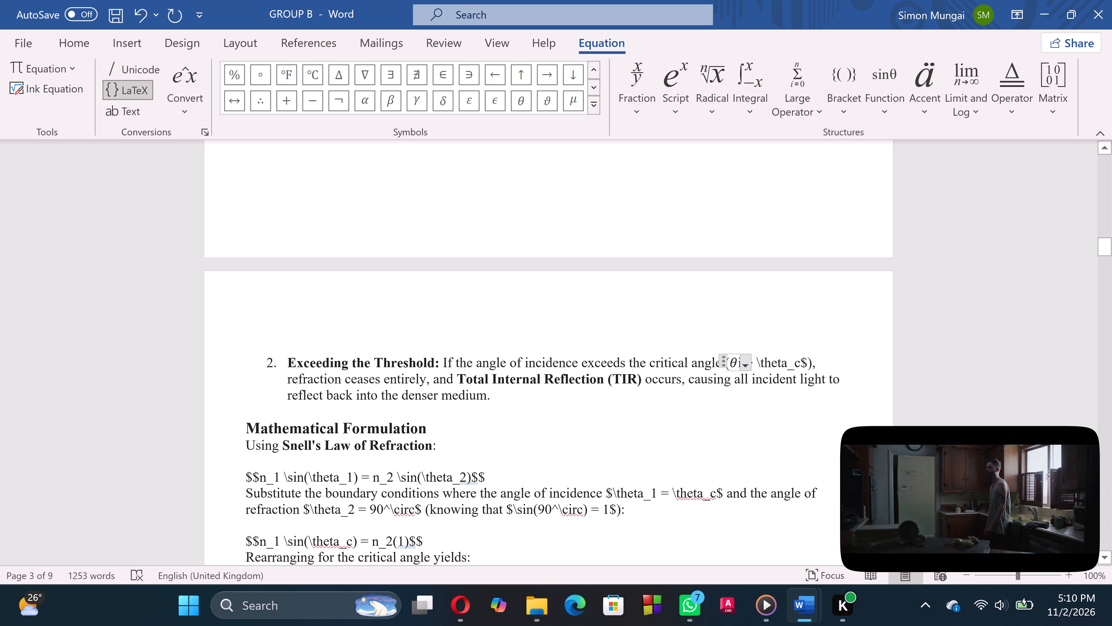
Replace the "\theta_c$" code after the greater-than sign with θc, using an inline equation θ symbol and removing the trailing dollar sign.
{"action": "left_click", "coordinate": [796, 363]}
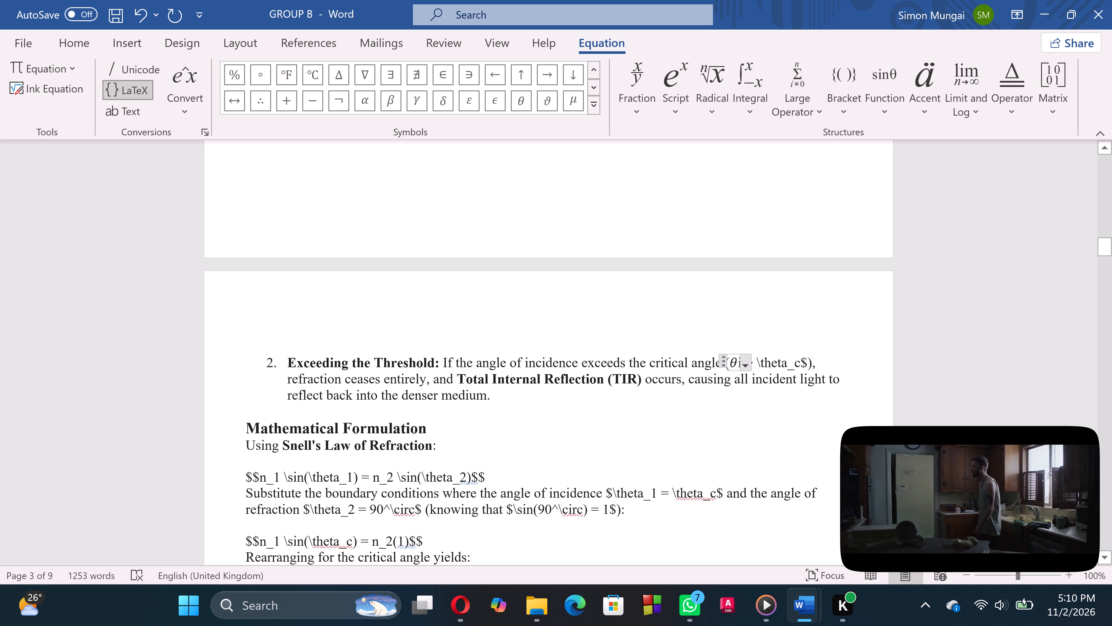
{"action": "key", "text": "BackSpace"}
{"action": "key", "text": "BackSpace"}
{"action": "key", "text": "BackSpace"}
{"action": "key", "text": "BackSpace"}
{"action": "key", "text": "BackSpace"}
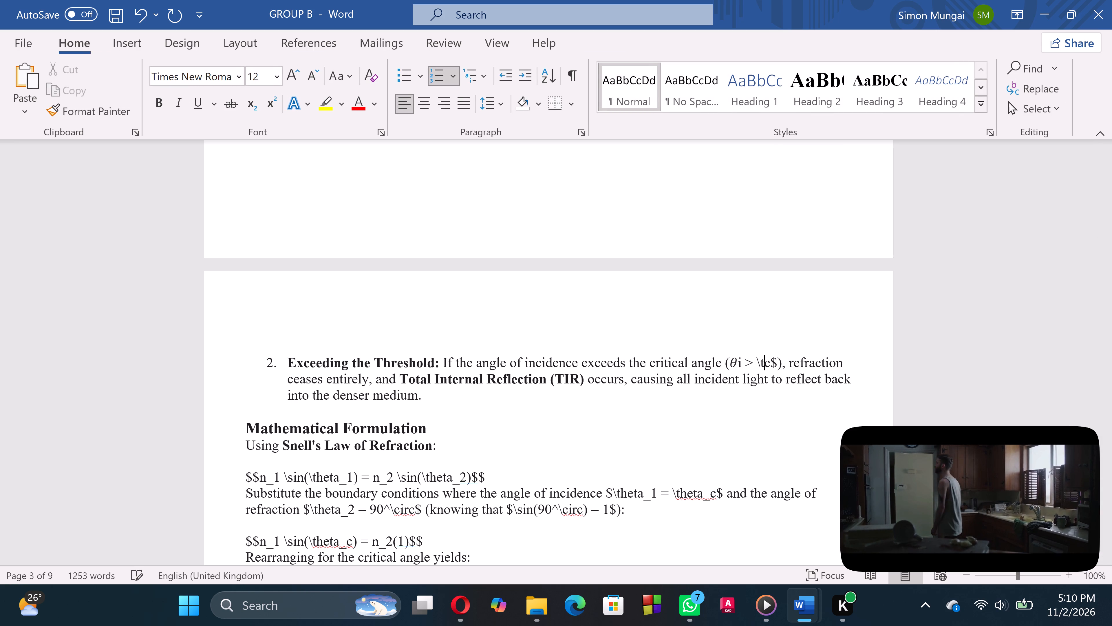
{"action": "key", "text": "BackSpace"}
{"action": "key", "text": "BackSpace"}
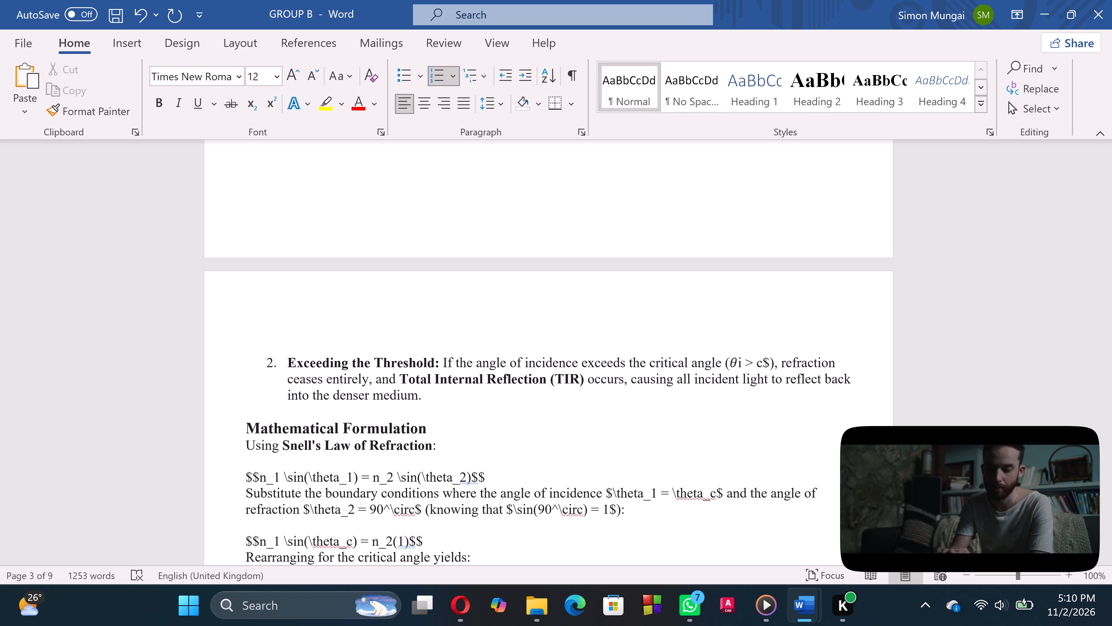
{"action": "key", "text": "alt+equal"}
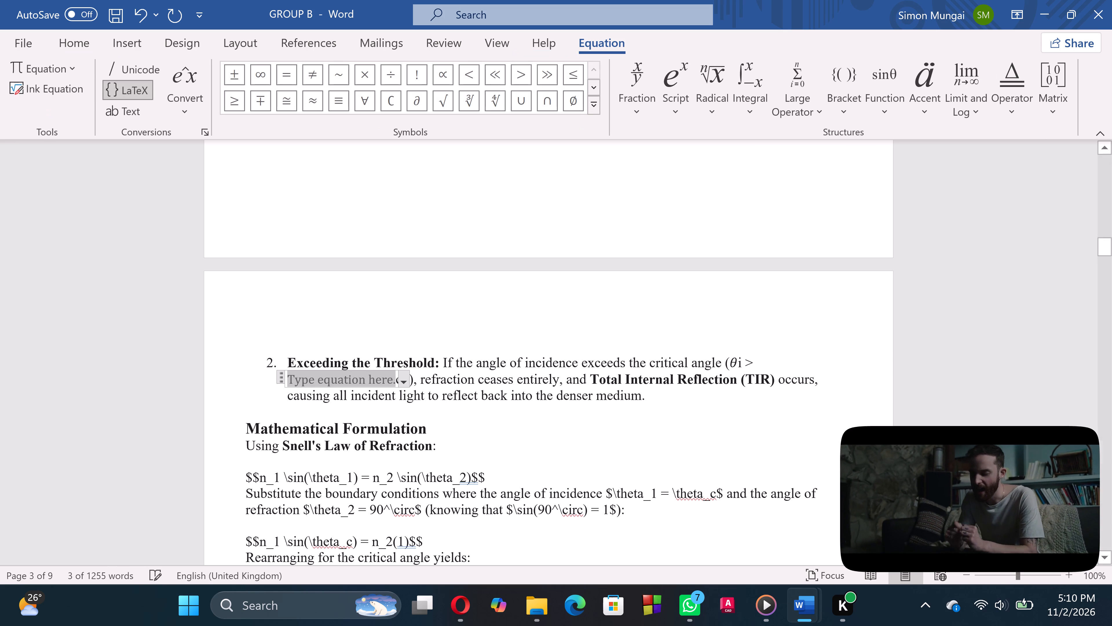
{"action": "left_click", "coordinate": [597, 100]}
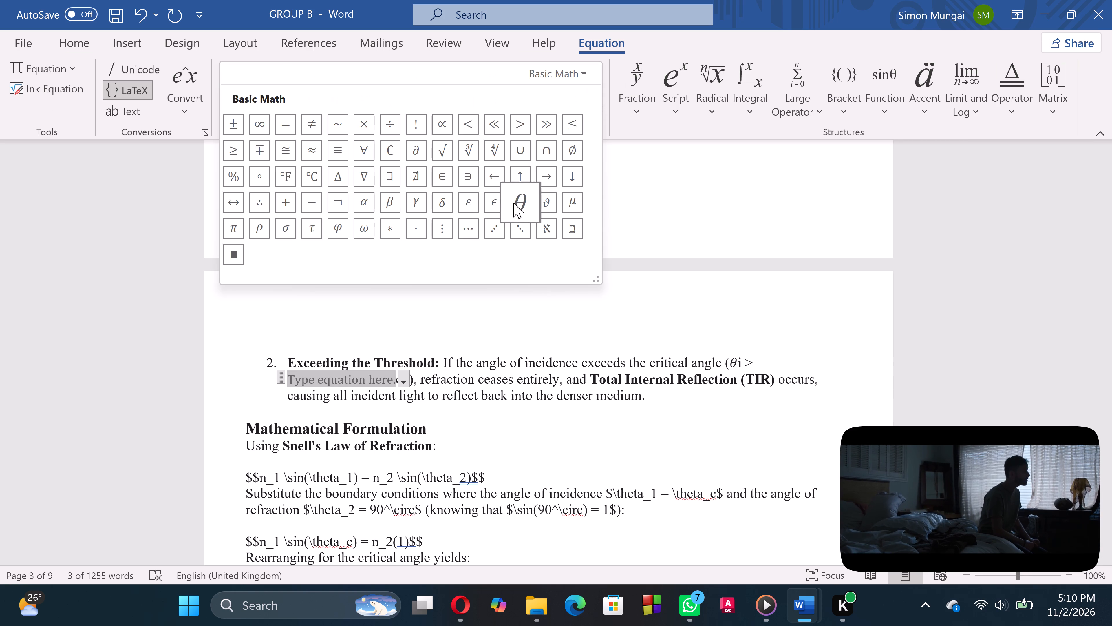
{"action": "left_click", "coordinate": [516, 202]}
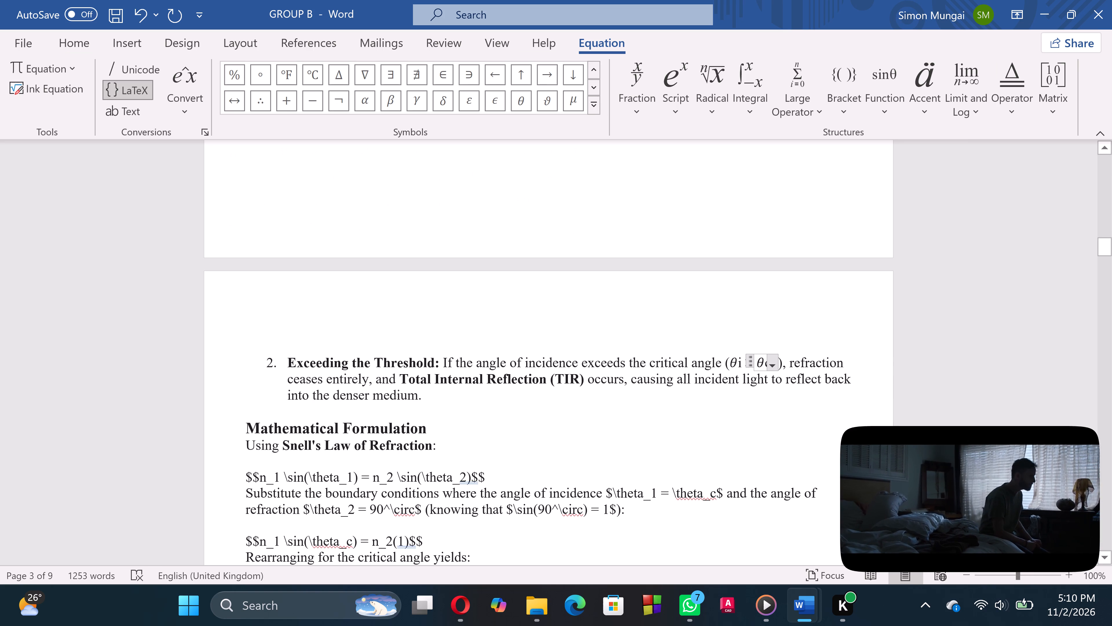
{"action": "left_click", "coordinate": [785, 423]}
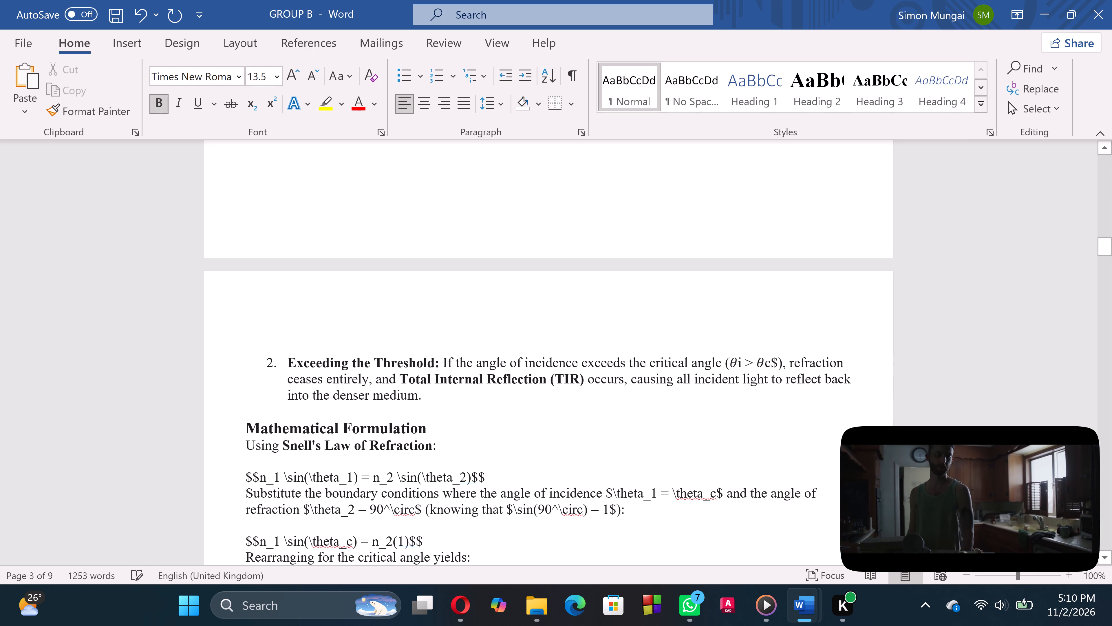
{"action": "left_click", "coordinate": [776, 360]}
{"action": "key", "text": "BackSpace"}
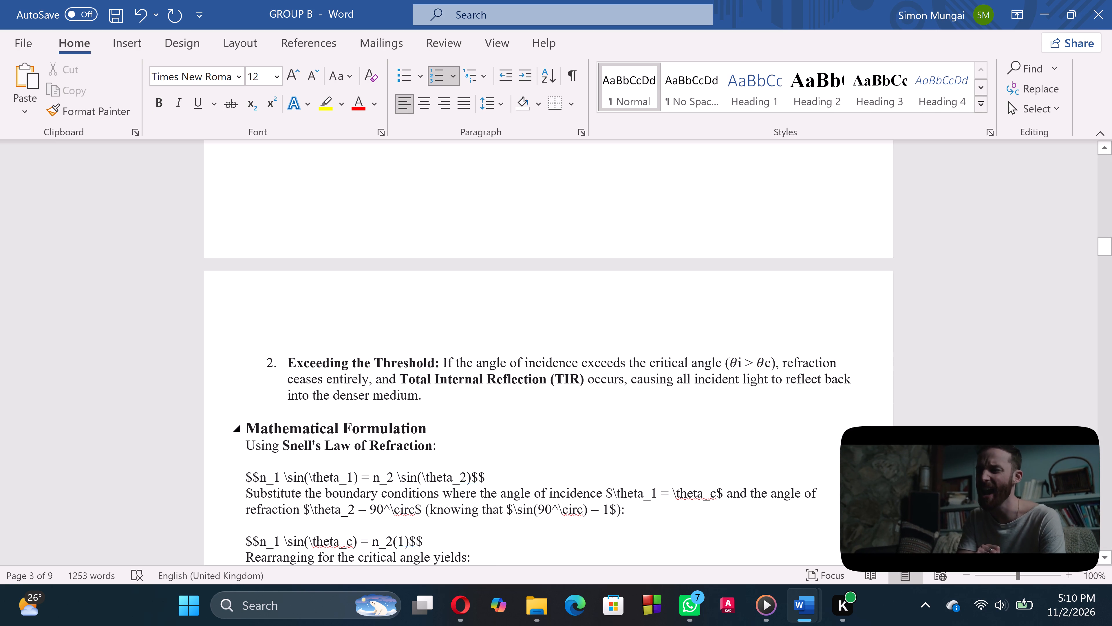
Delete the leading "$$" from the Snell's law equation under Mathematical Formulation and rewrite its first n_1 as n1.
{"action": "scroll", "coordinate": [720, 433], "scroll_direction": "down", "scroll_amount": 1}
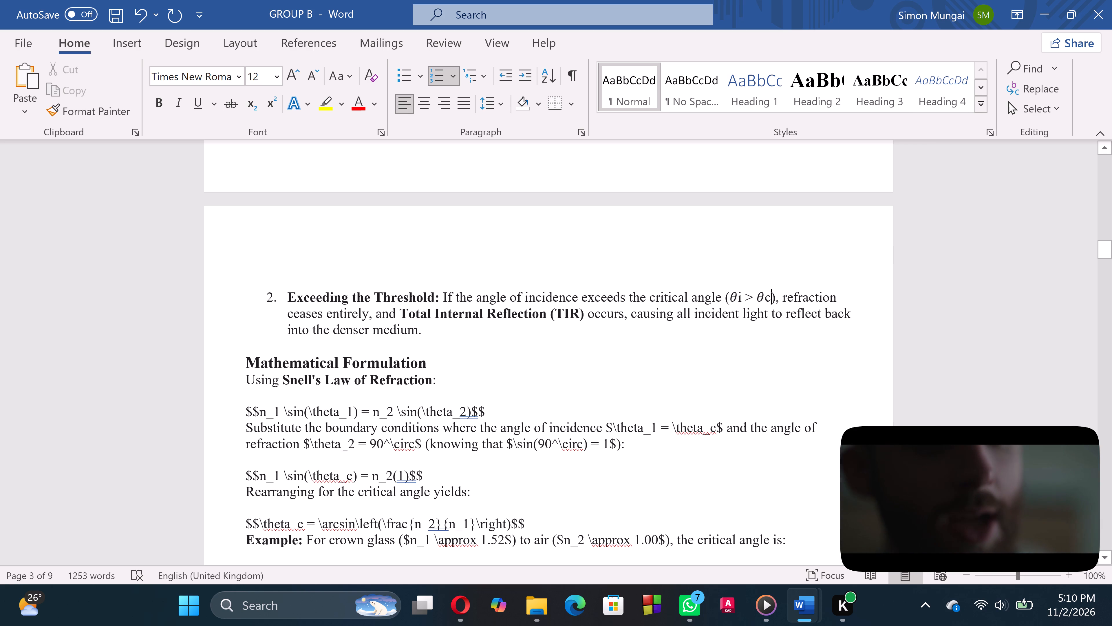
{"action": "left_click", "coordinate": [258, 411]}
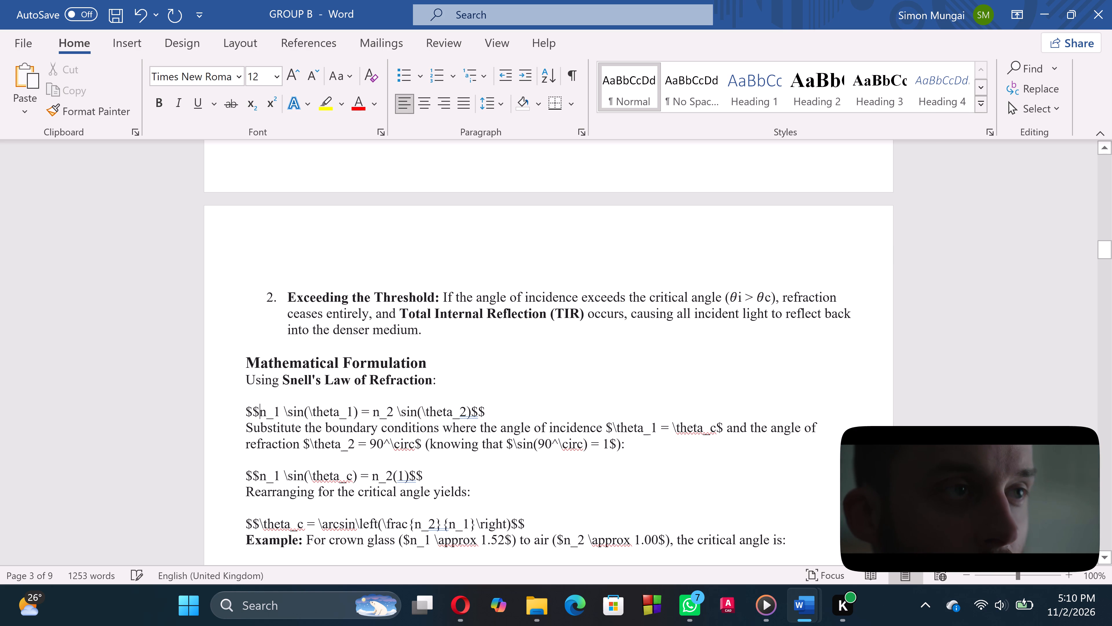
{"action": "key", "text": "BackSpace"}
{"action": "key", "text": "BackSpace"}
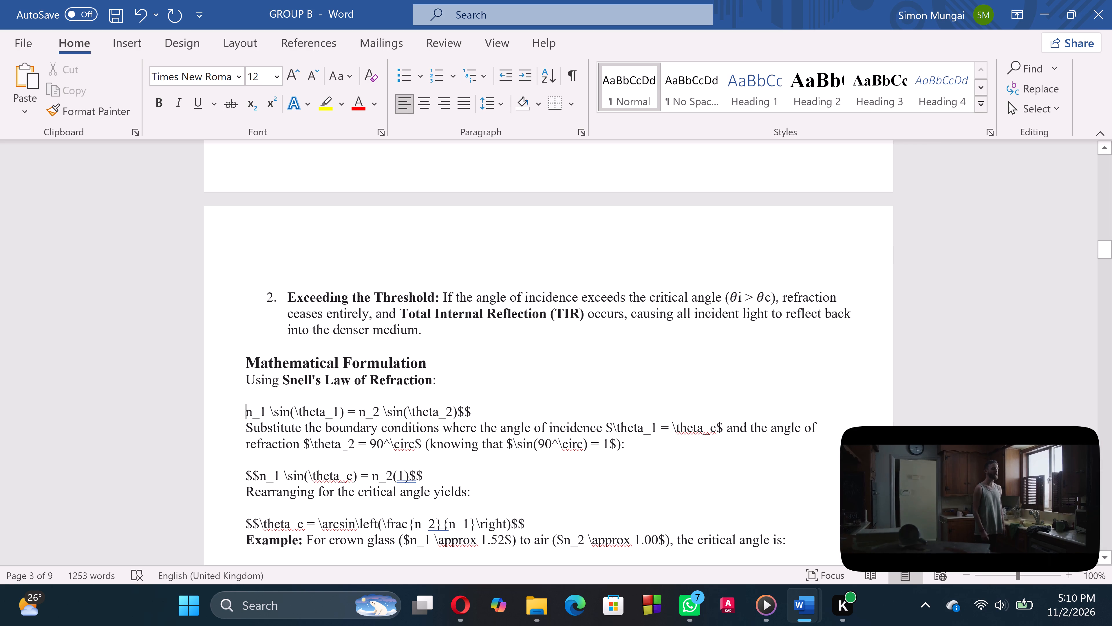
{"action": "left_click", "coordinate": [261, 410]}
{"action": "left_click", "coordinate": [264, 414]}
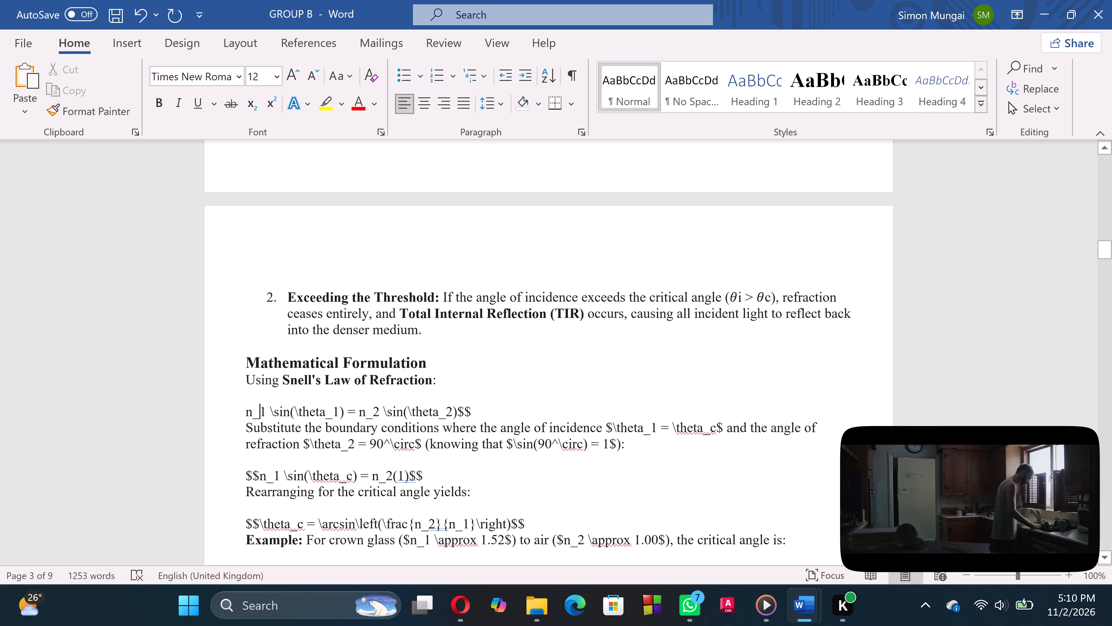
{"action": "key", "text": "BackSpace"}
{"action": "key", "text": "BackSpace"}
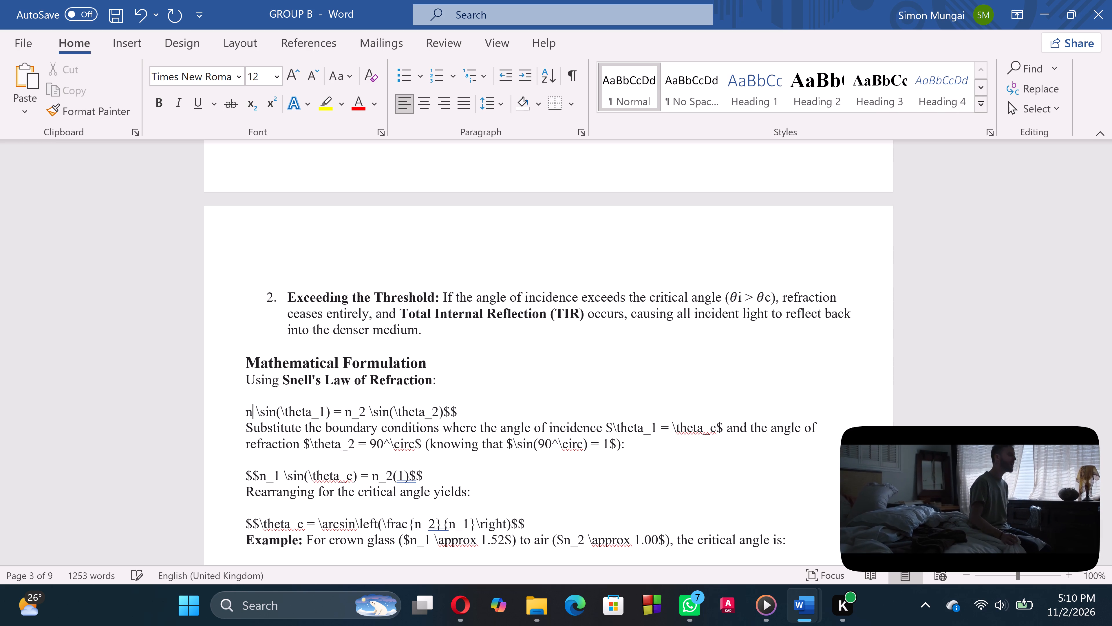
{"action": "key", "text": "1"}
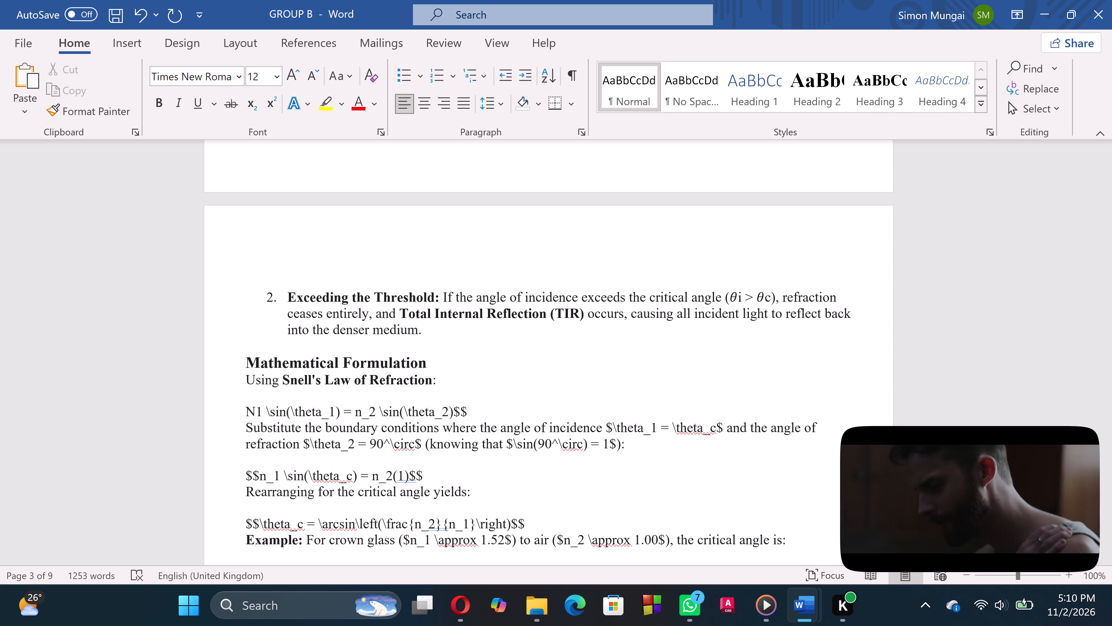
Restore n1 with a lowercase n at the start of the Snell's law equation.
{"action": "key", "text": "BackSpace"}
{"action": "key", "text": "BackSpace"}
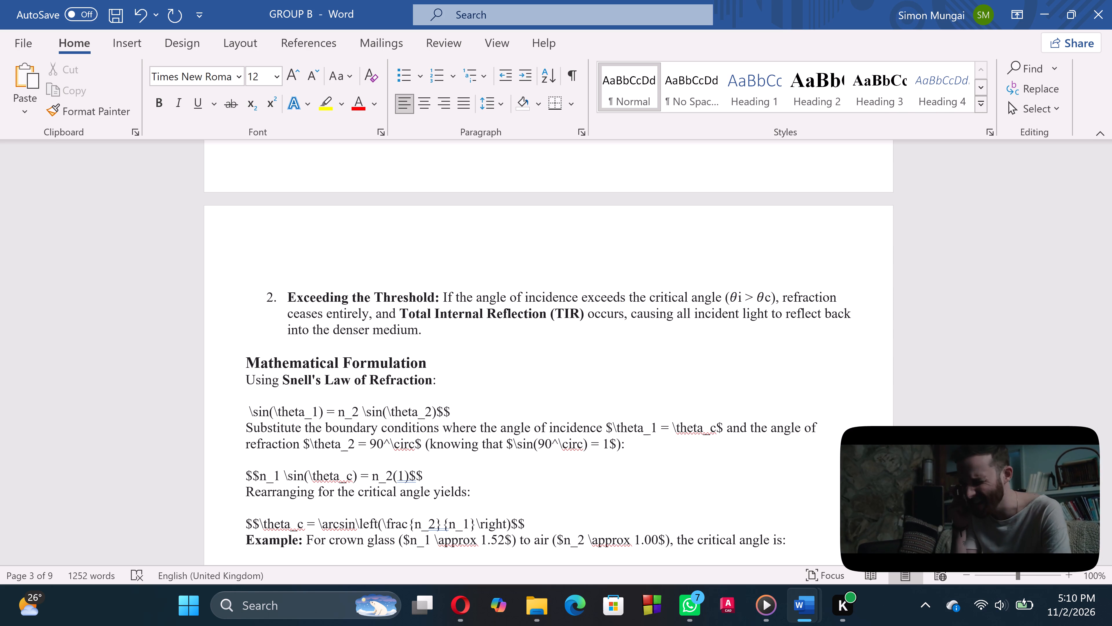
{"action": "key", "text": "ctrl+z"}
{"action": "key", "text": "ctrl+z"}
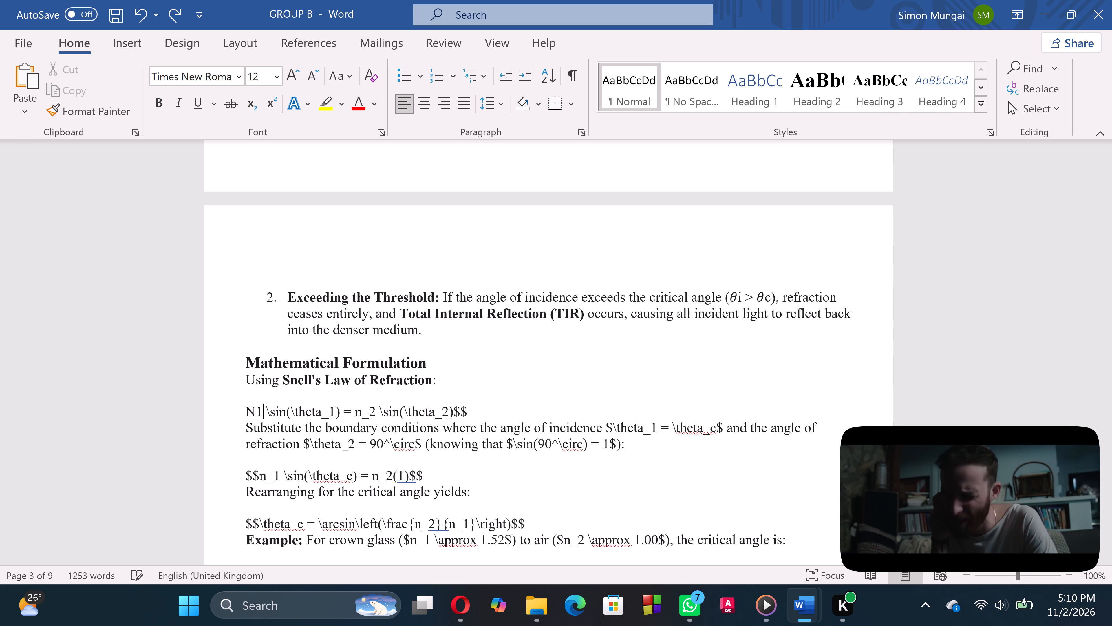
{"action": "key", "text": "ctrl+z"}
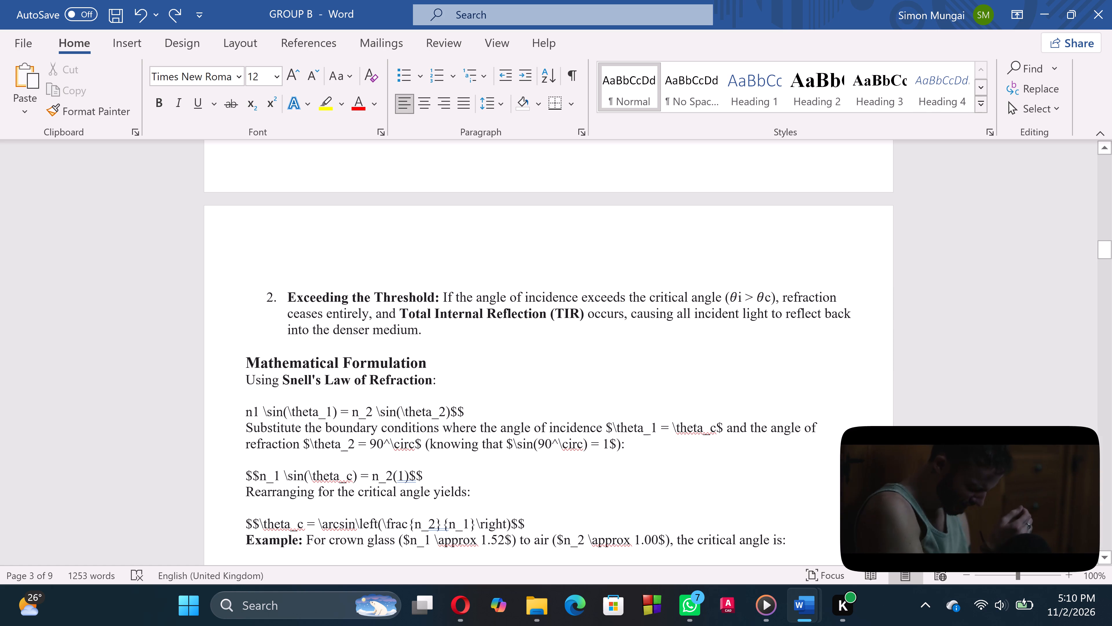
Delete the backslash before the first sin in the Snell's law equation and the "(\" directly after it.
{"action": "left_click", "coordinate": [267, 412]}
{"action": "key", "text": "BackSpace"}
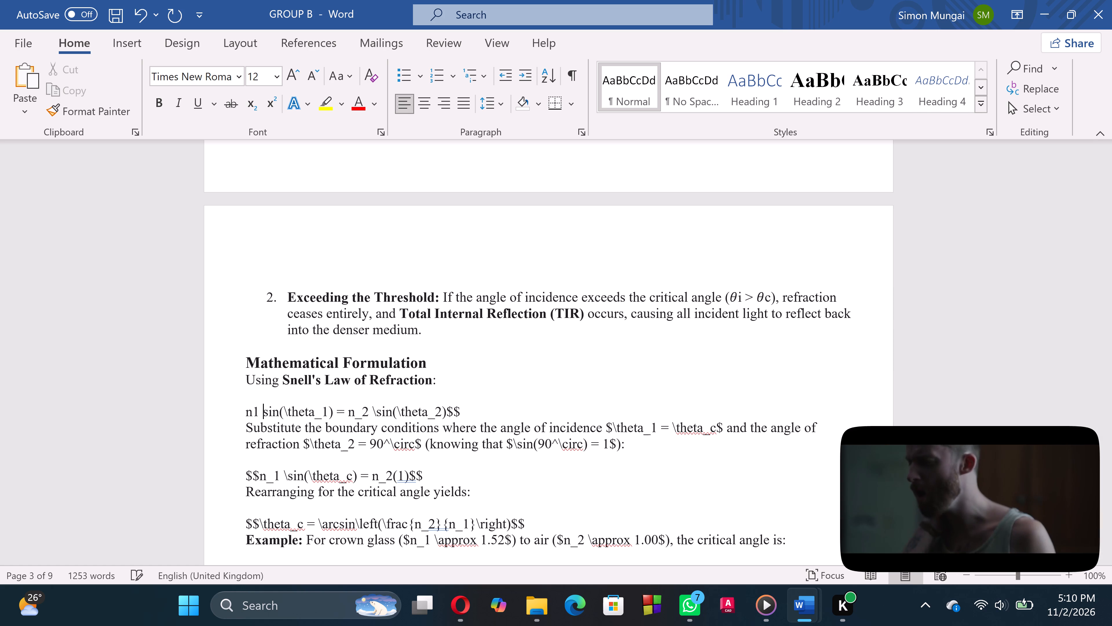
{"action": "left_click", "coordinate": [286, 413]}
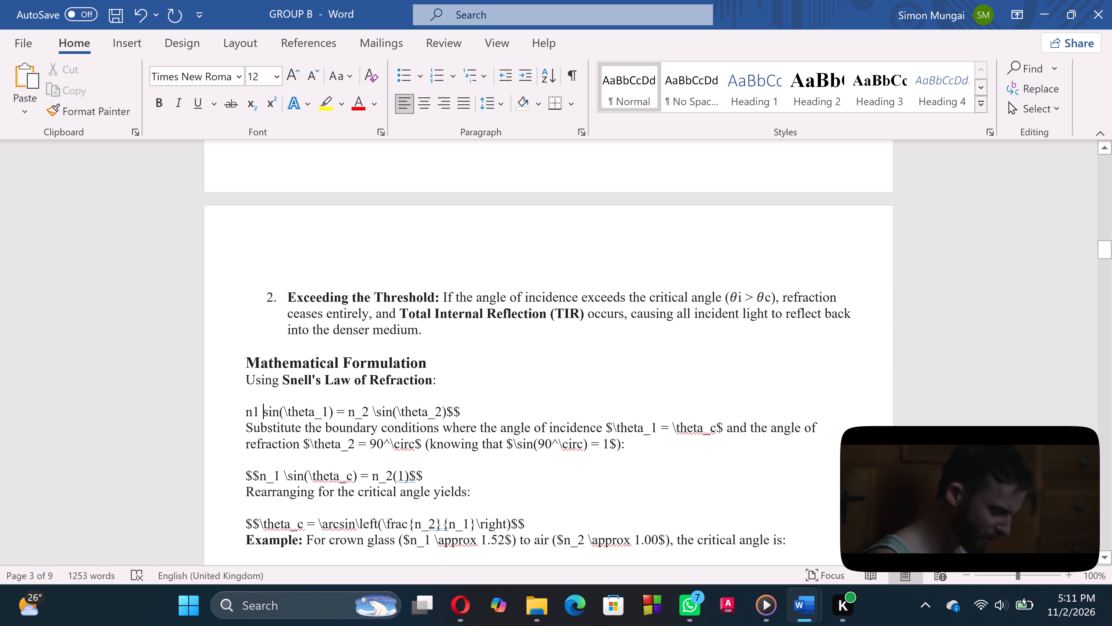
{"action": "key", "text": "BackSpace"}
{"action": "key", "text": "BackSpace"}
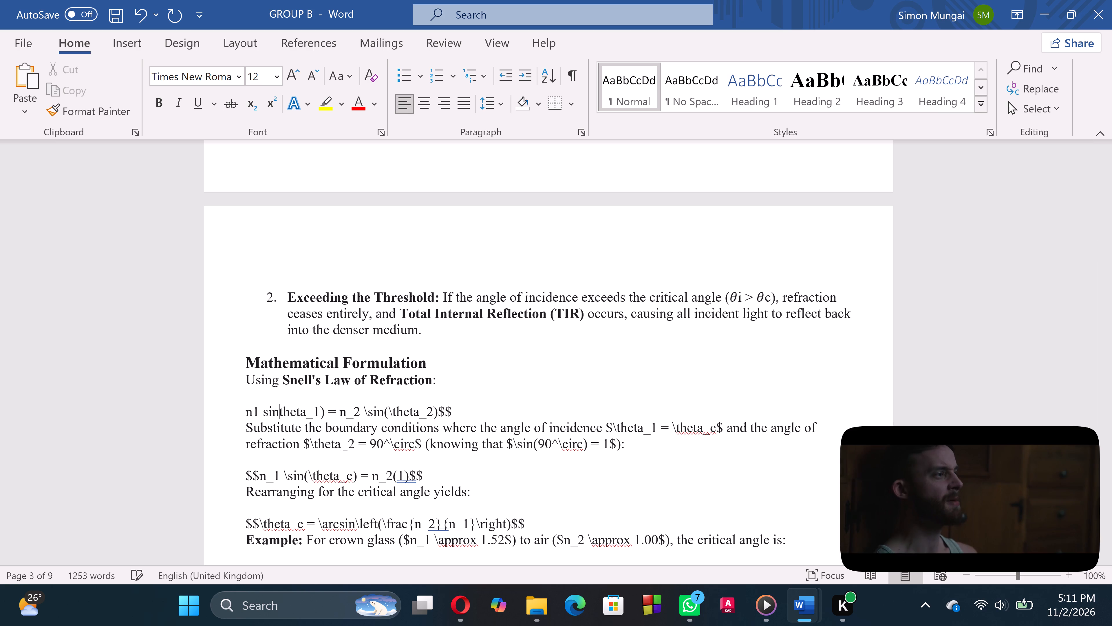
Replace "theta_" after the first sin in the Snell's law equation with an inline equation symbol θ.
{"action": "left_click", "coordinate": [312, 412]}
{"action": "key", "text": "BackSpace"}
{"action": "key", "text": "BackSpace"}
{"action": "key", "text": "BackSpace"}
{"action": "key", "text": "BackSpace"}
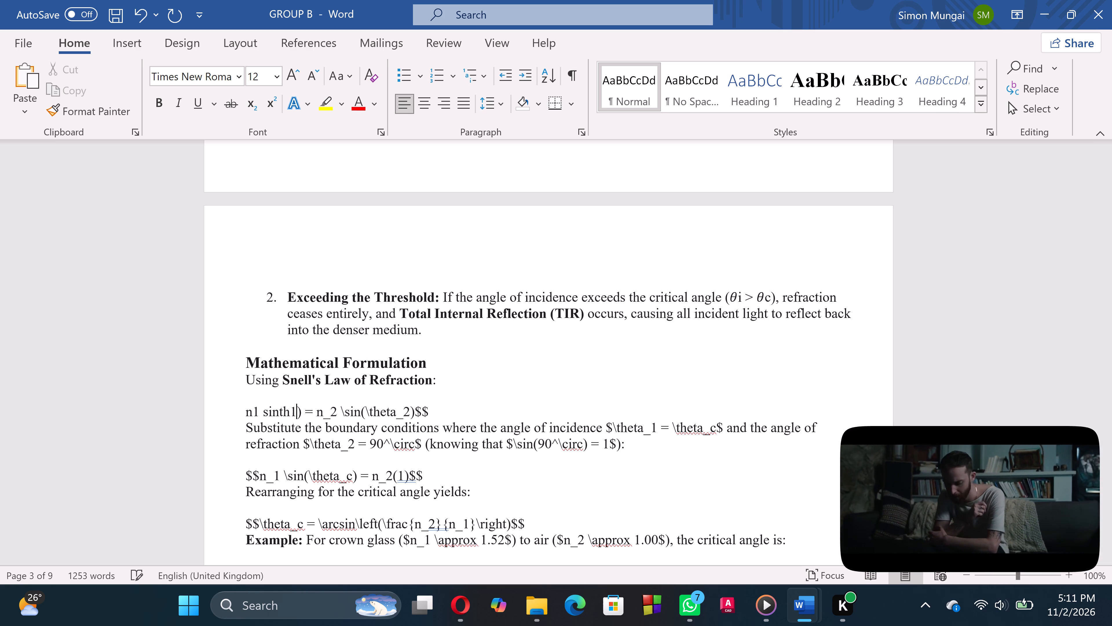
{"action": "key", "text": "BackSpace"}
{"action": "key", "text": "BackSpace"}
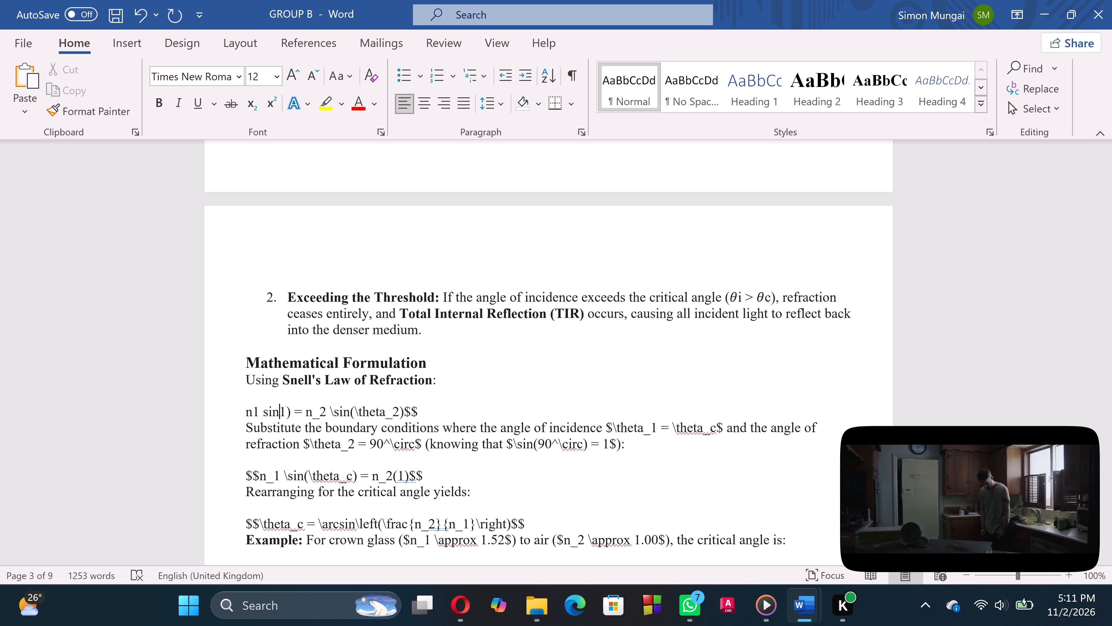
{"action": "key", "text": "alt+equal"}
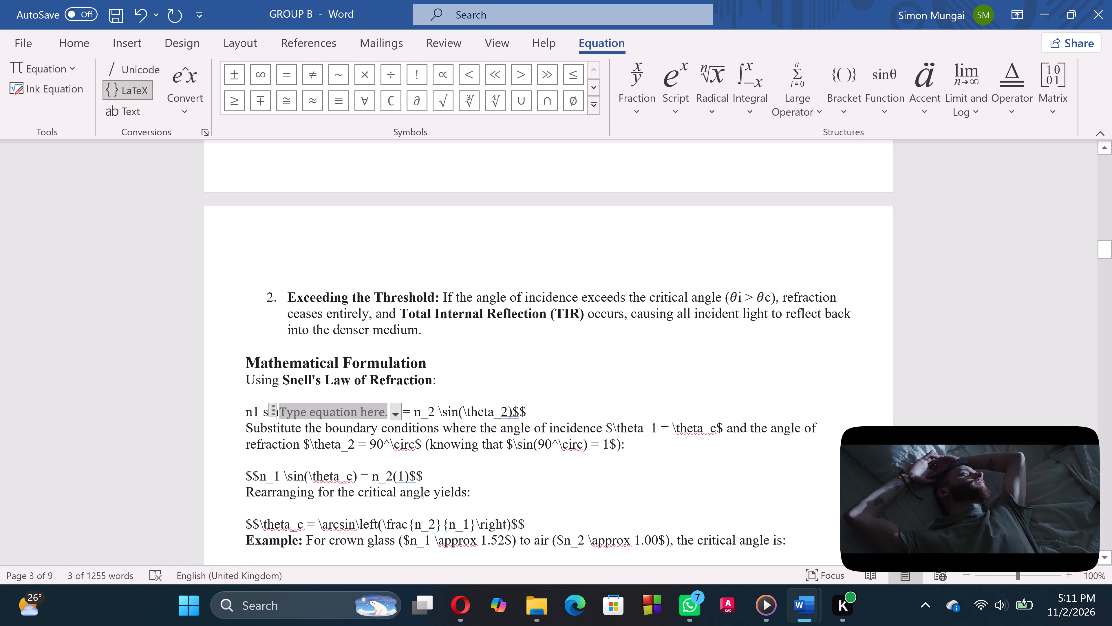
{"action": "left_click", "coordinate": [592, 106]}
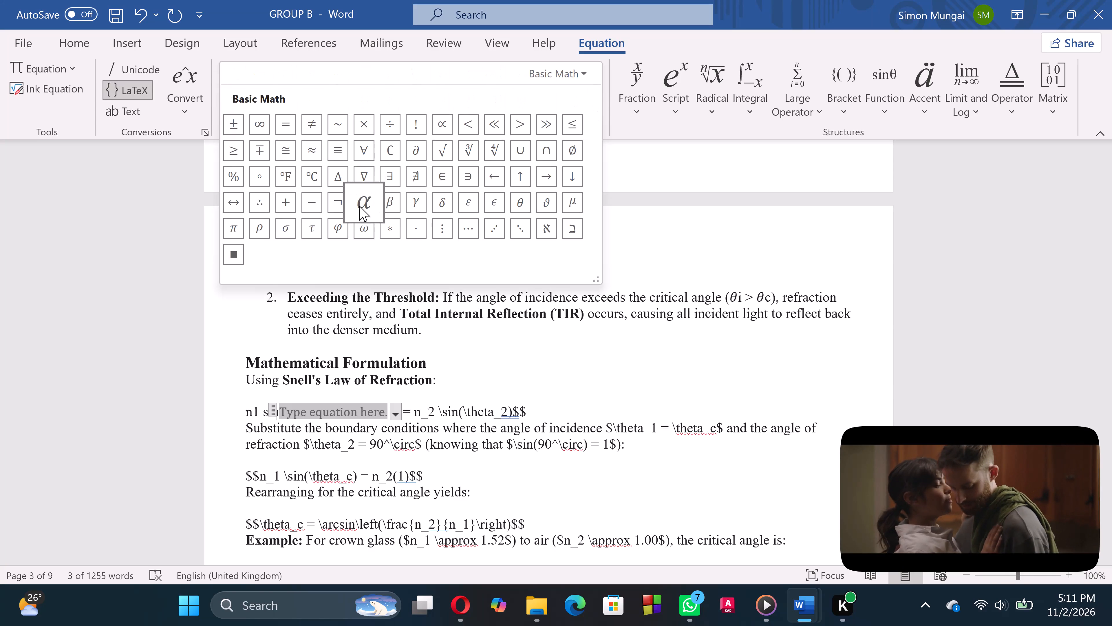
{"action": "left_click", "coordinate": [527, 196]}
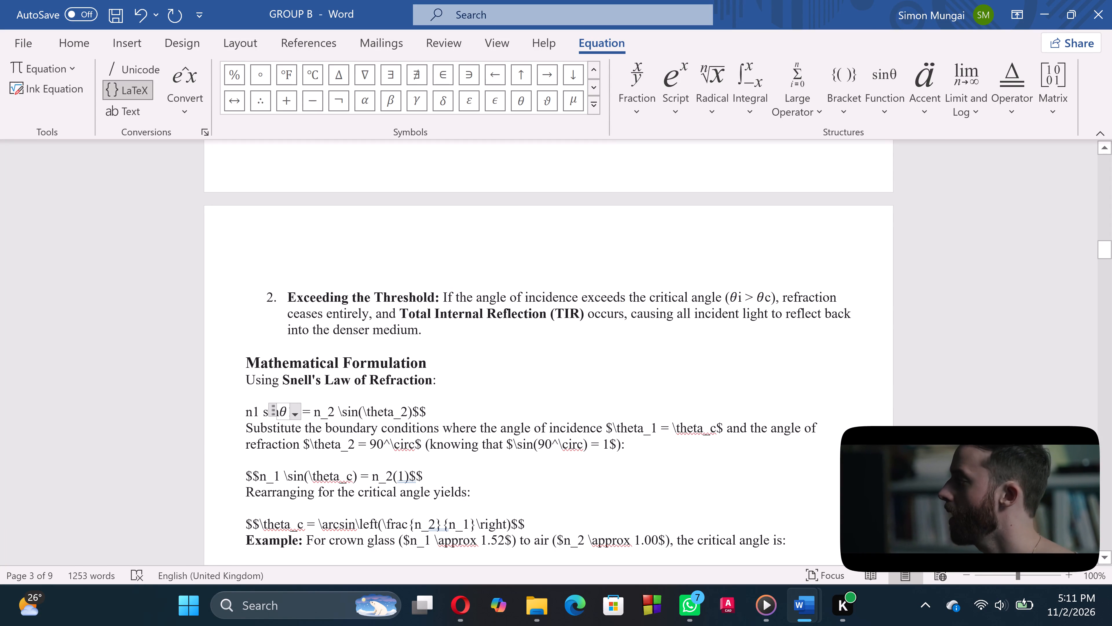
Rewrite "n_2 \sin" after the equals sign of the Snell's law equation as "n2 sin".
{"action": "left_click", "coordinate": [328, 410]}
{"action": "key", "text": "BackSpace"}
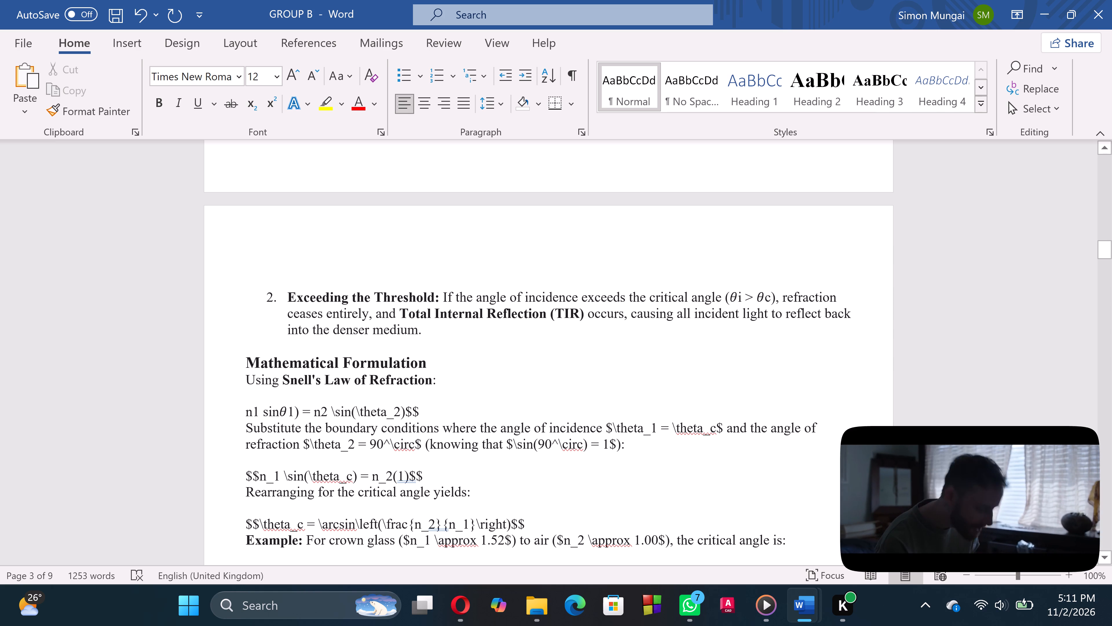
{"action": "left_click", "coordinate": [335, 414]}
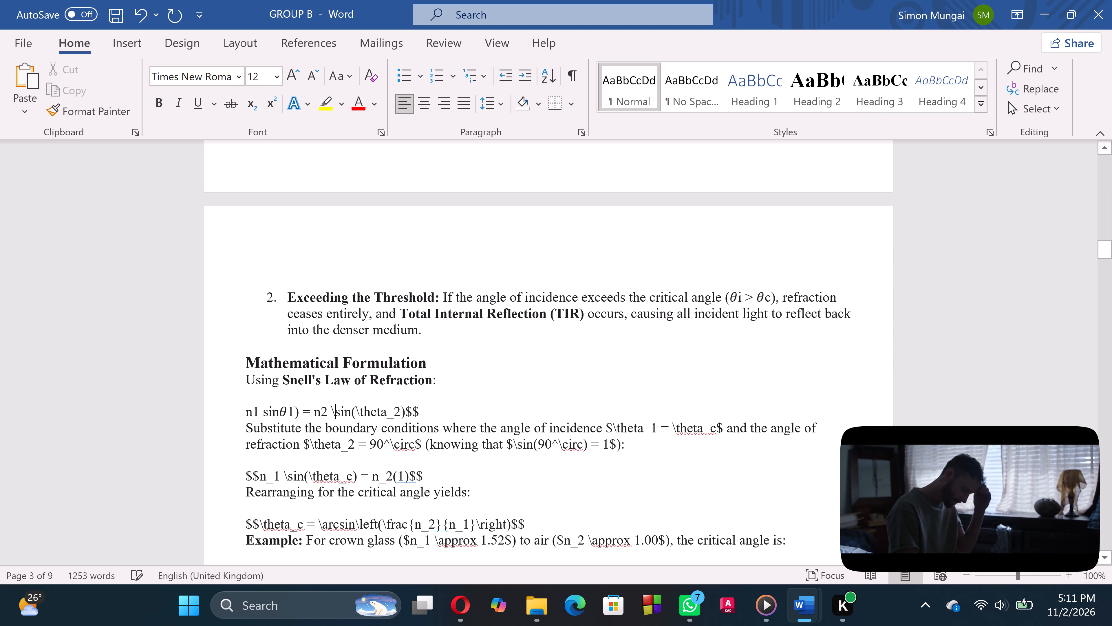
{"action": "key", "text": "BackSpace"}
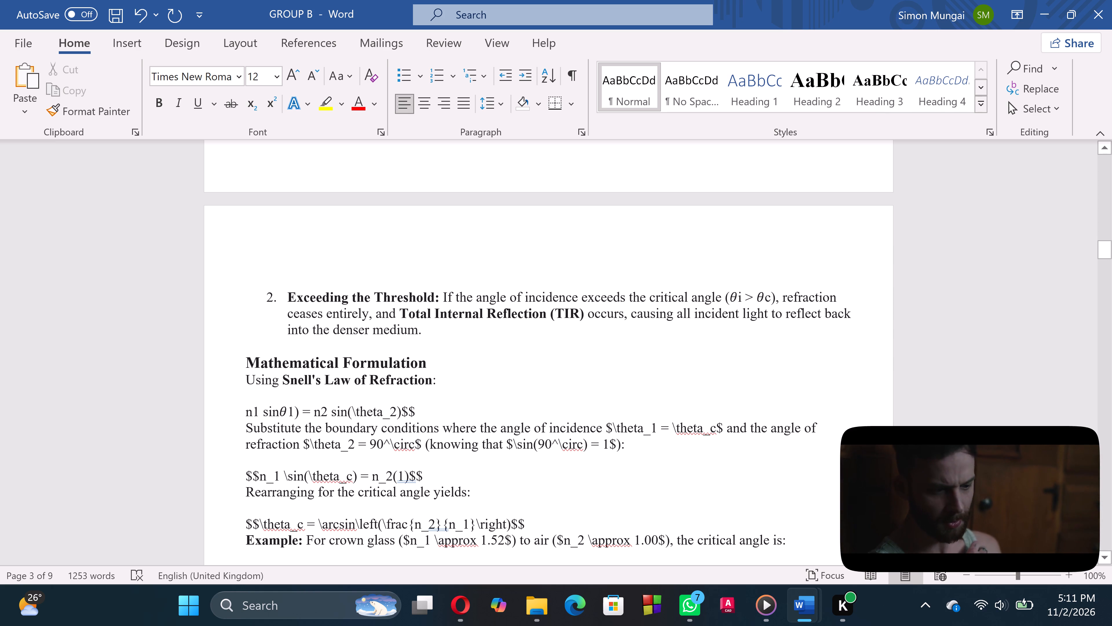
Replace "(\theta_" after the second sin in the Snell's law equation with an inline equation symbol θ.
{"action": "left_click", "coordinate": [389, 414]}
{"action": "key", "text": "BackSpace"}
{"action": "key", "text": "BackSpace"}
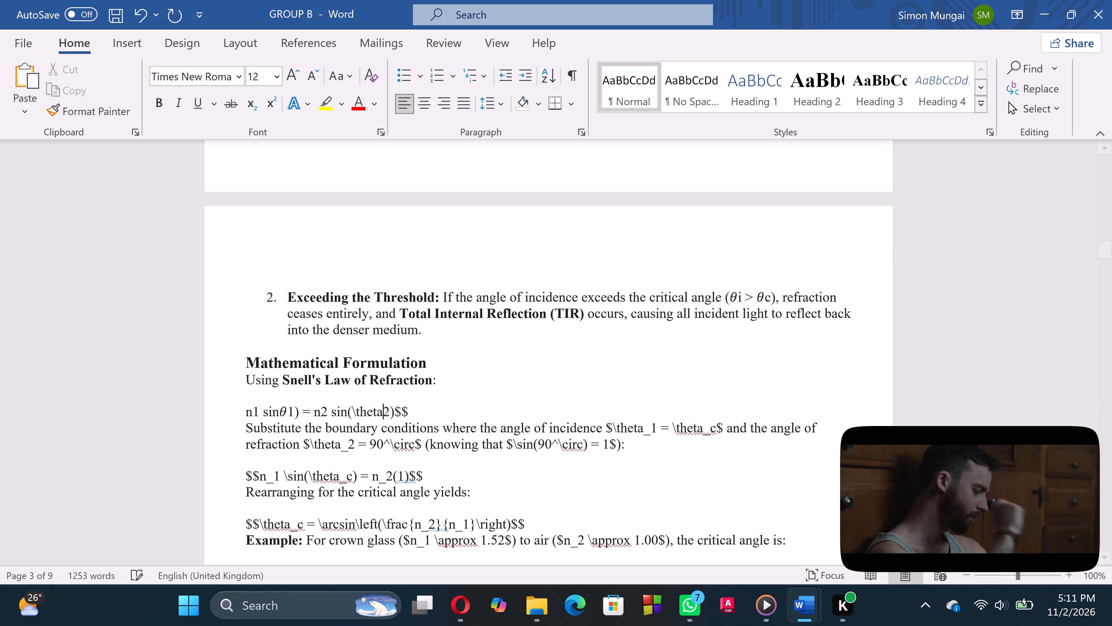
{"action": "key", "text": "BackSpace"}
{"action": "key", "text": "BackSpace"}
{"action": "key", "text": "BackSpace"}
{"action": "key", "text": "BackSpace"}
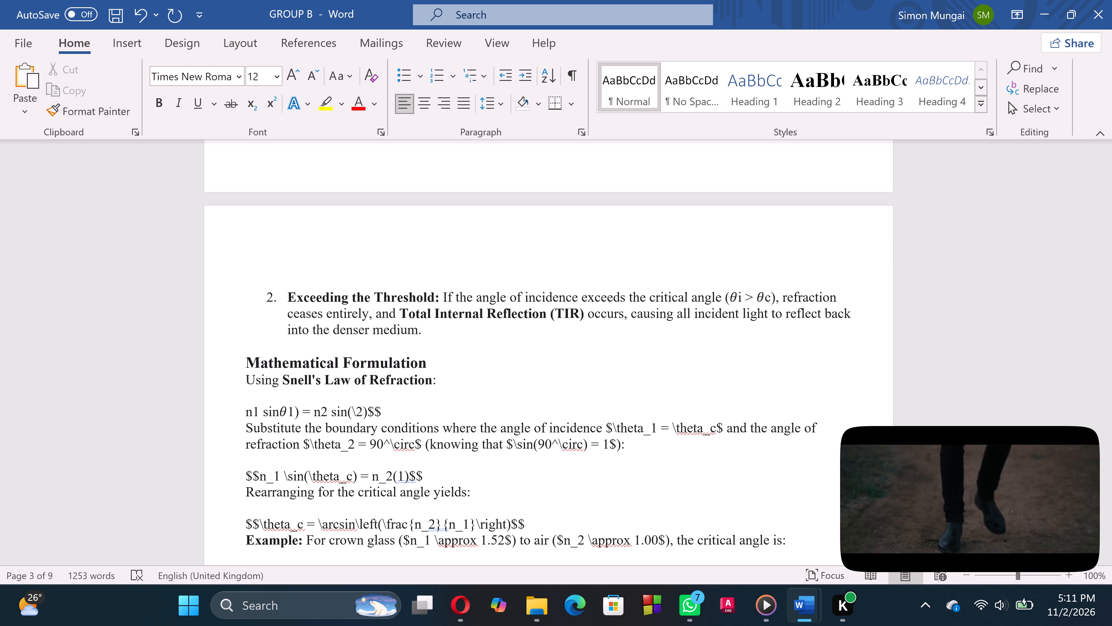
{"action": "key", "text": "BackSpace"}
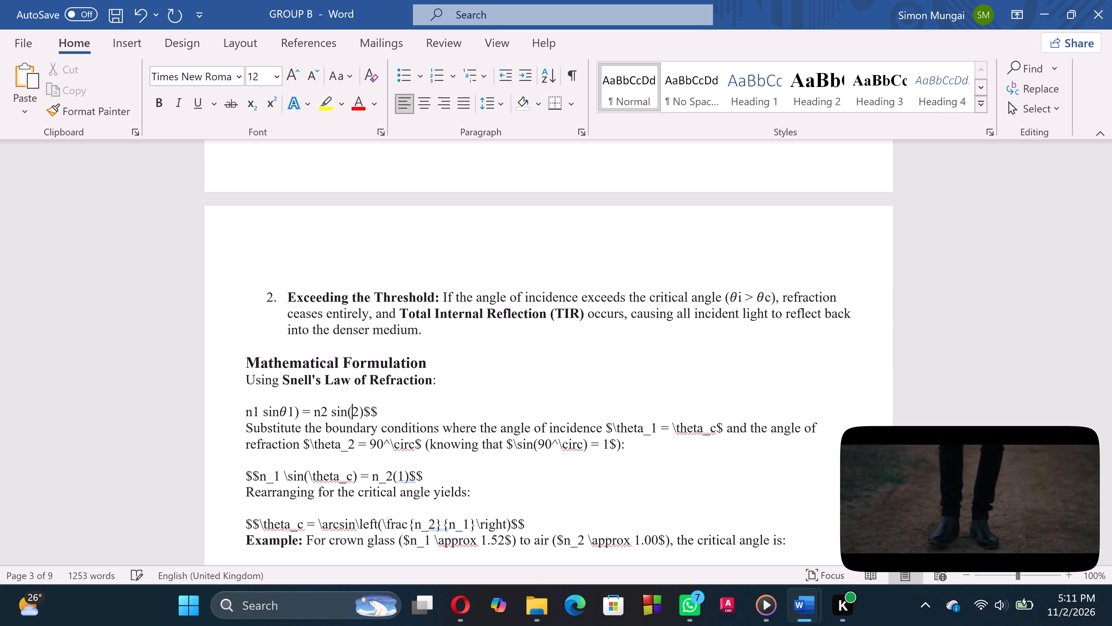
{"action": "key", "text": "BackSpace"}
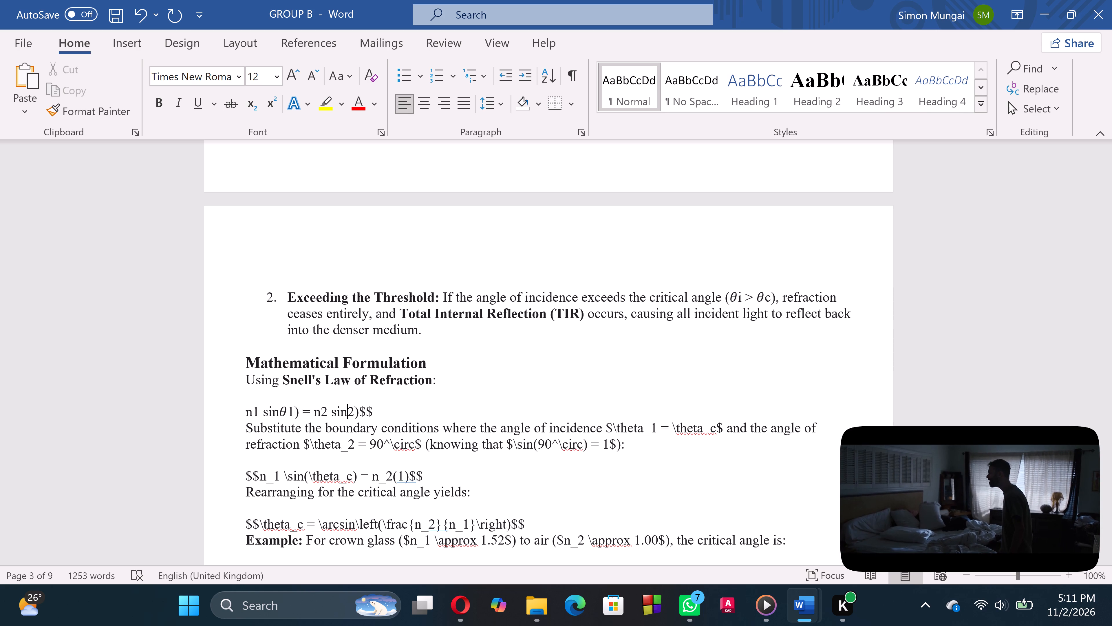
{"action": "key", "text": "alt+equal"}
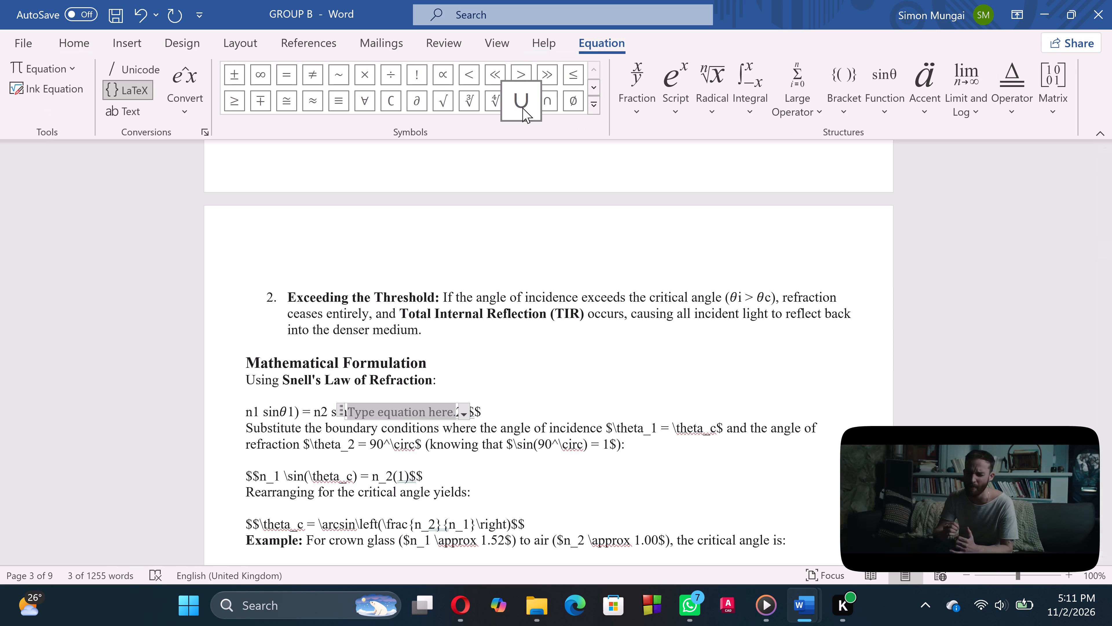
{"action": "left_click", "coordinate": [596, 106]}
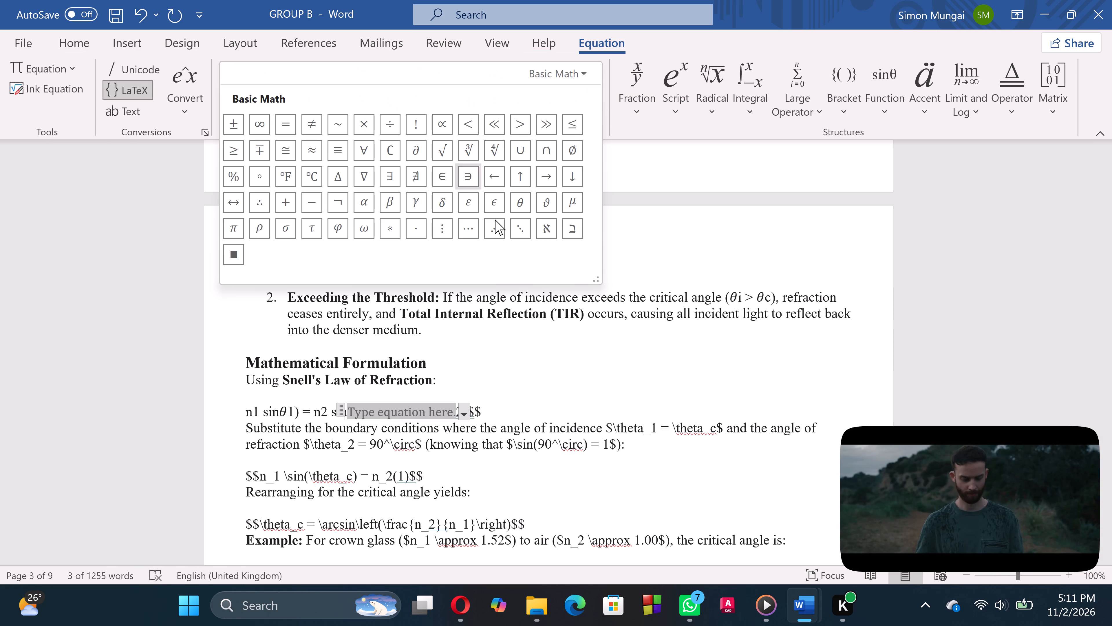
{"action": "double_click", "coordinate": [524, 209]}
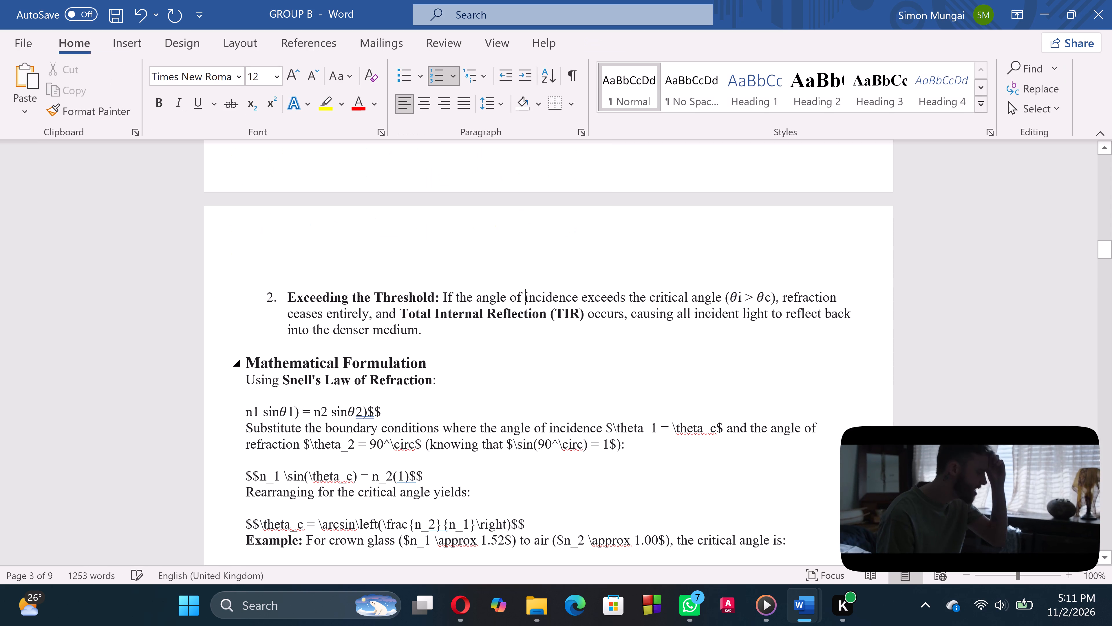
Delete the ")$$" at the end of the Snell's law equation and the closing parenthesis after θ1.
{"action": "left_click", "coordinate": [380, 411]}
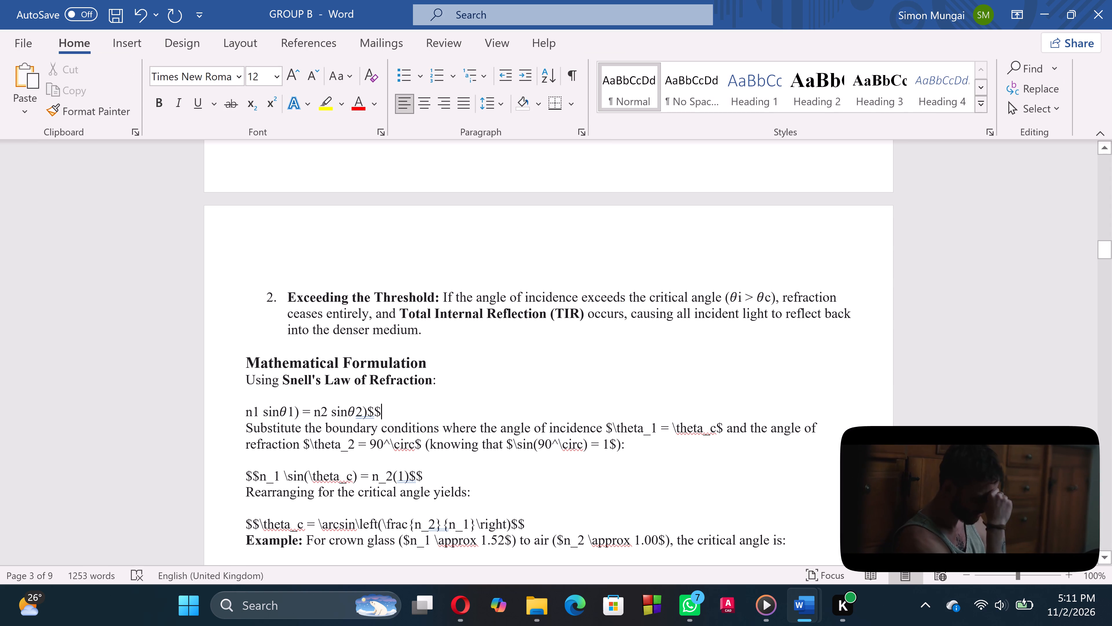
{"action": "key", "text": "BackSpace"}
{"action": "key", "text": "BackSpace"}
{"action": "key", "text": "BackSpace"}
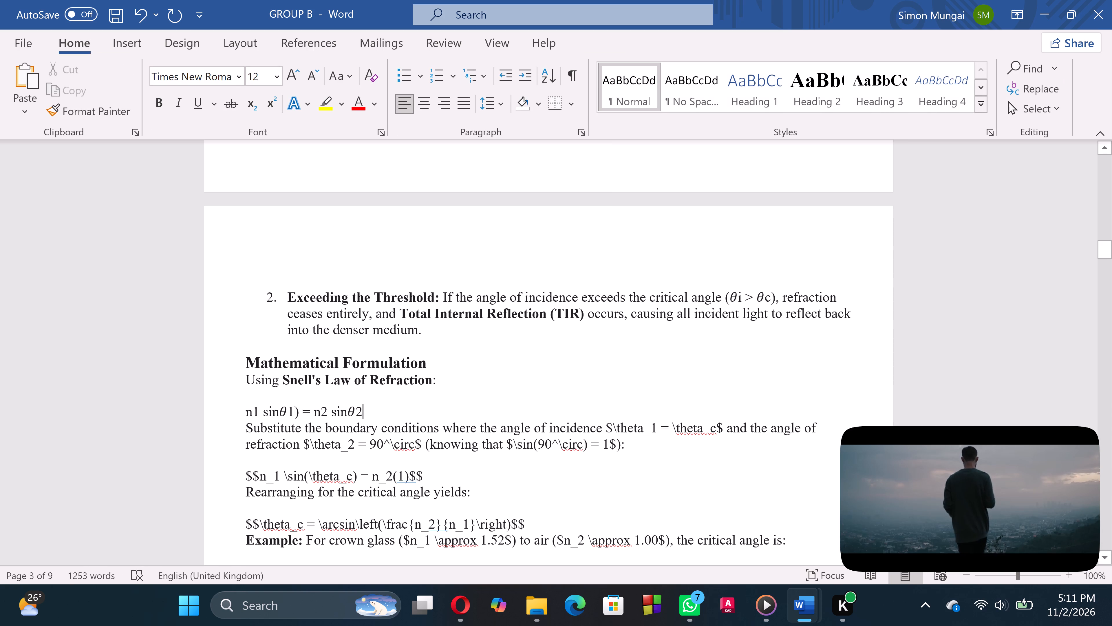
{"action": "left_click", "coordinate": [299, 407]}
{"action": "key", "text": "BackSpace"}
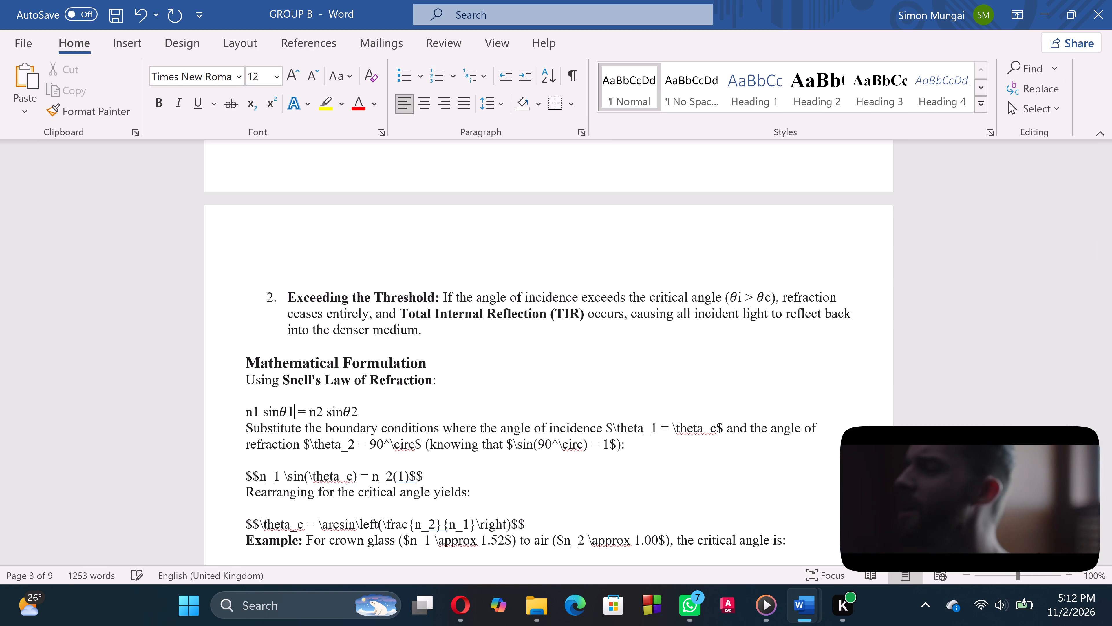
Format the index digits of n1, θ1, n2 and θ2 in the Snell's law equation as subscripts.
{"action": "left_click_drag", "start_coordinate": [299, 407], "coordinate": [255, 401]}
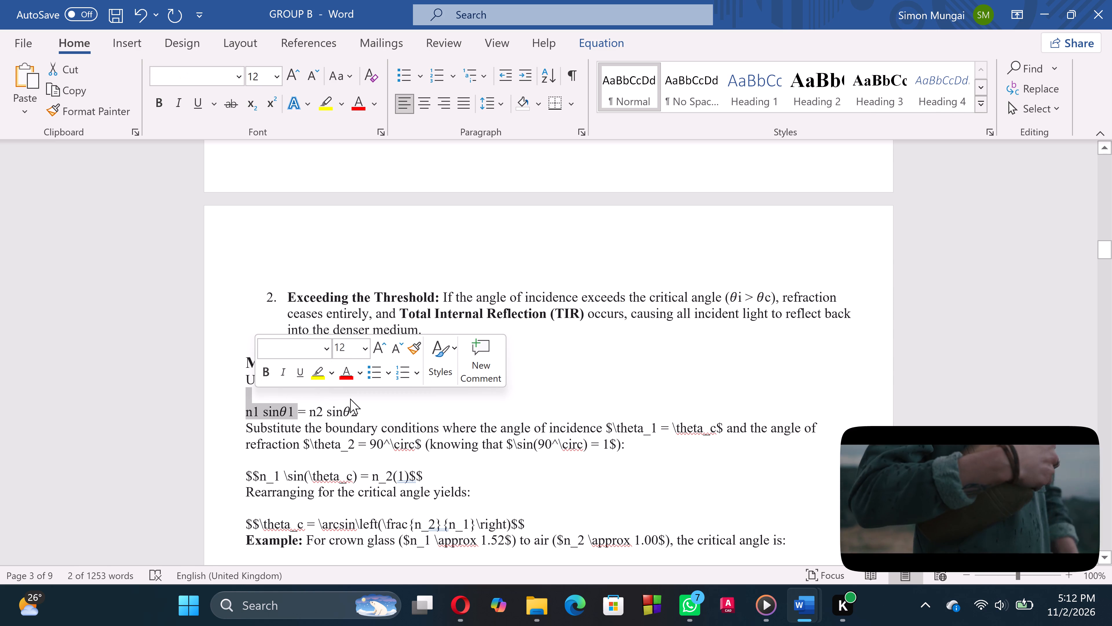
{"action": "left_click", "coordinate": [403, 401]}
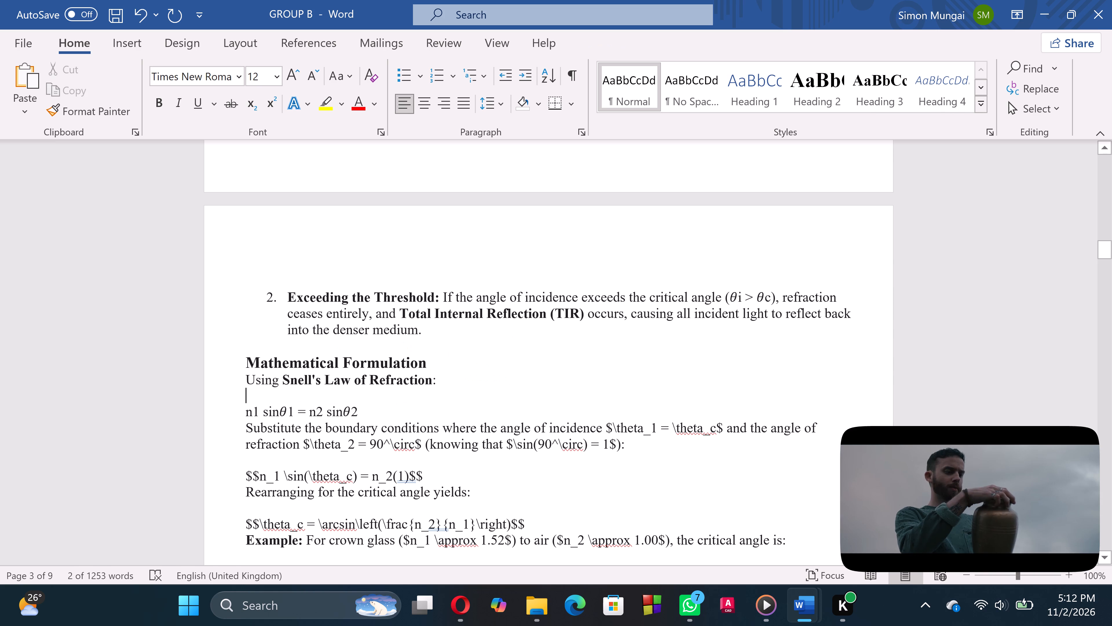
{"action": "left_click_drag", "start_coordinate": [251, 411], "coordinate": [260, 410]}
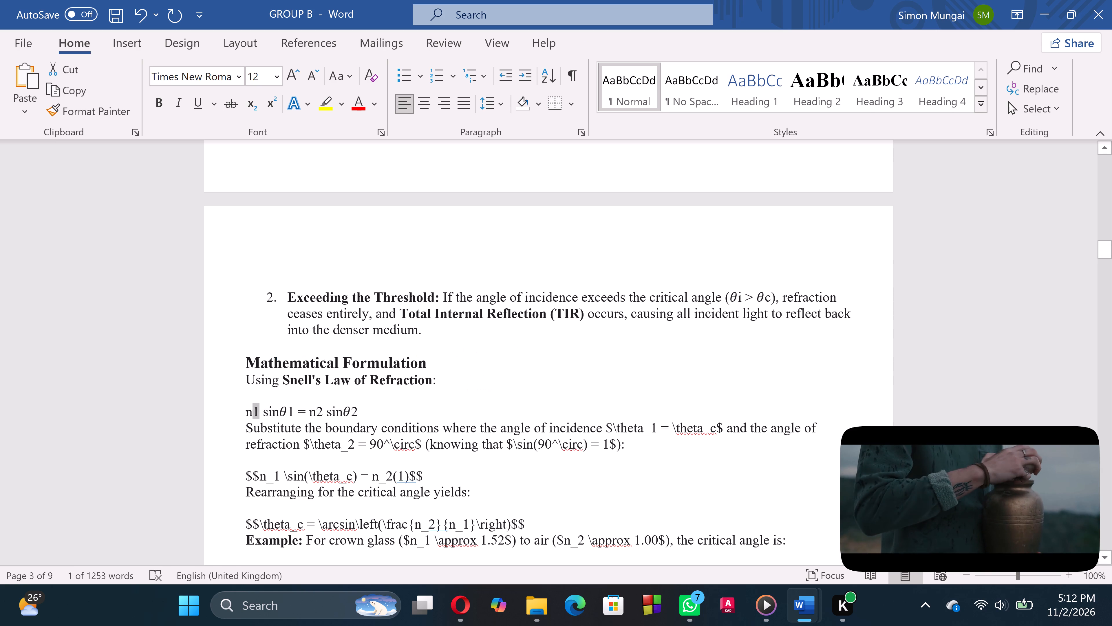
{"action": "left_click", "coordinate": [250, 107]}
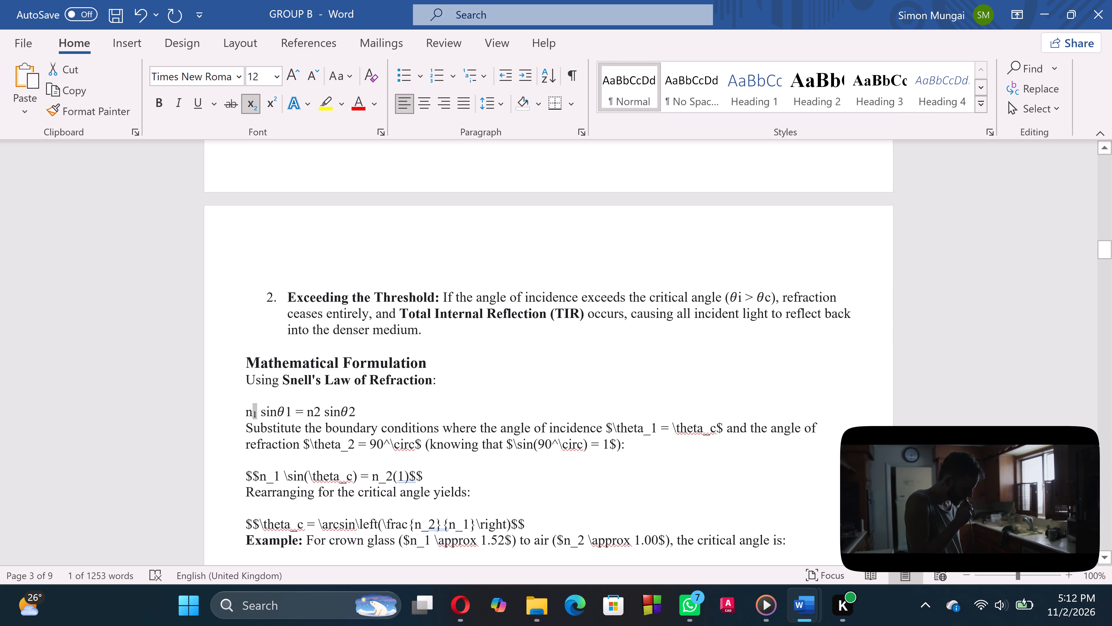
{"action": "left_click_drag", "start_coordinate": [285, 410], "coordinate": [291, 410]}
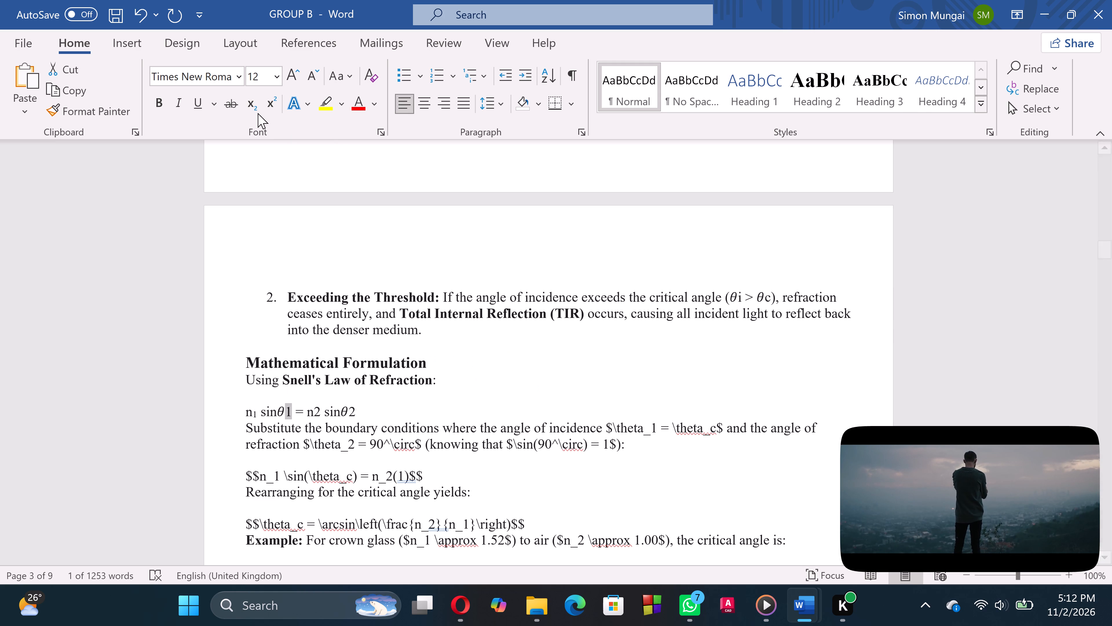
{"action": "left_click", "coordinate": [256, 105]}
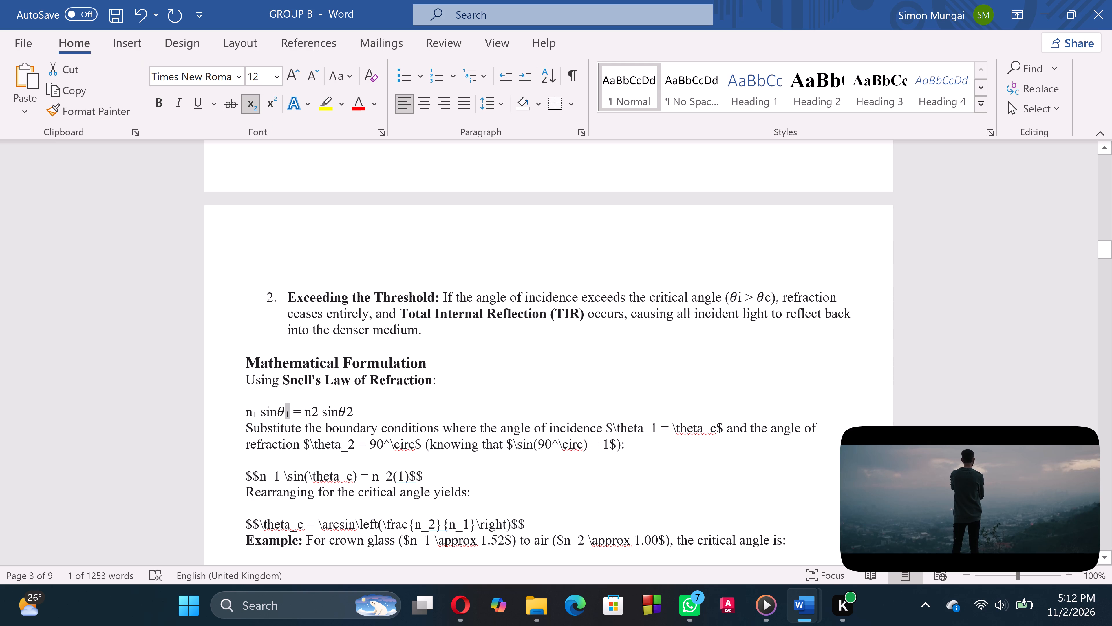
{"action": "left_click_drag", "start_coordinate": [312, 408], "coordinate": [322, 411]}
{"action": "left_click", "coordinate": [254, 99]}
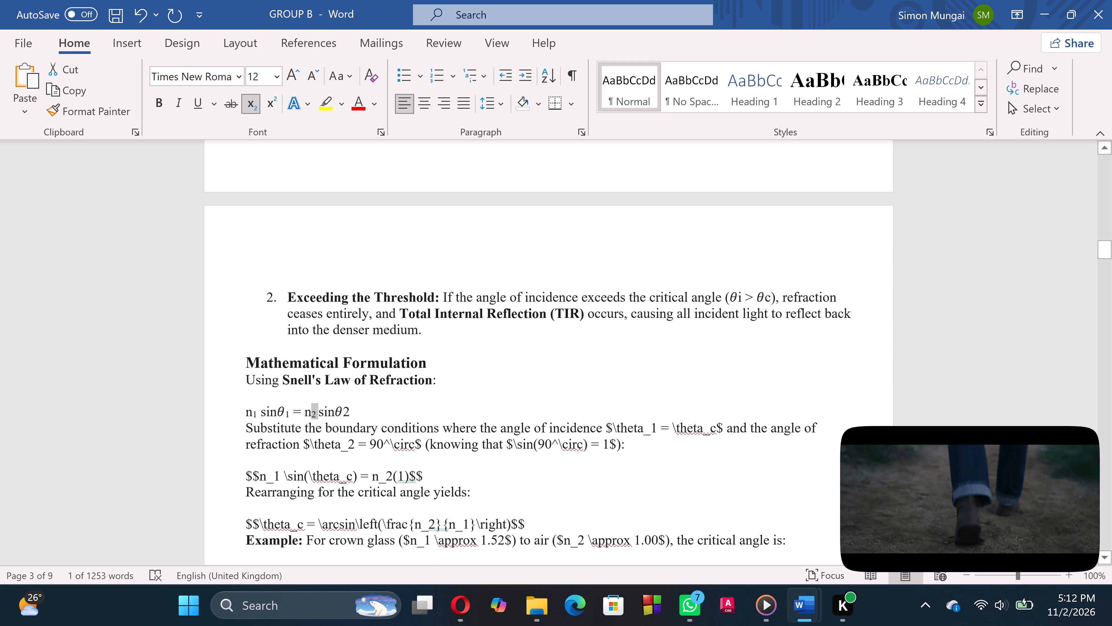
{"action": "left_click_drag", "start_coordinate": [342, 410], "coordinate": [355, 416]}
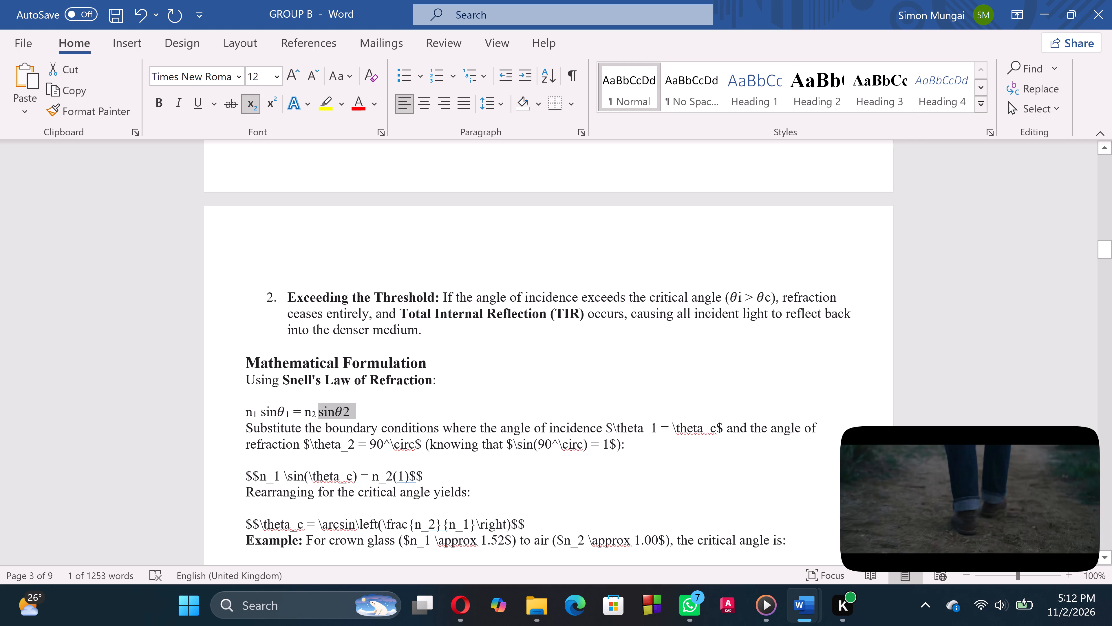
{"action": "left_click_drag", "start_coordinate": [355, 416], "coordinate": [349, 411]}
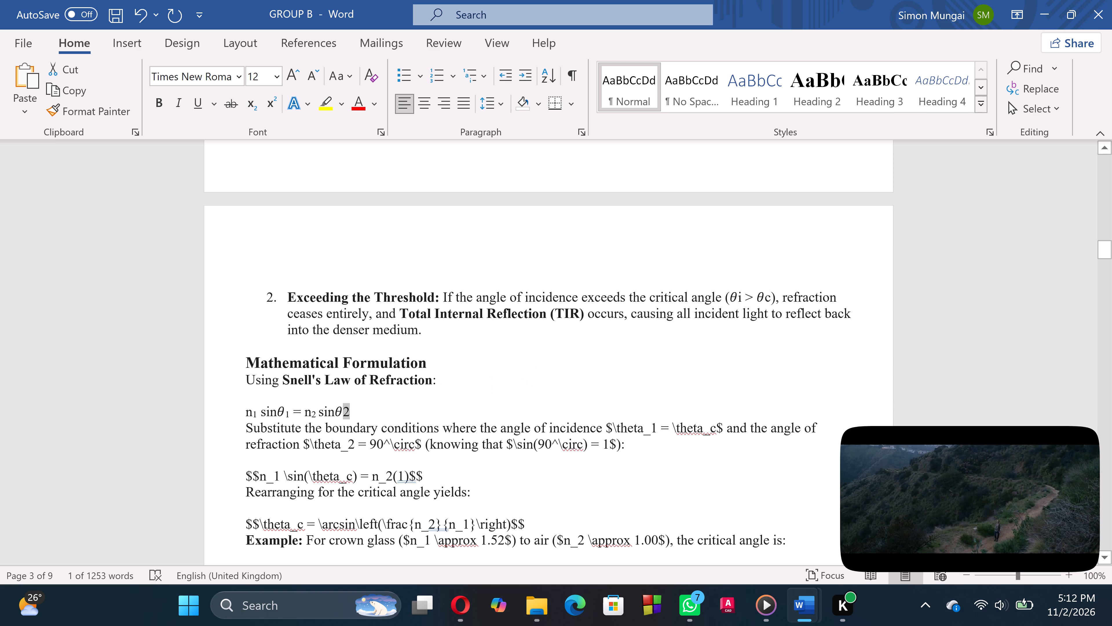
{"action": "left_click", "coordinate": [252, 112]}
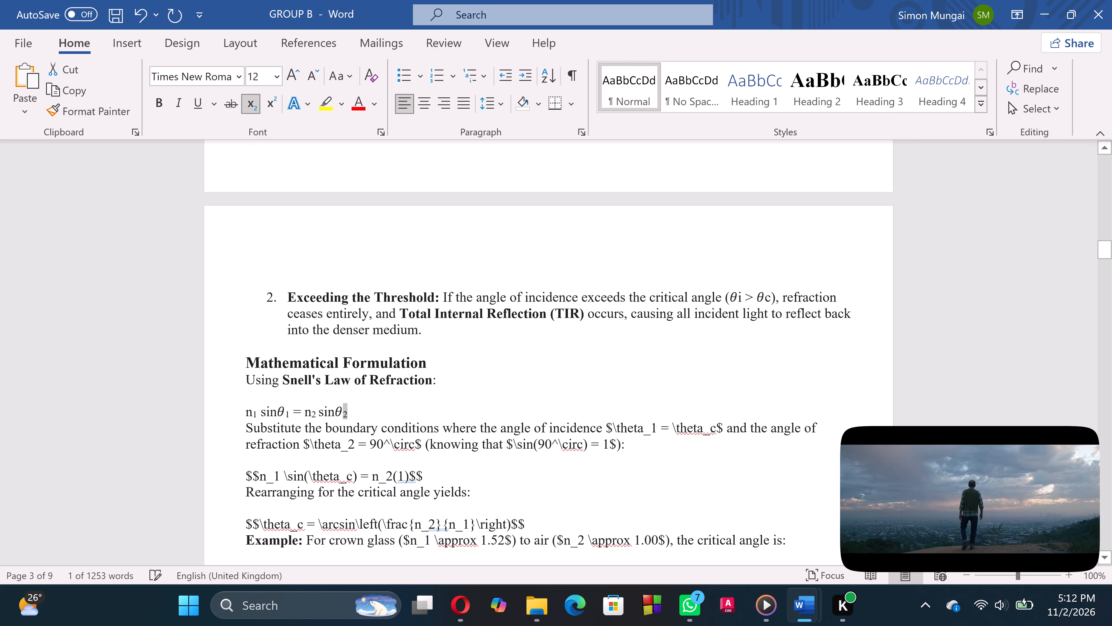
{"action": "left_click", "coordinate": [436, 400]}
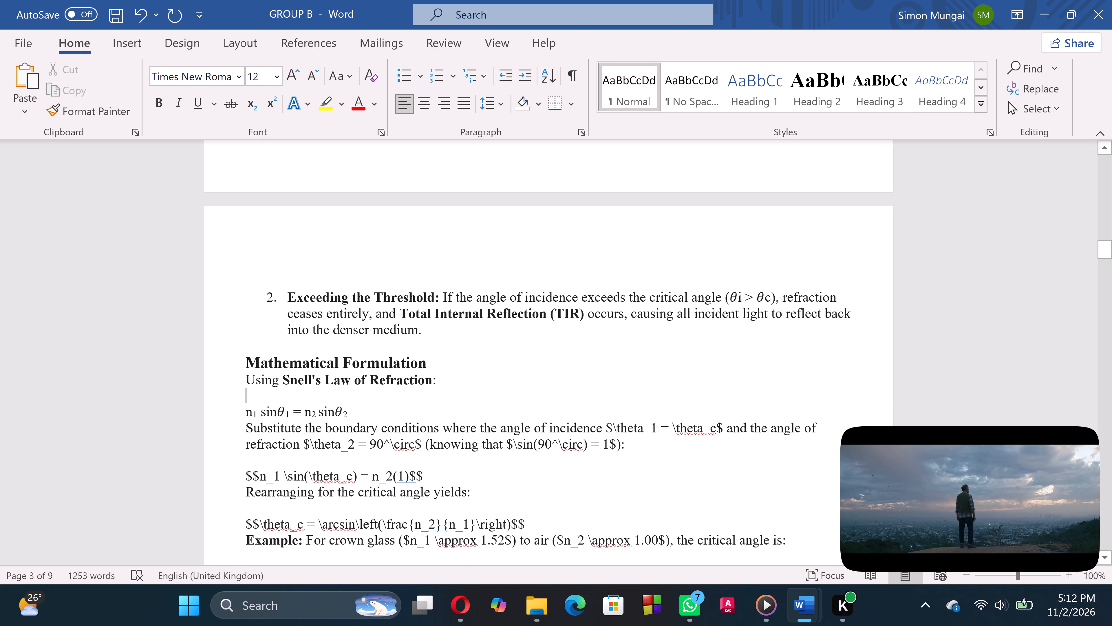
Replace "$\theta_" before the 1 in the boundary conditions sentence with an empty inline equation.
{"action": "scroll", "coordinate": [420, 409], "scroll_direction": "down", "scroll_amount": 1}
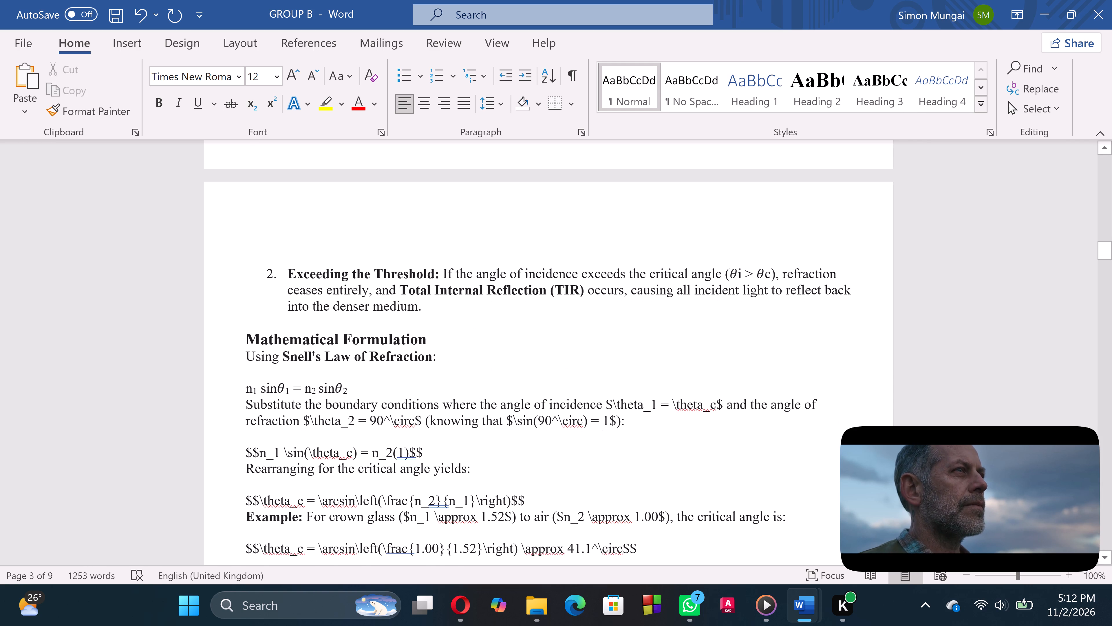
{"action": "scroll", "coordinate": [420, 409], "scroll_direction": "down", "scroll_amount": 1}
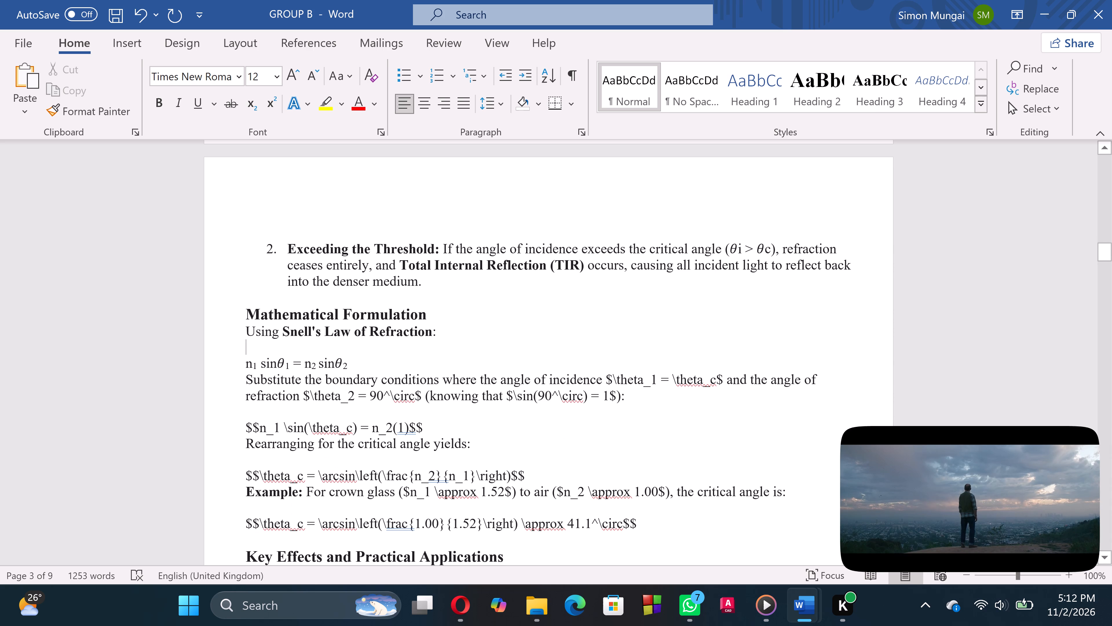
{"action": "left_click", "coordinate": [652, 379]}
{"action": "key", "text": "BackSpace"}
{"action": "key", "text": "BackSpace"}
{"action": "key", "text": "BackSpace"}
{"action": "key", "text": "BackSpace"}
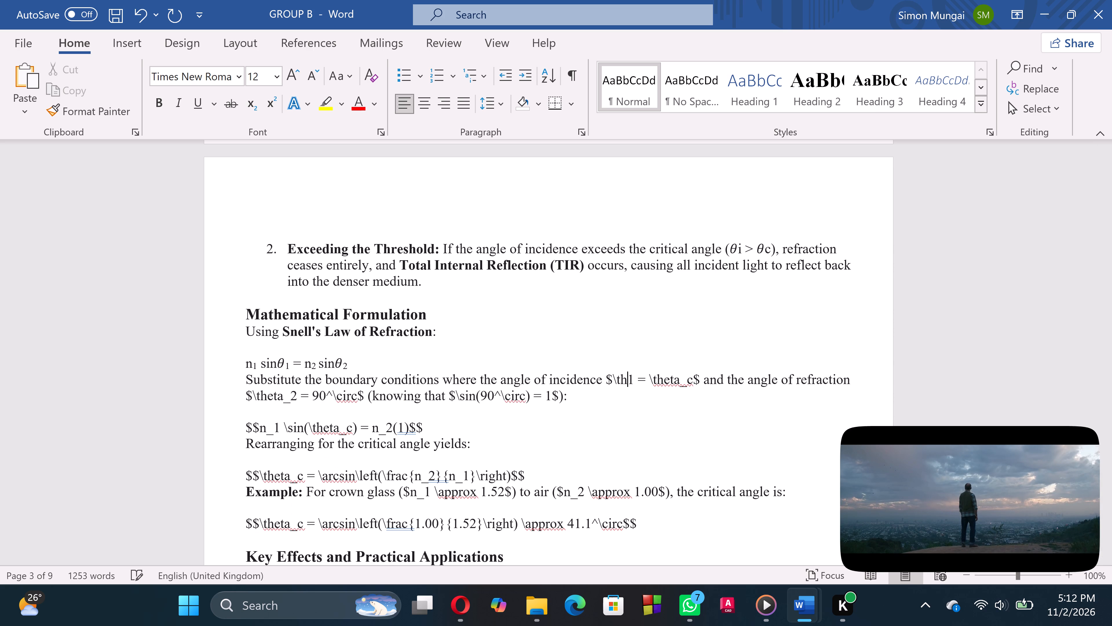
{"action": "key", "text": "BackSpace"}
{"action": "key", "text": "BackSpace"}
{"action": "key", "text": "BackSpace"}
{"action": "key", "text": "BackSpace"}
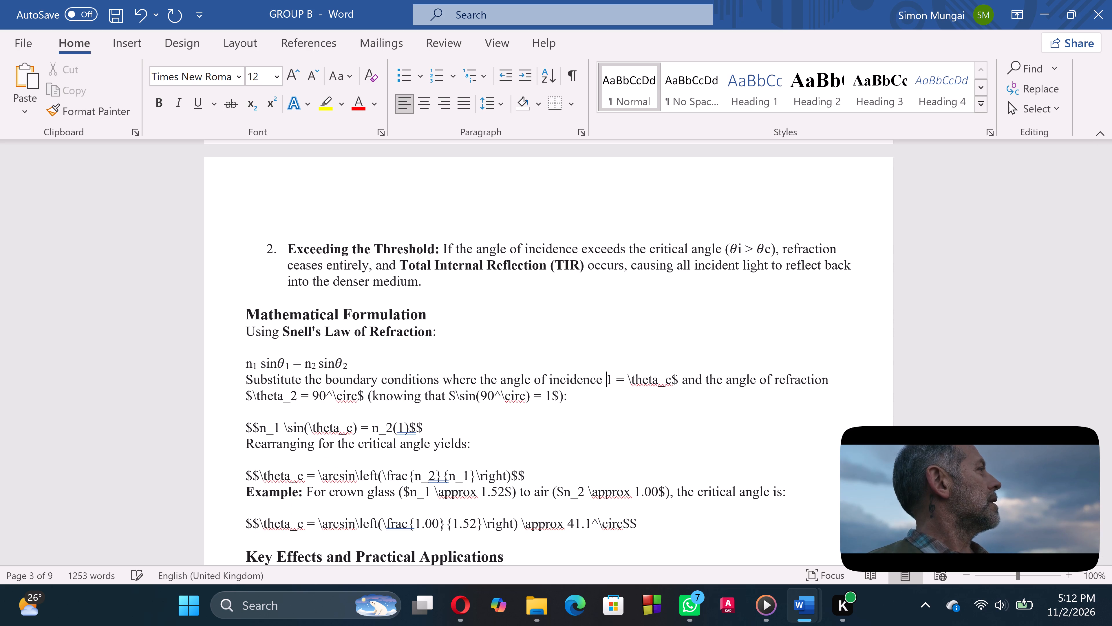
{"action": "key", "text": "alt+equal"}
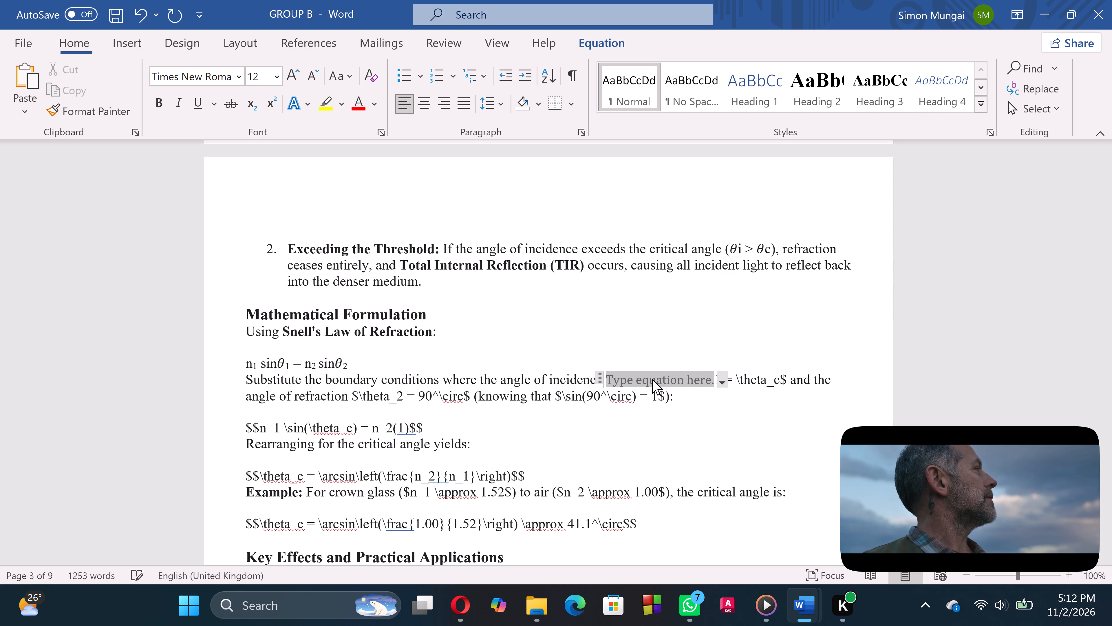
Add the equation symbol gallery to the Quick Access Toolbar.
{"action": "left_click", "coordinate": [589, 104]}
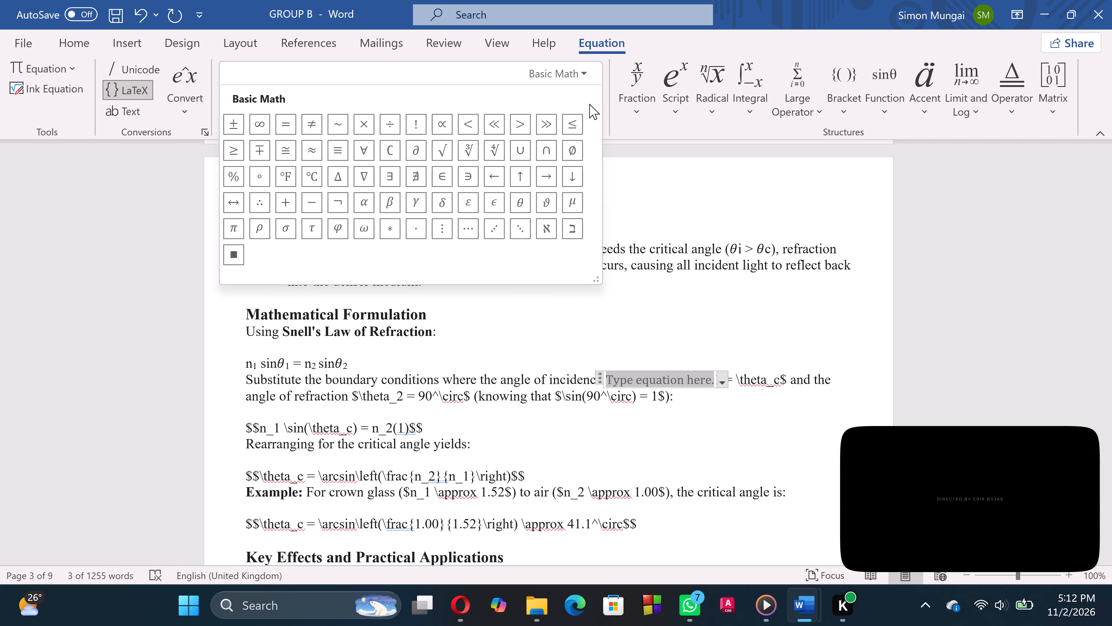
{"action": "right_click", "coordinate": [522, 207]}
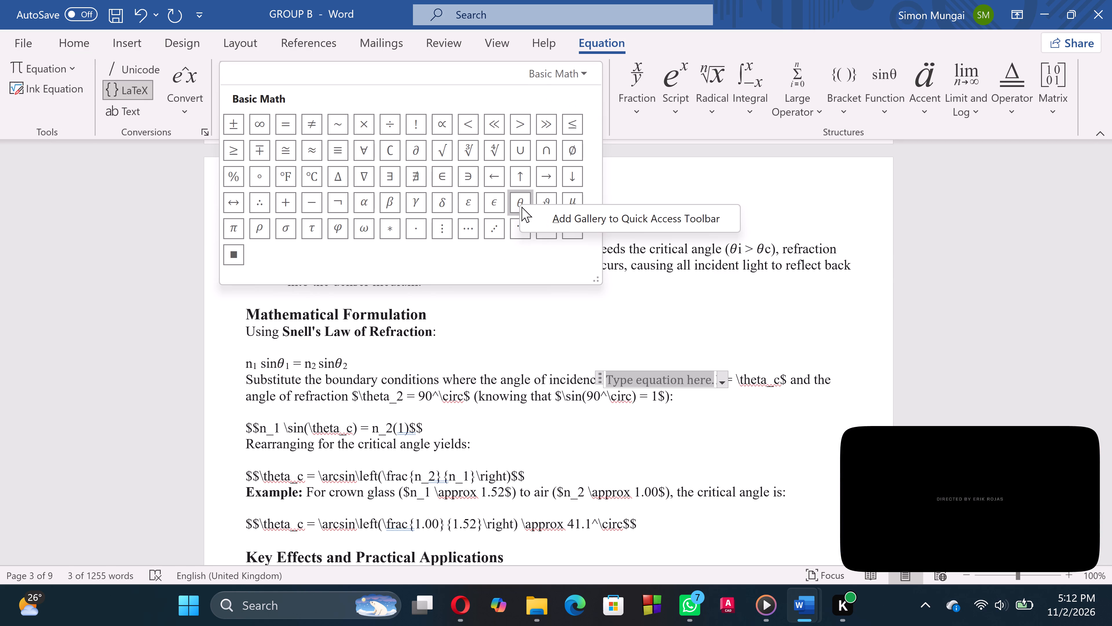
{"action": "left_click", "coordinate": [546, 211]}
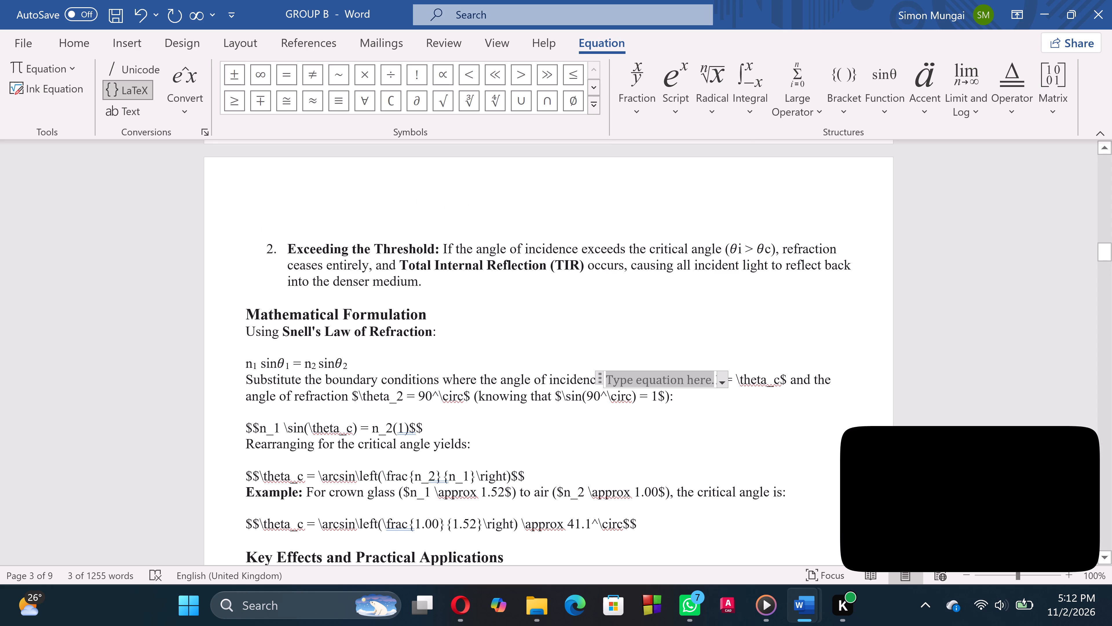
Insert the symbol θ into the empty inline equation in the boundary conditions sentence.
{"action": "left_click", "coordinate": [213, 16]}
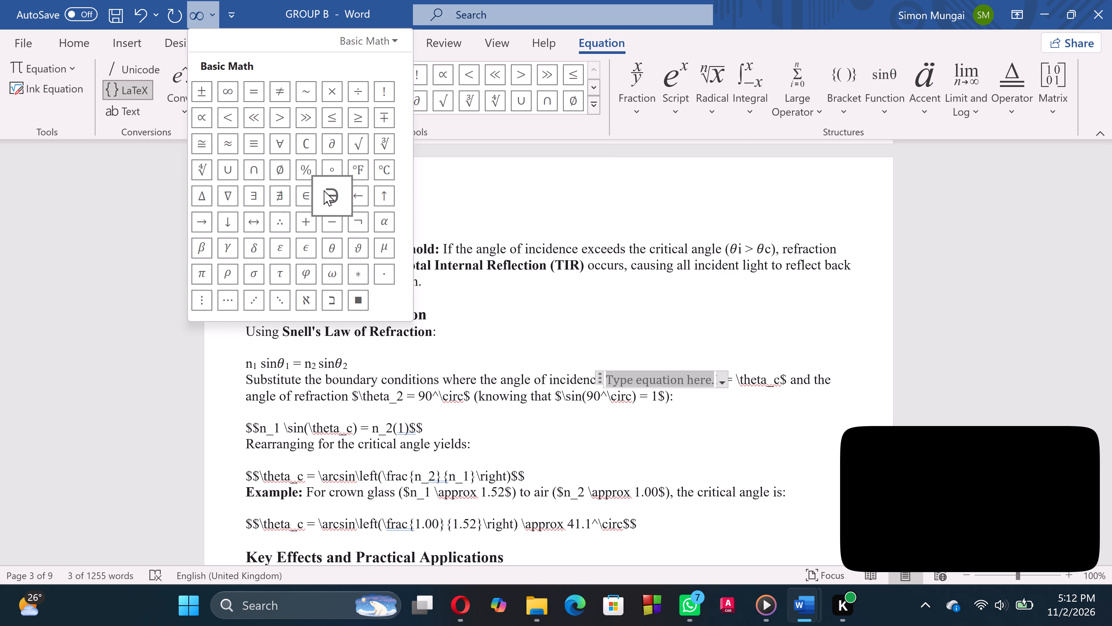
{"action": "left_click", "coordinate": [330, 242]}
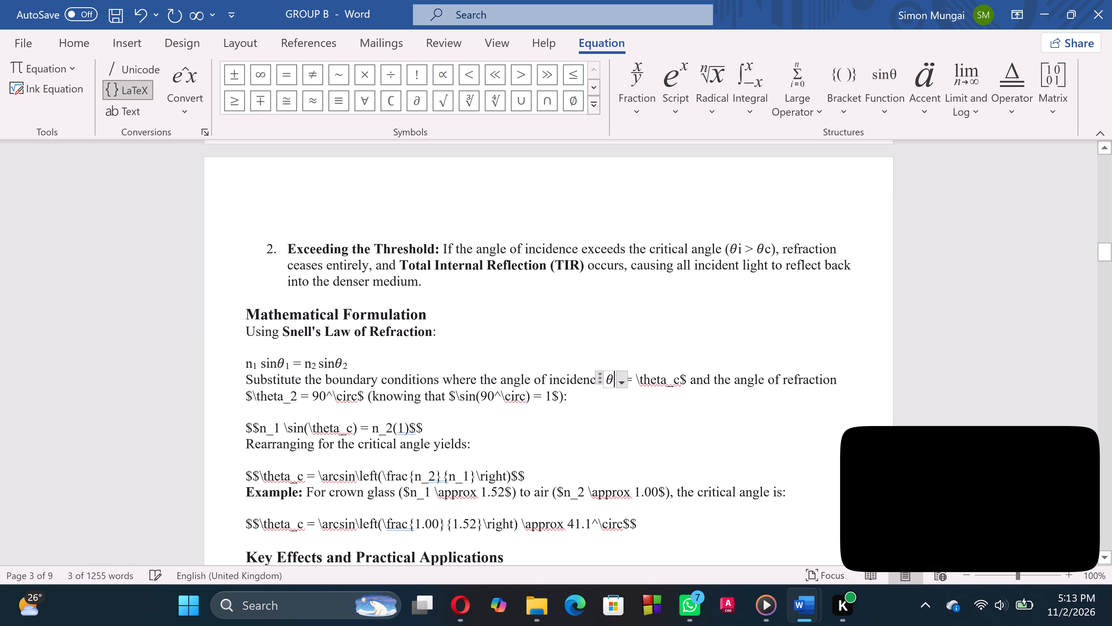
Copy the θ symbol before the 1 in the boundary conditions sentence.
{"action": "left_click", "coordinate": [639, 399]}
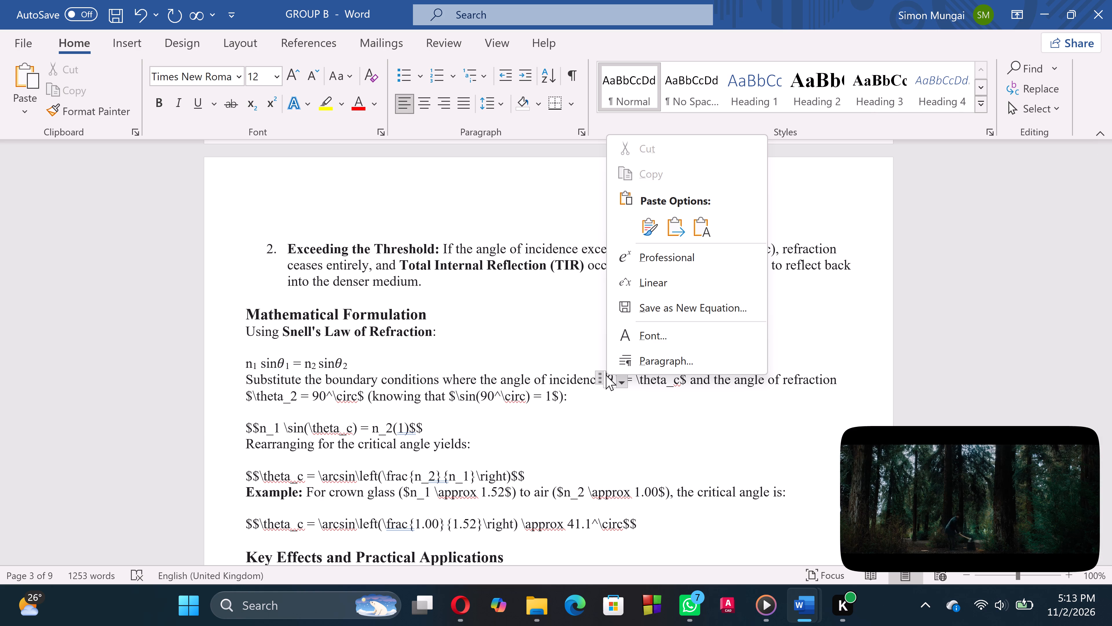
{"action": "left_click", "coordinate": [576, 283]}
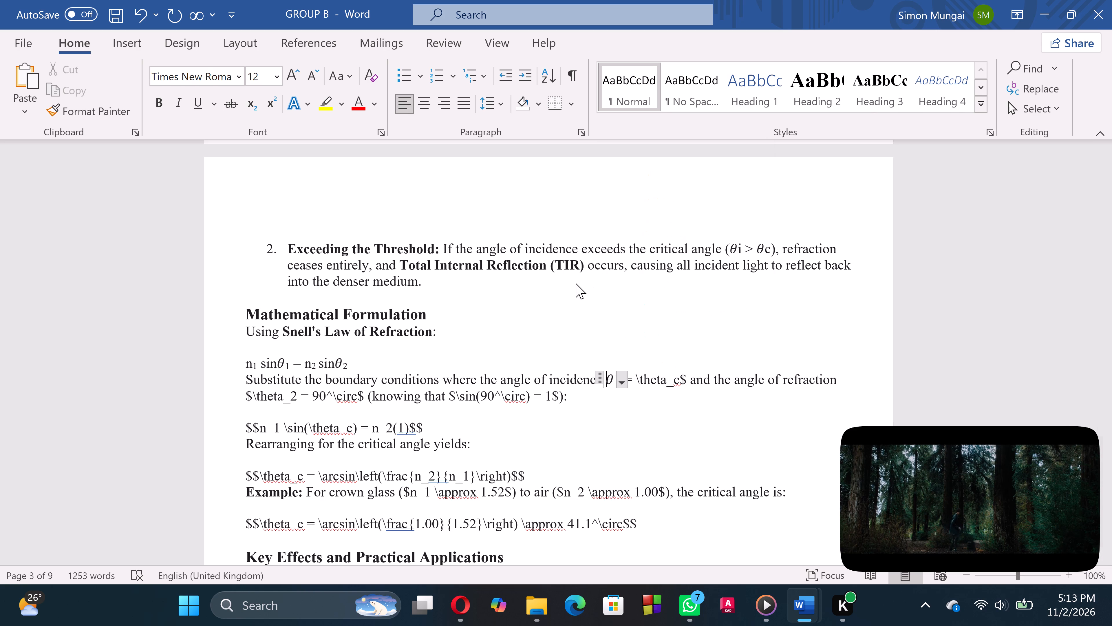
{"action": "left_click_drag", "start_coordinate": [604, 374], "coordinate": [610, 377]}
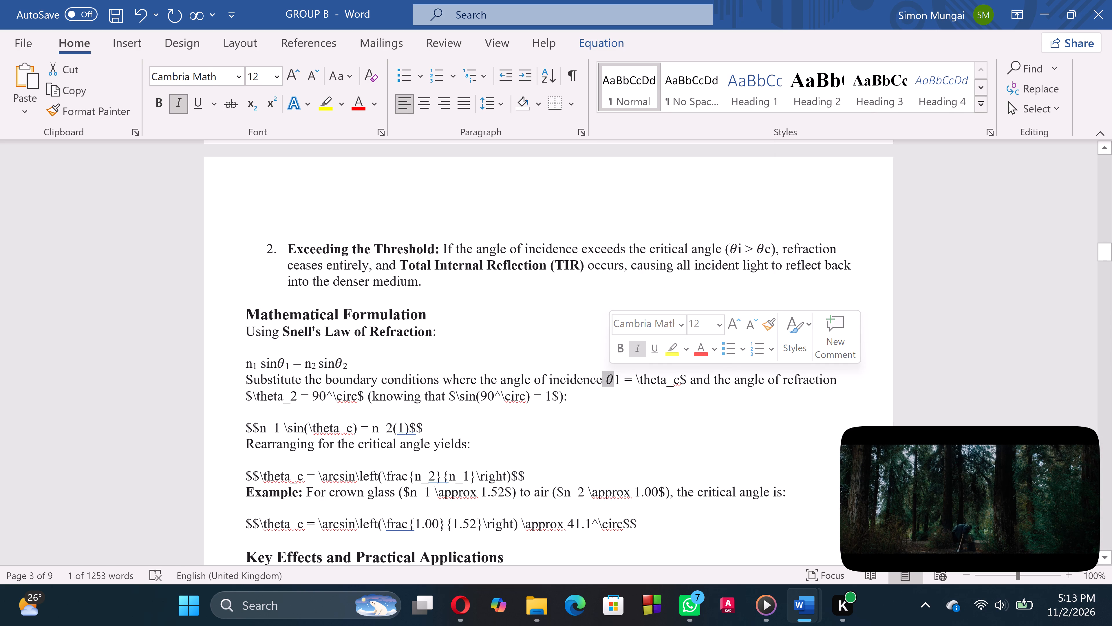
{"action": "key", "text": "ctrl+c"}
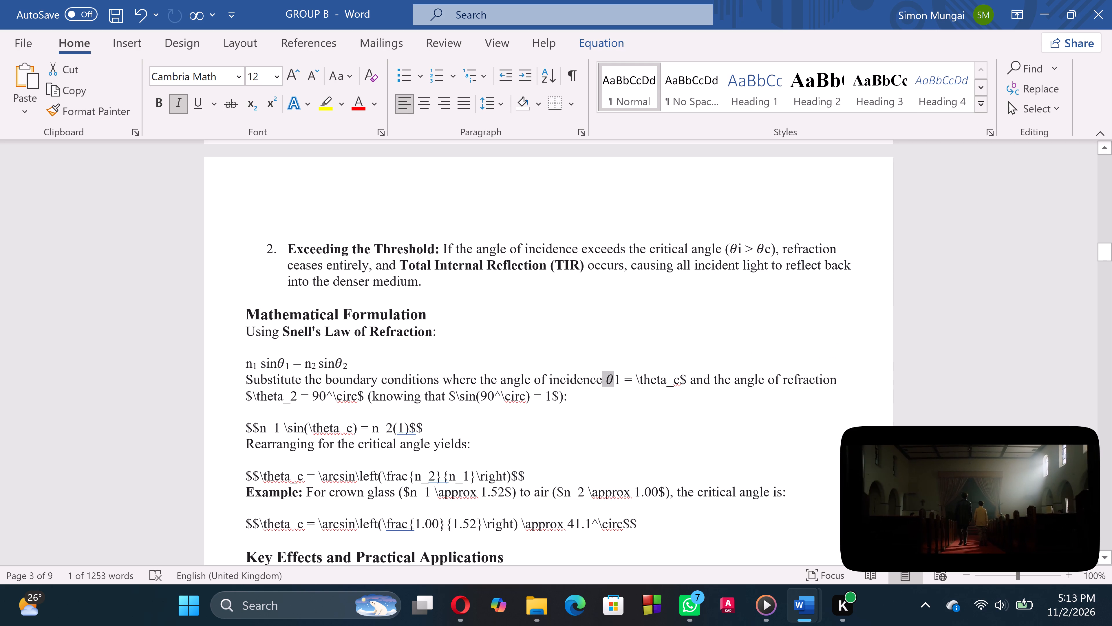
Replace "\theta_c$" after the equals sign in the boundary conditions sentence with θc, using the copied θ symbol.
{"action": "left_click", "coordinate": [673, 374]}
{"action": "key", "text": "BackSpace"}
{"action": "key", "text": "BackSpace"}
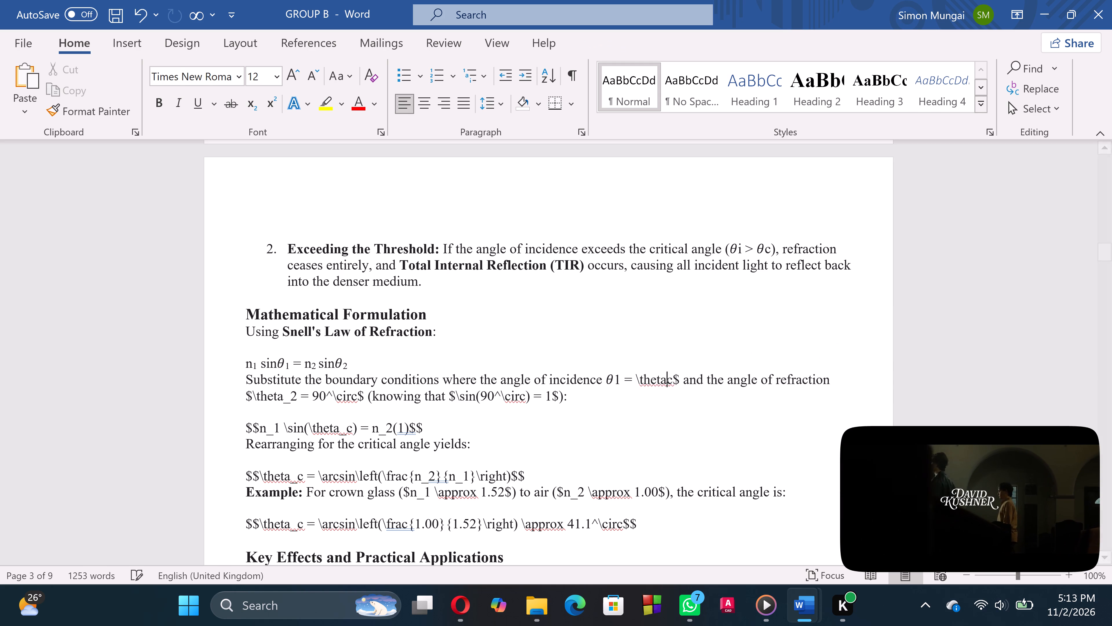
{"action": "key", "text": "BackSpace"}
{"action": "key", "text": "BackSpace"}
{"action": "key", "text": "BackSpace"}
{"action": "key", "text": "BackSpace"}
{"action": "key", "text": "BackSpace"}
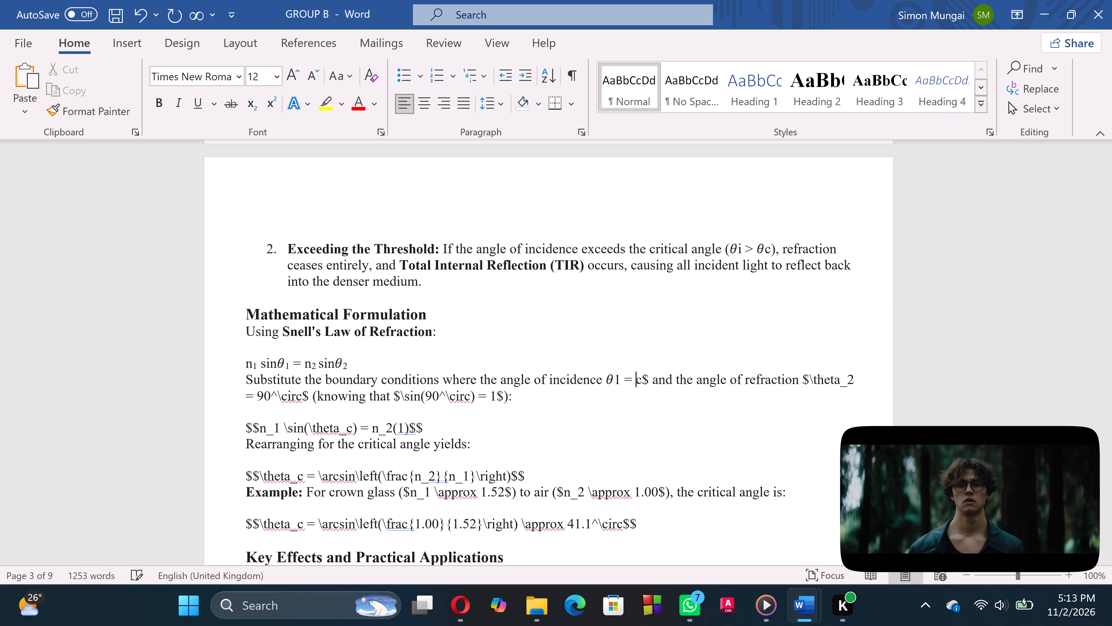
{"action": "key", "text": "ctrl+v"}
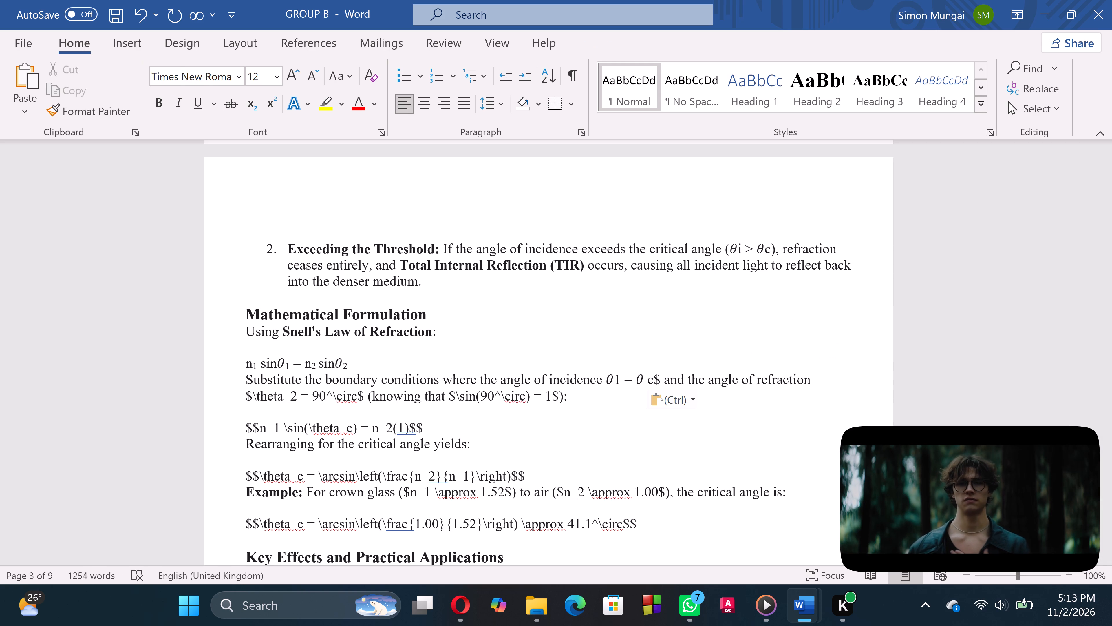
{"action": "key", "text": "BackSpace"}
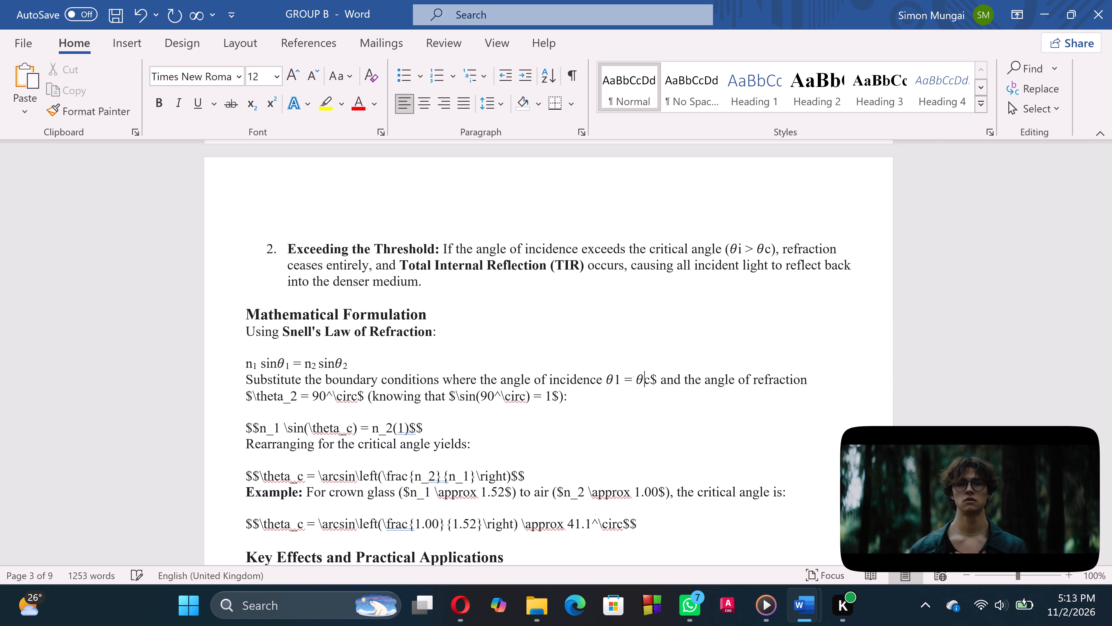
{"action": "left_click", "coordinate": [659, 377]}
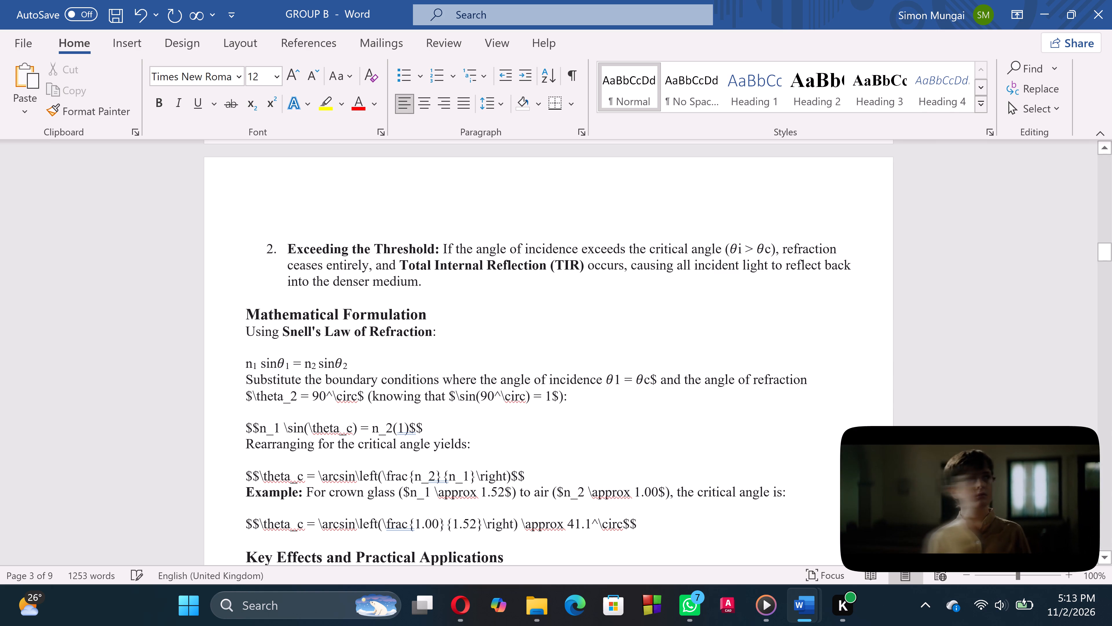
{"action": "key", "text": "BackSpace"}
{"action": "key", "text": "BackSpace"}
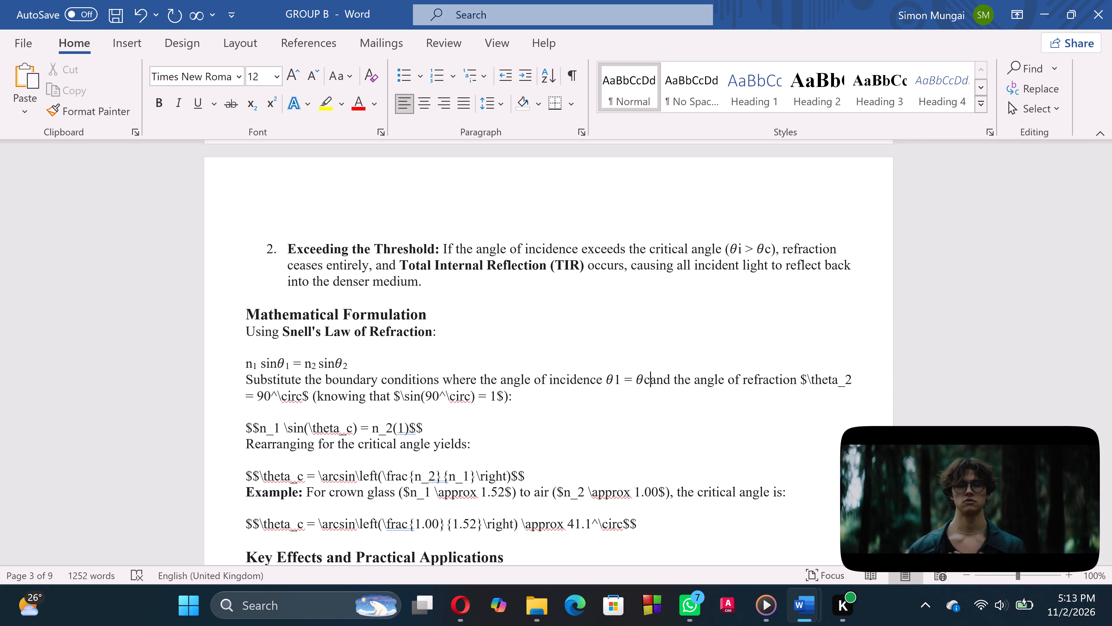
Format the 1 after the first θ in the boundary conditions sentence as a subscript.
{"action": "left_click_drag", "start_coordinate": [614, 373], "coordinate": [615, 381]}
{"action": "left_click", "coordinate": [615, 381]}
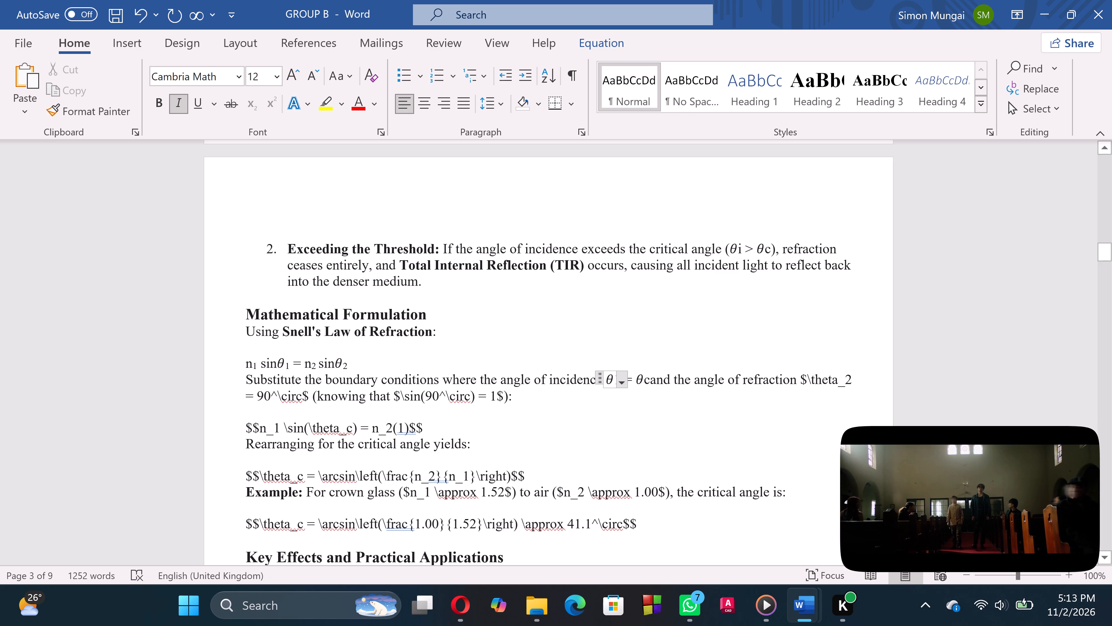
{"action": "left_click", "coordinate": [623, 336]}
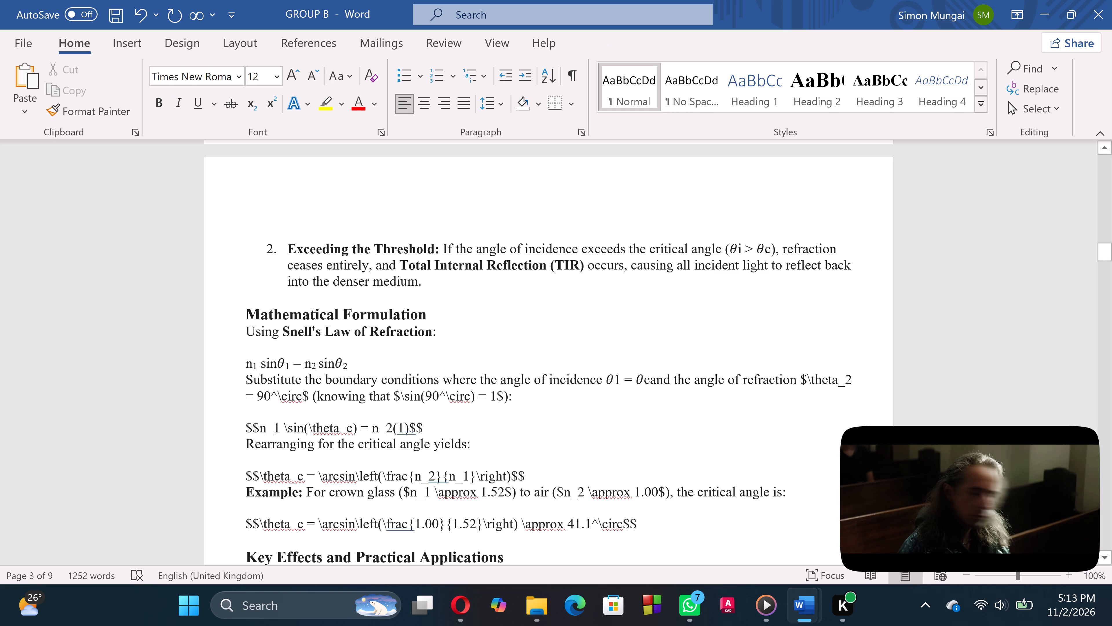
{"action": "left_click_drag", "start_coordinate": [616, 378], "coordinate": [621, 375]}
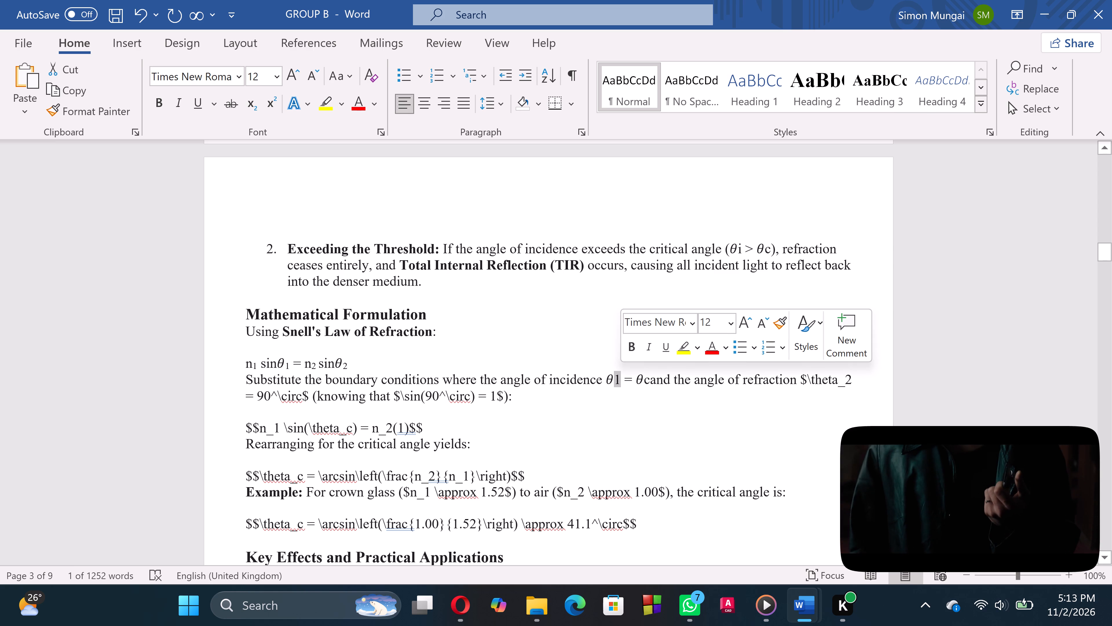
{"action": "key", "text": "ctrl+equal"}
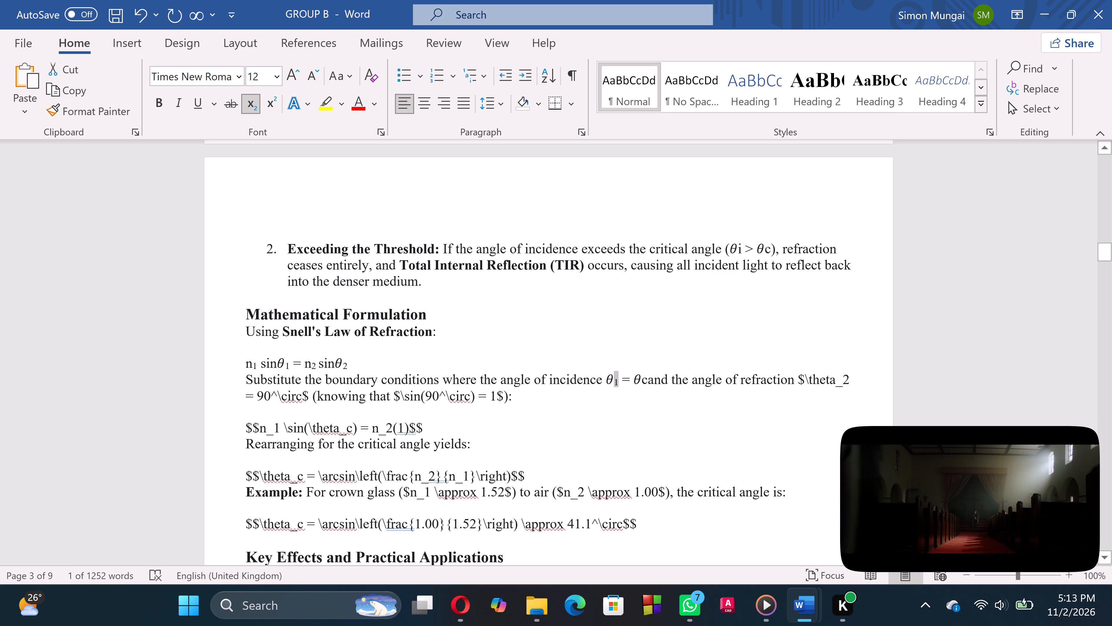
{"action": "left_click", "coordinate": [650, 414]}
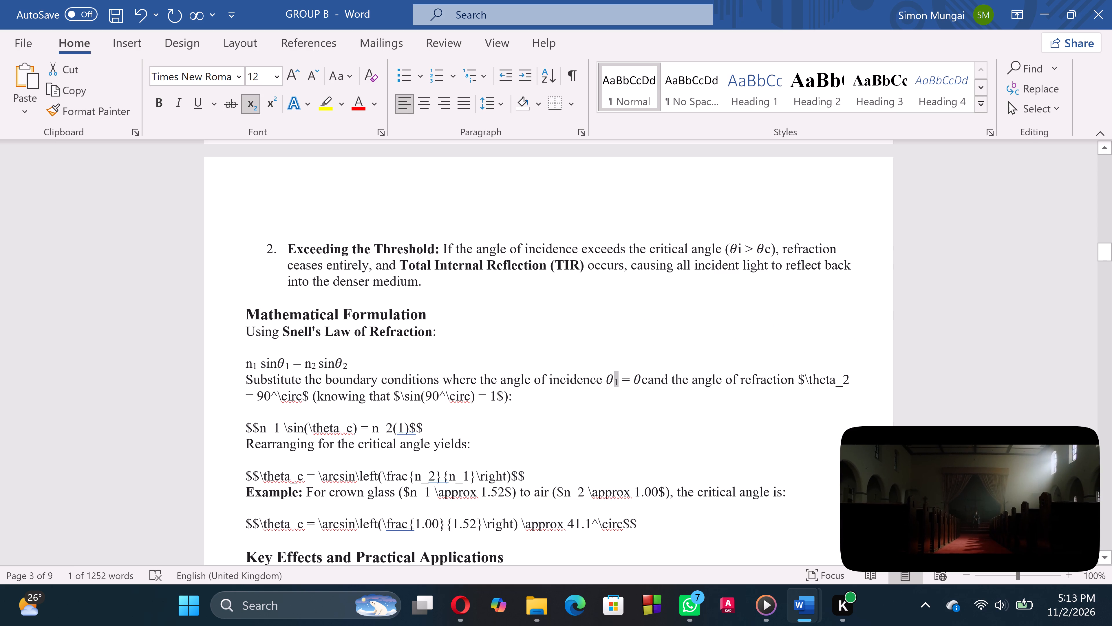
Format the c after the second θ in the boundary conditions sentence as a subscript.
{"action": "left_click_drag", "start_coordinate": [641, 377], "coordinate": [642, 379]}
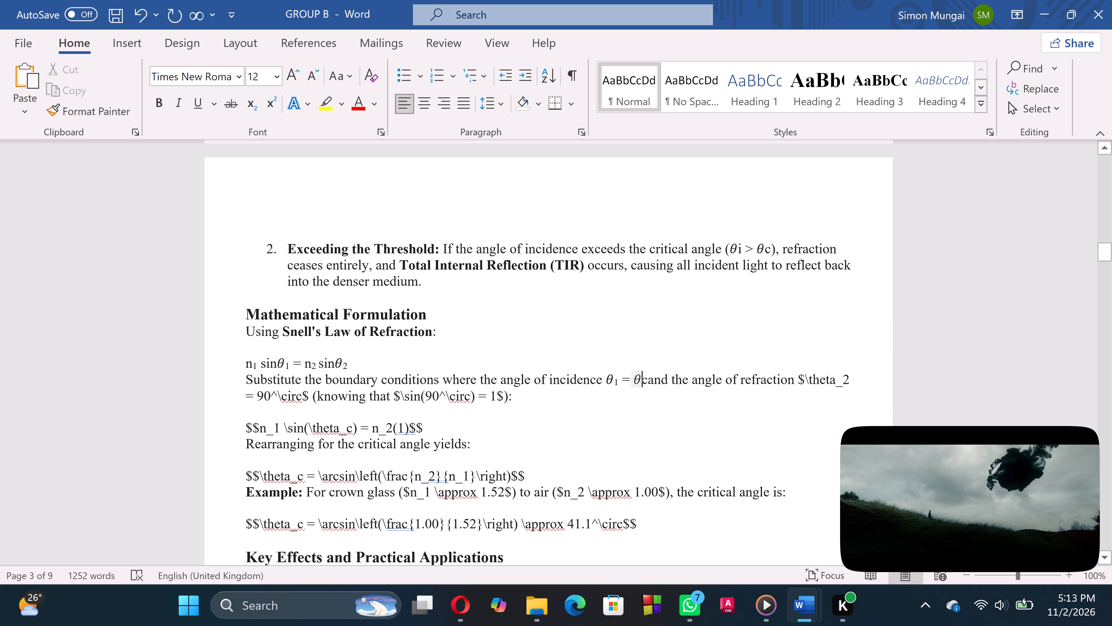
{"action": "left_click_drag", "start_coordinate": [642, 379], "coordinate": [659, 496]}
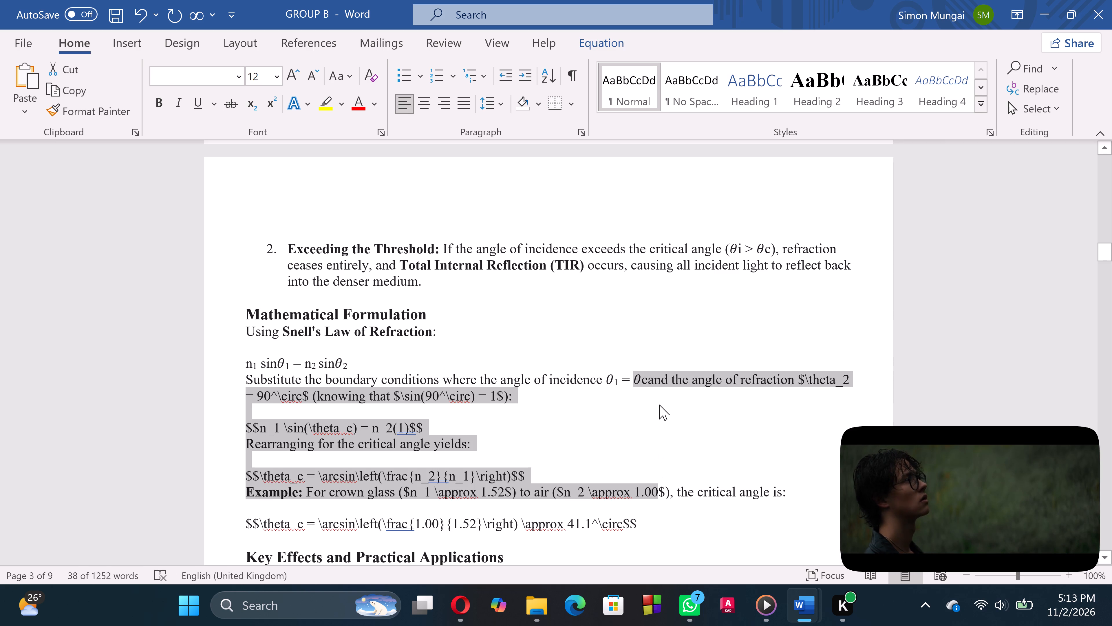
{"action": "left_click", "coordinate": [659, 405]}
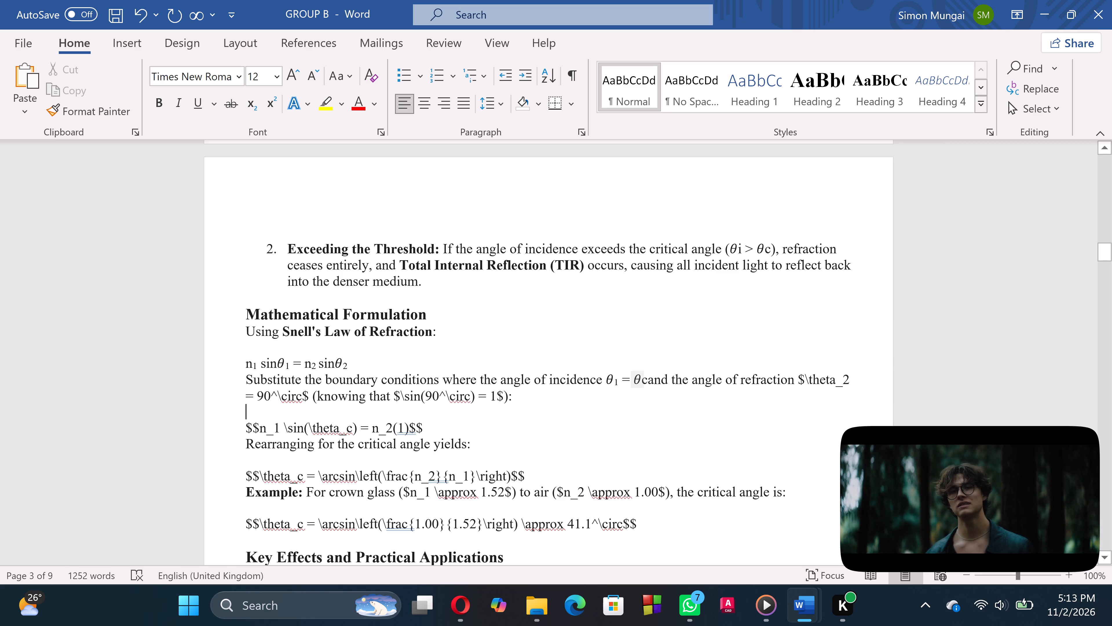
{"action": "left_click_drag", "start_coordinate": [641, 378], "coordinate": [646, 376]}
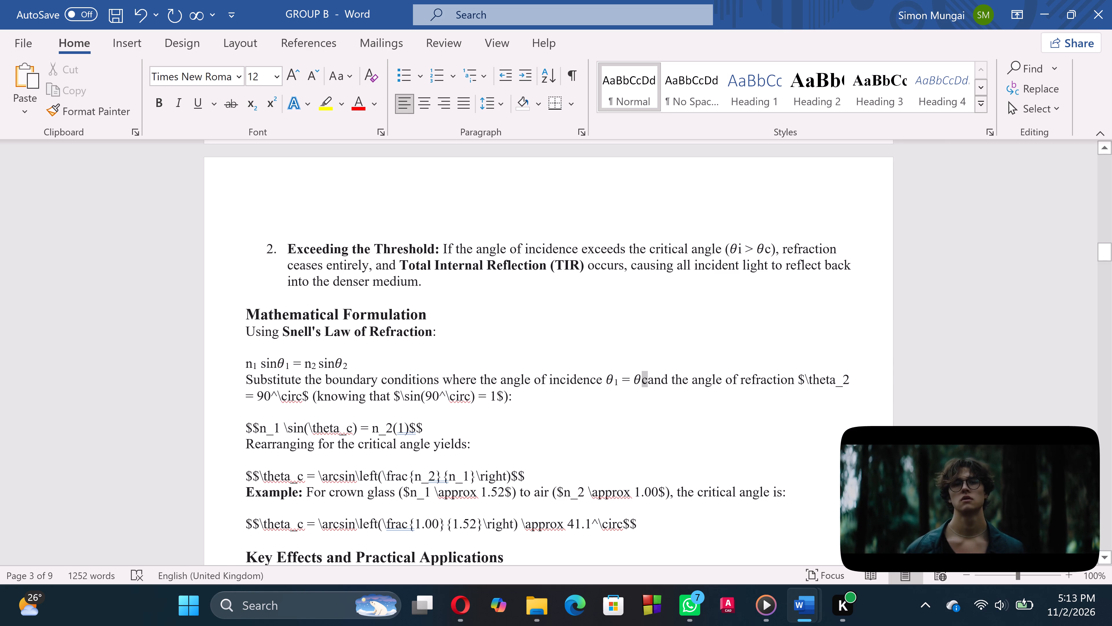
{"action": "left_click_drag", "start_coordinate": [646, 376], "coordinate": [646, 377]}
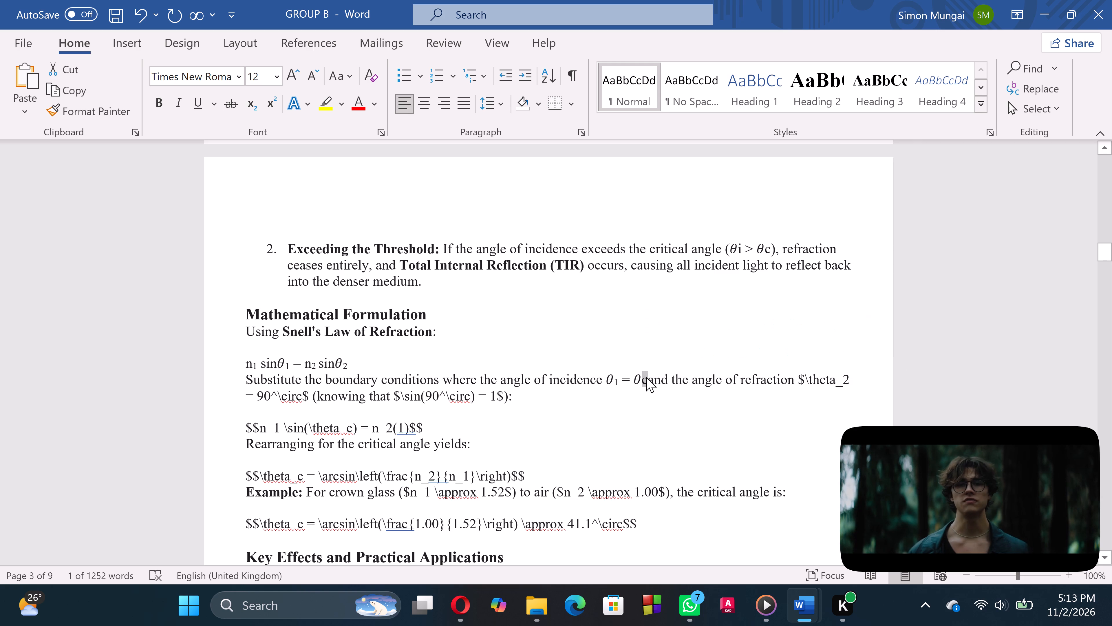
{"action": "key", "text": "ctrl+equal"}
{"action": "left_click", "coordinate": [664, 414]}
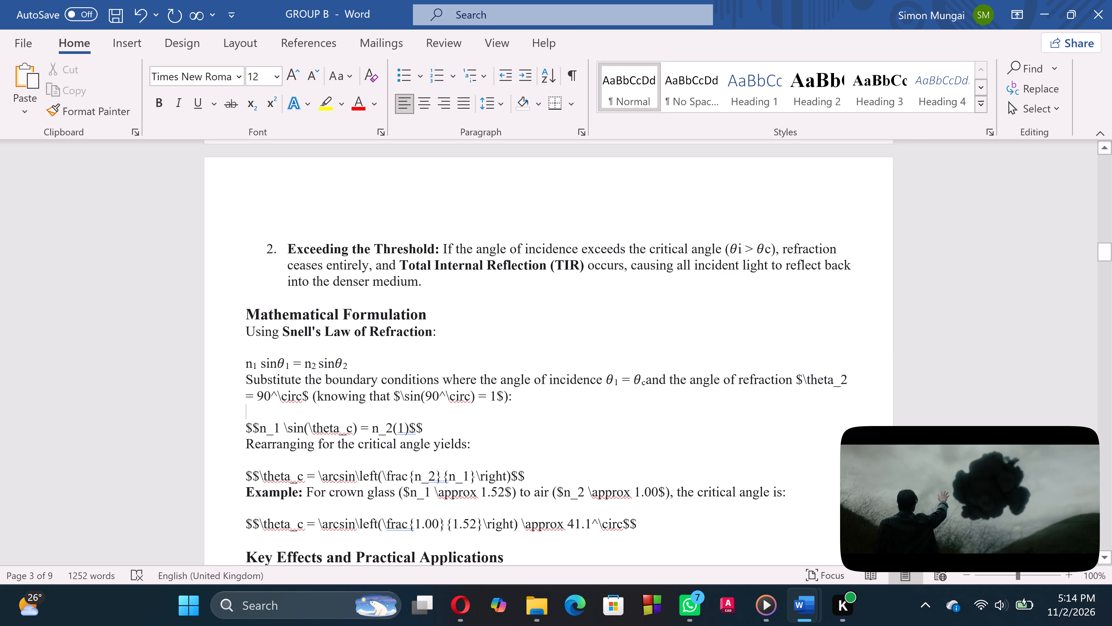
Replace "$\theta_" before the 2 in the angle of refraction expression with the copied θ symbol, leaving no space before the 2.
{"action": "left_click", "coordinate": [841, 379]}
{"action": "key", "text": "BackSpace"}
{"action": "key", "text": "BackSpace"}
{"action": "key", "text": "BackSpace"}
{"action": "key", "text": "BackSpace"}
{"action": "key", "text": "BackSpace"}
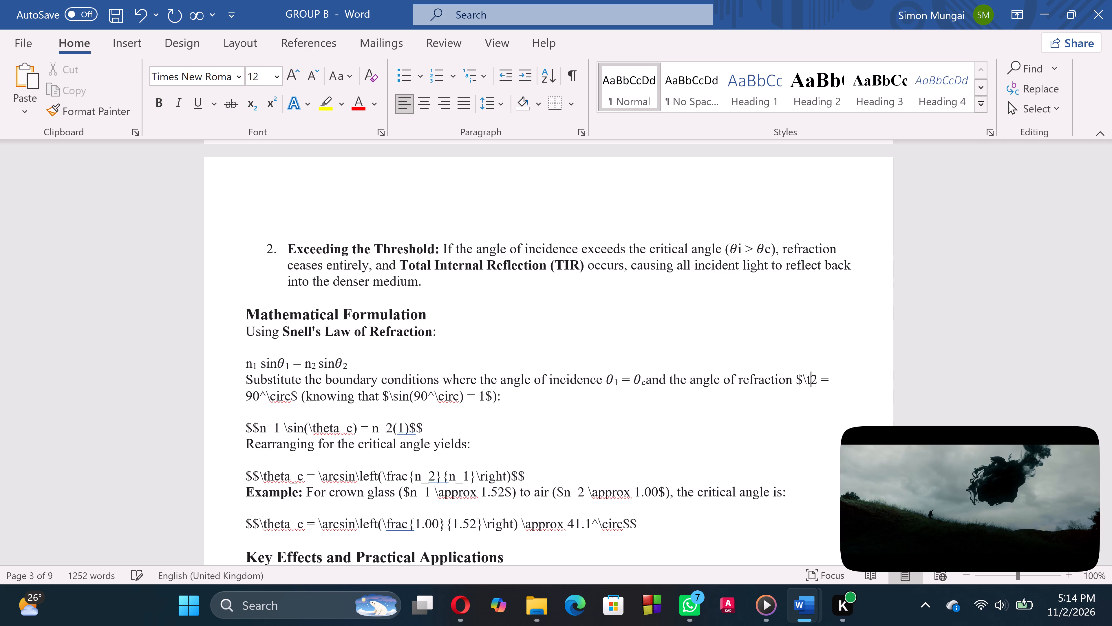
{"action": "key", "text": "BackSpace"}
{"action": "key", "text": "BackSpace"}
{"action": "key", "text": "BackSpace"}
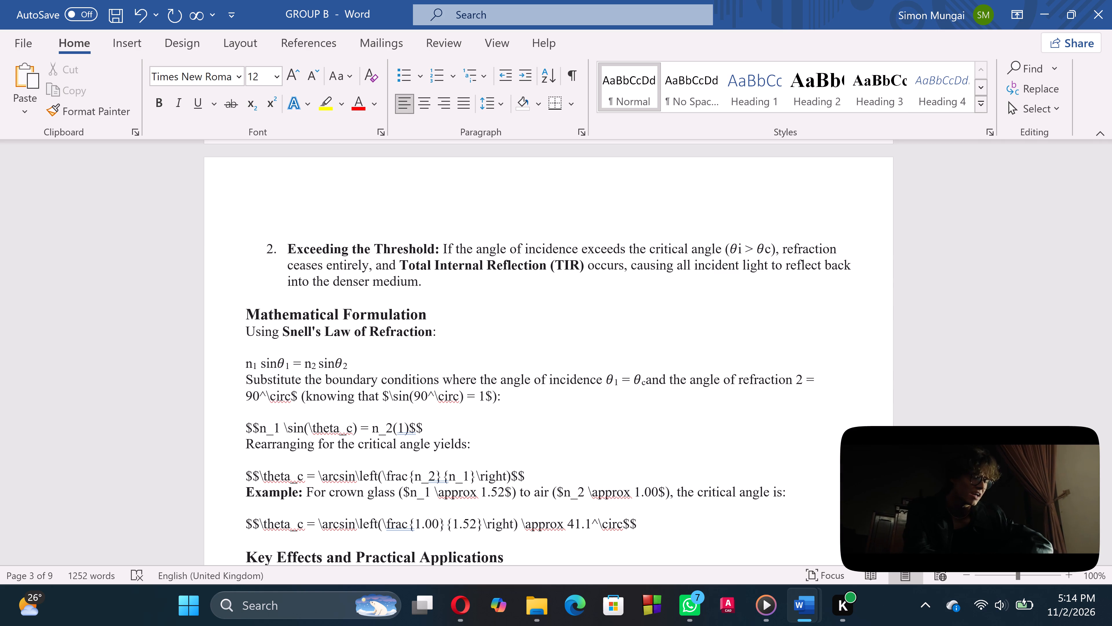
{"action": "key", "text": "ctrl+v"}
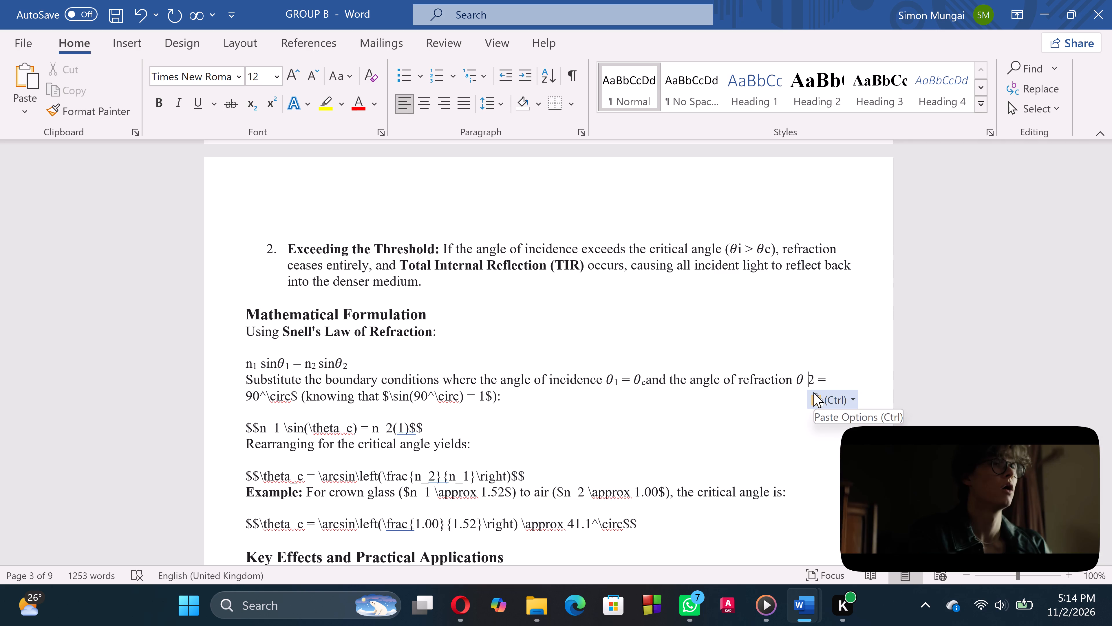
{"action": "key", "text": "BackSpace"}
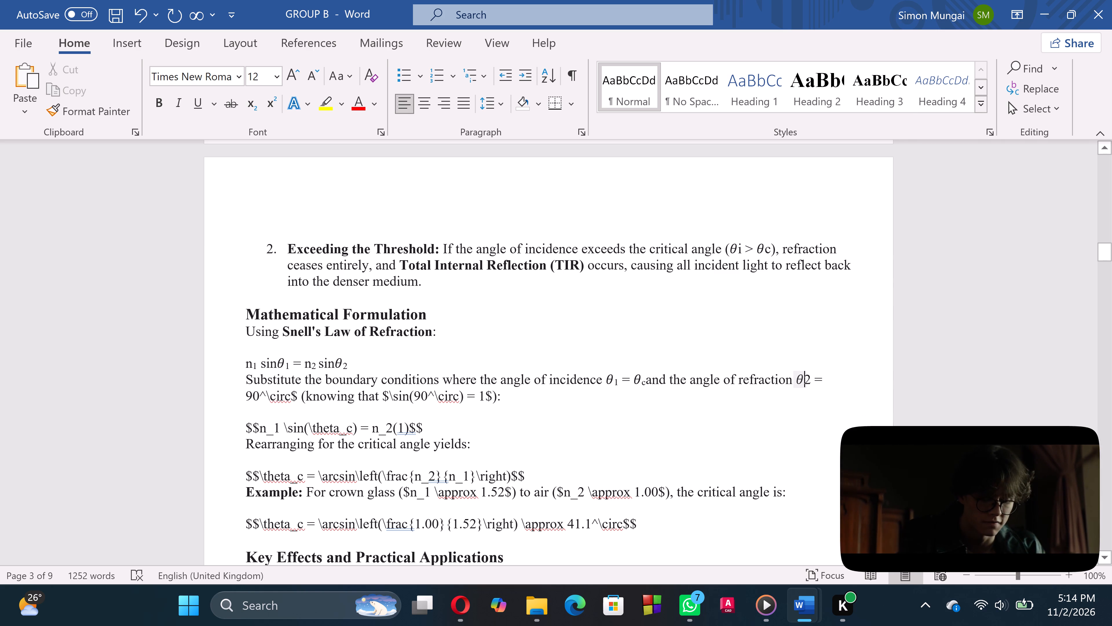
Format the 2 after θ in the angle of refraction expression as a subscript.
{"action": "left_click_drag", "start_coordinate": [805, 381], "coordinate": [823, 385]}
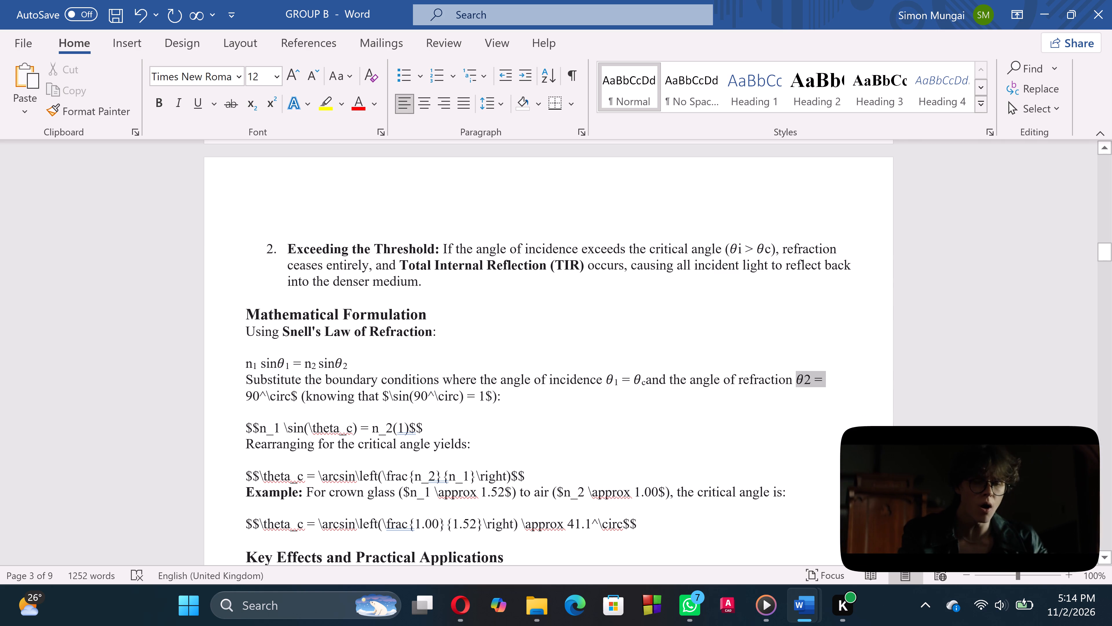
{"action": "left_click_drag", "start_coordinate": [823, 385], "coordinate": [812, 379]}
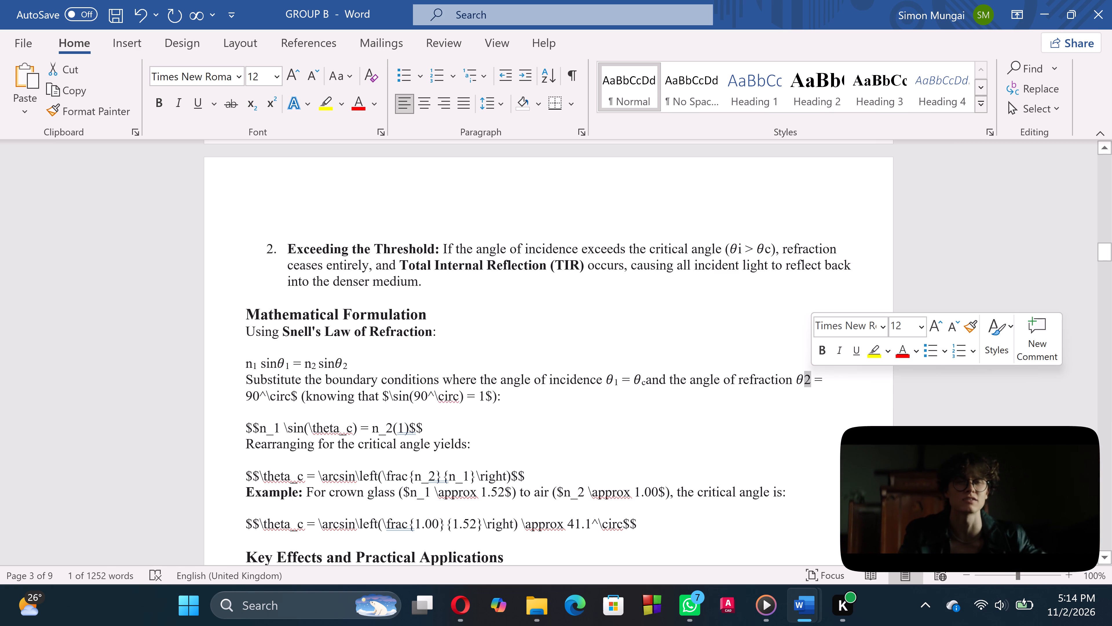
{"action": "key", "text": "ctrl+equal"}
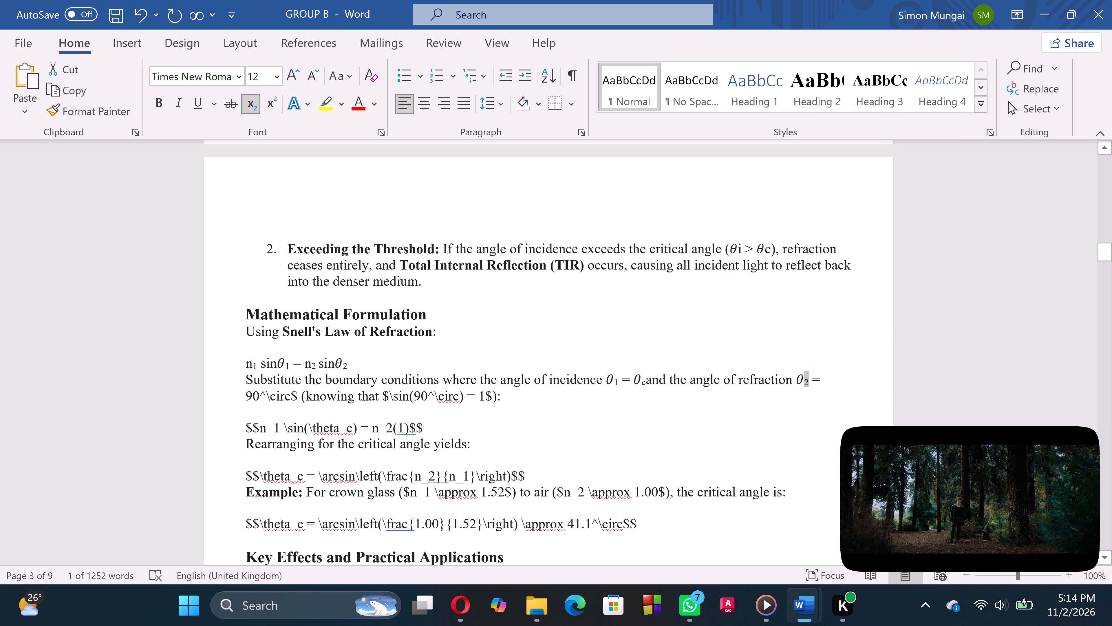
Delete the "^\circ$" code after 90 in the angle of refraction expression.
{"action": "left_click", "coordinate": [297, 394]}
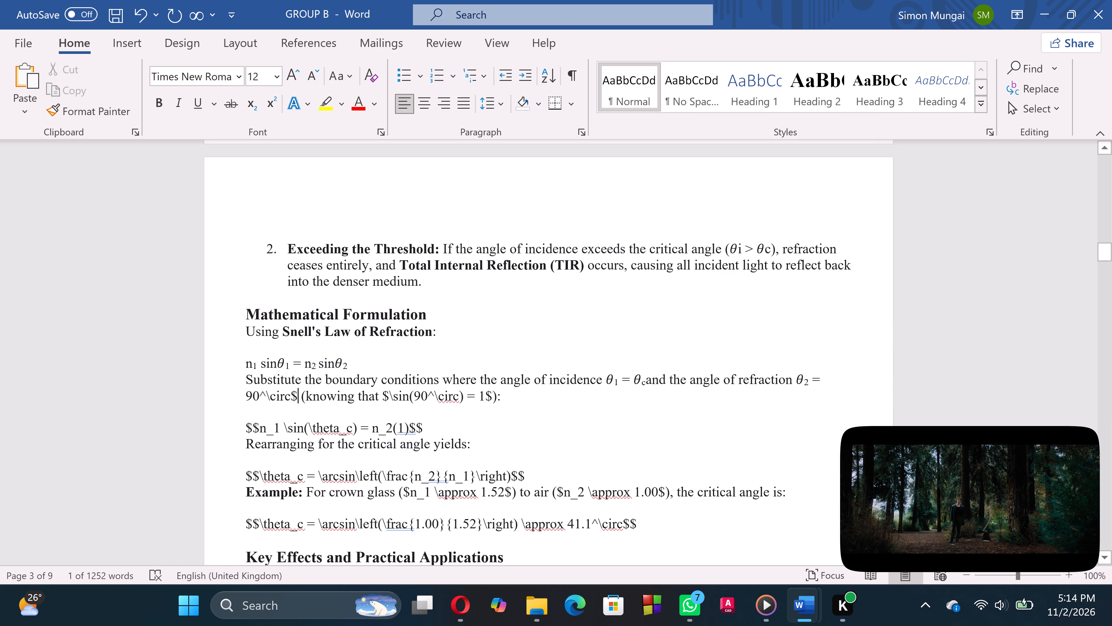
{"action": "key", "text": "BackSpace"}
{"action": "key", "text": "BackSpace"}
{"action": "key", "text": "BackSpace"}
{"action": "key", "text": "BackSpace"}
{"action": "key", "text": "BackSpace"}
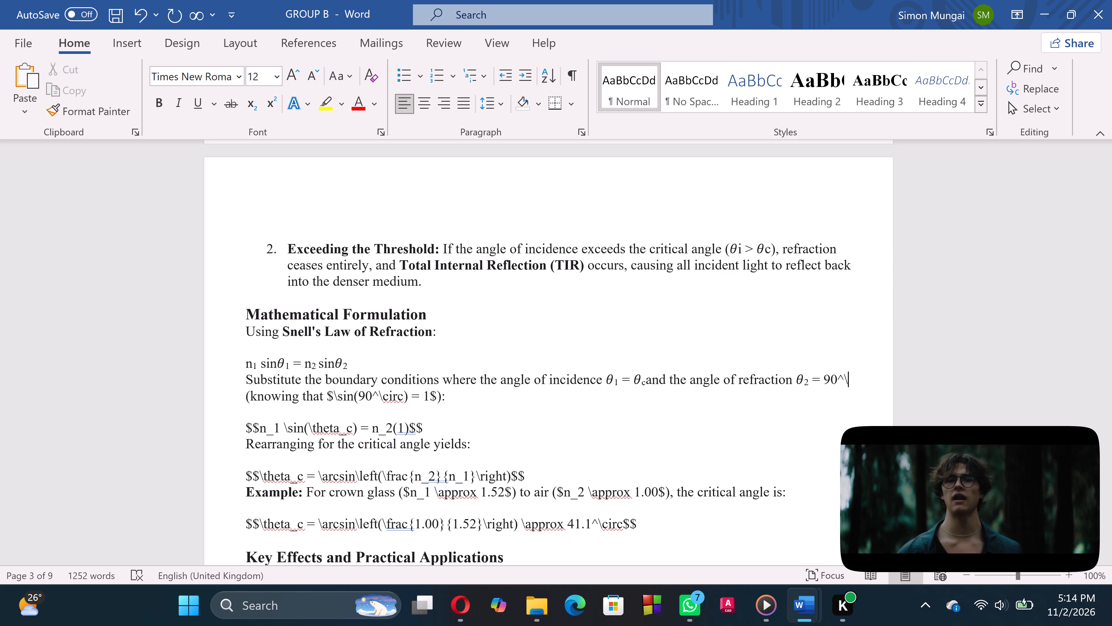
{"action": "left_click", "coordinate": [401, 395]}
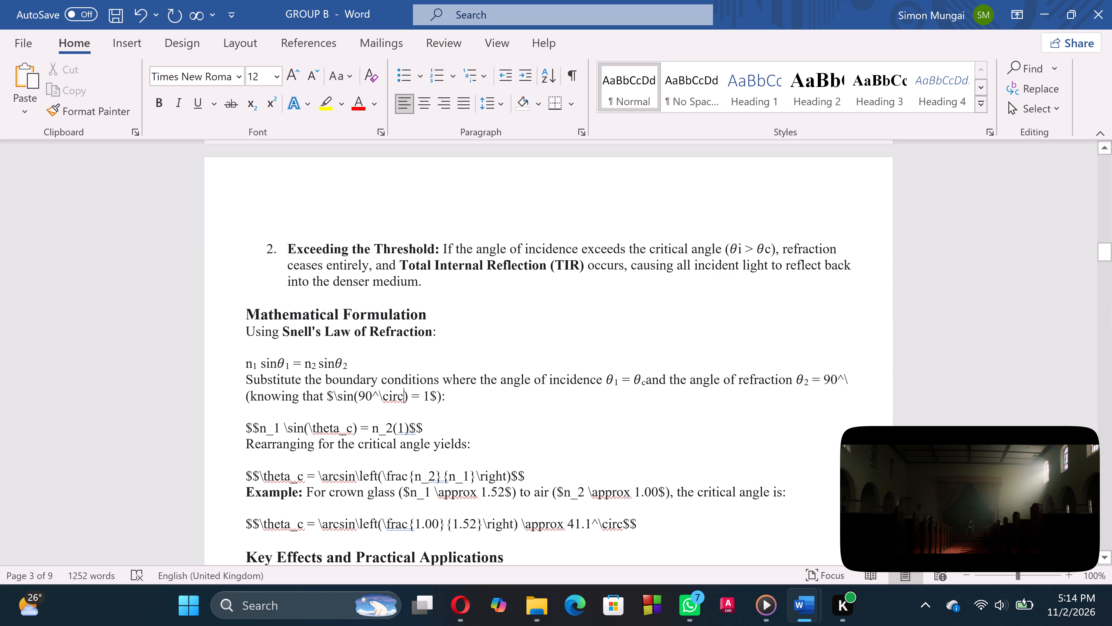
{"action": "left_click", "coordinate": [854, 381]}
{"action": "key", "text": "BackSpace"}
{"action": "key", "text": "BackSpace"}
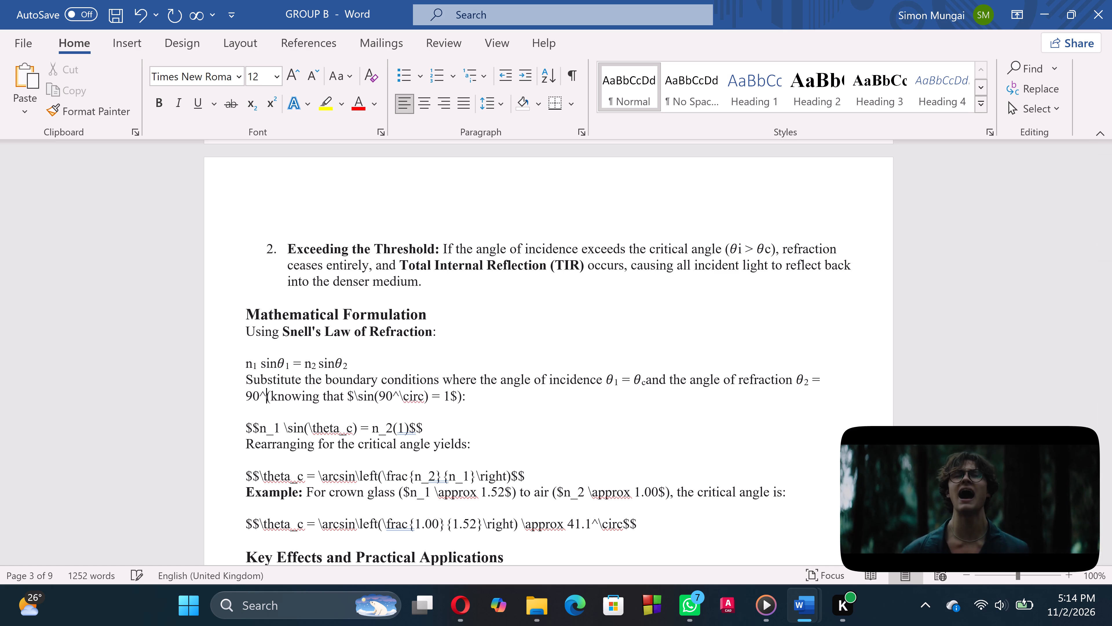
{"action": "key", "text": "BackSpace"}
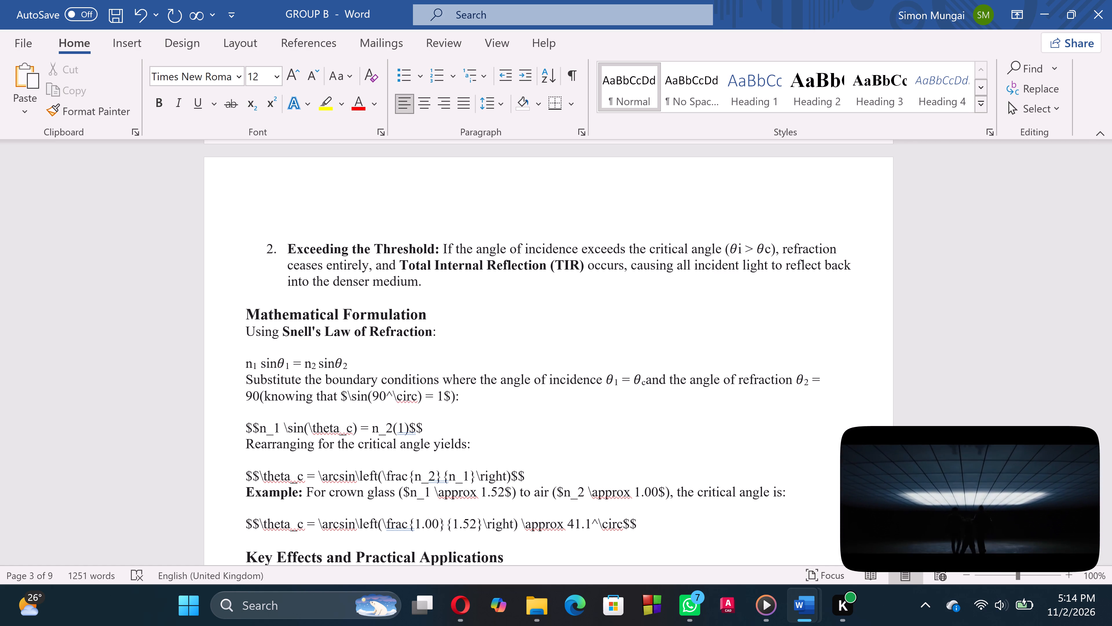
Add a superscript 0 as the degree sign after 90 in the angle of refraction expression.
{"action": "key", "text": "0"}
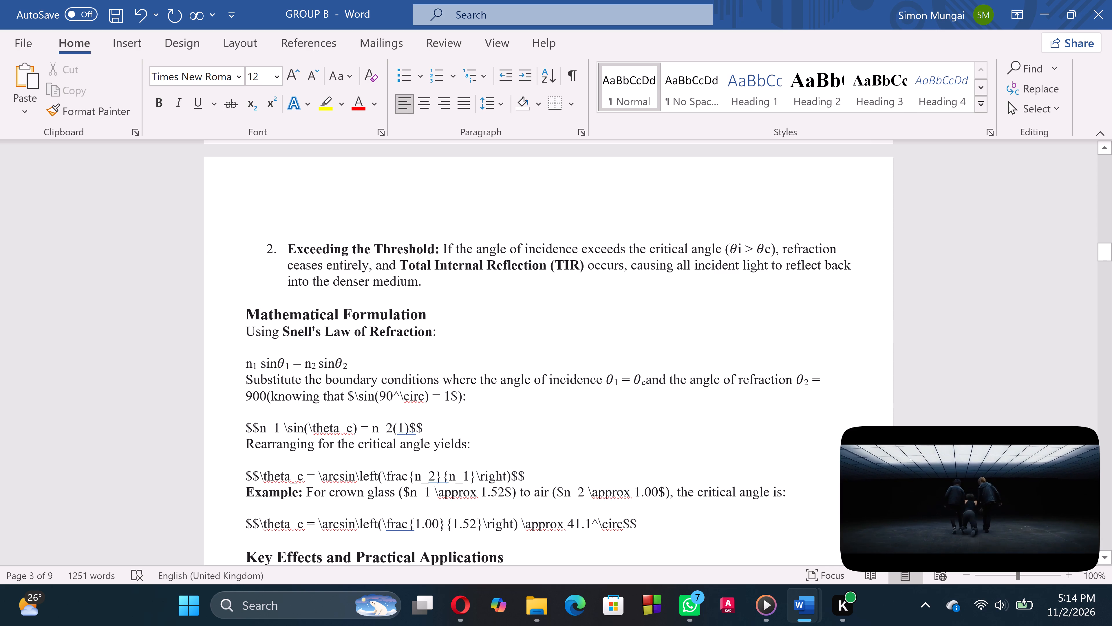
{"action": "left_click_drag", "start_coordinate": [258, 391], "coordinate": [270, 394]}
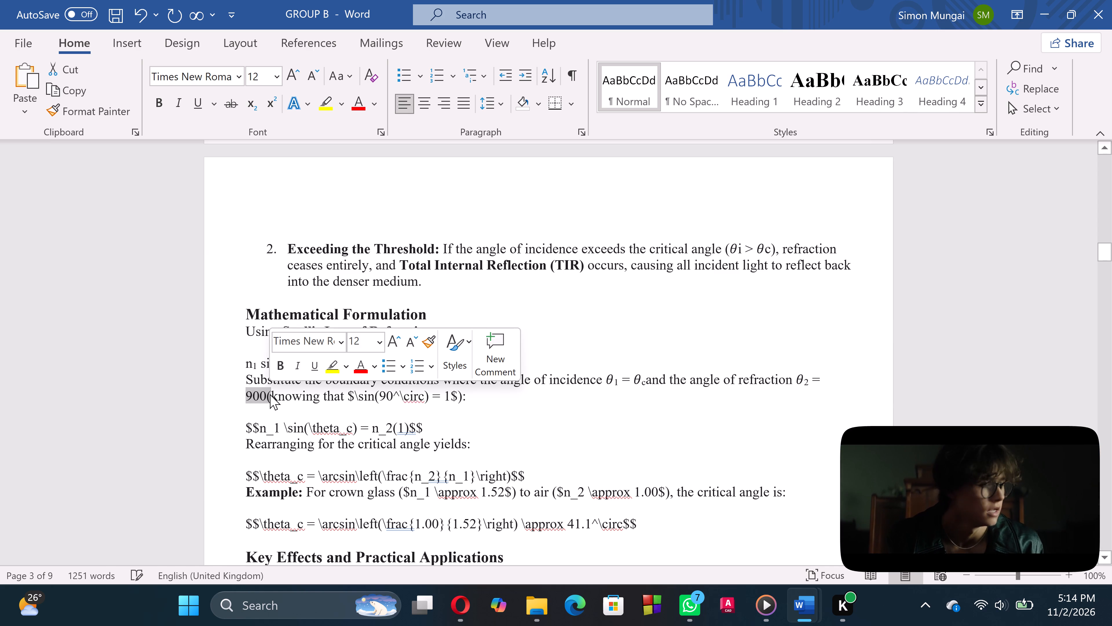
{"action": "left_click", "coordinate": [237, 403]}
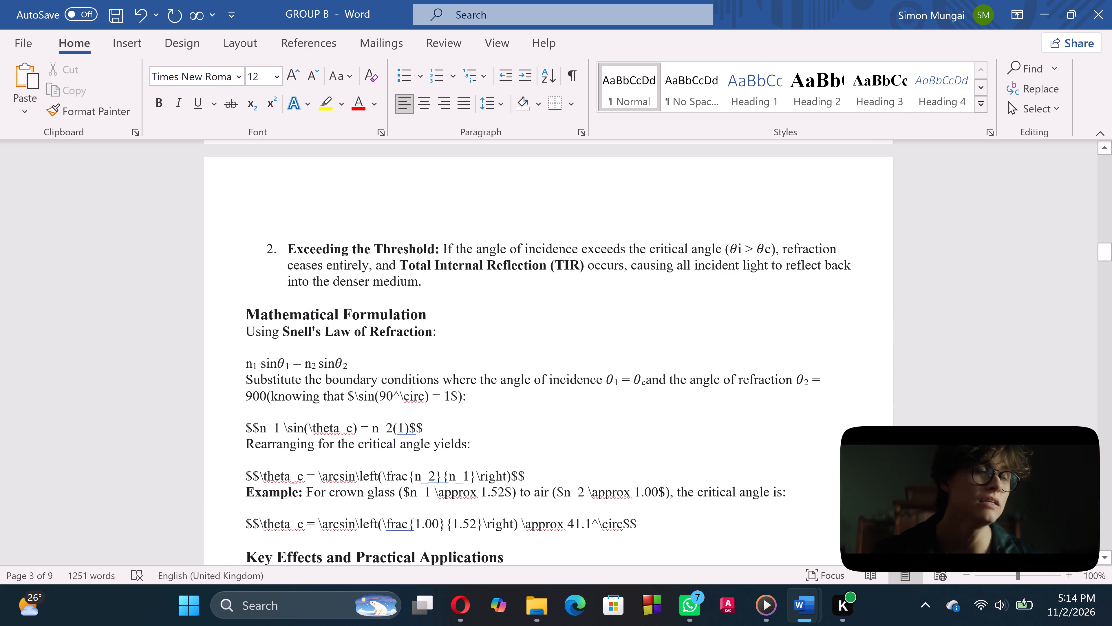
{"action": "left_click_drag", "start_coordinate": [259, 399], "coordinate": [263, 401]}
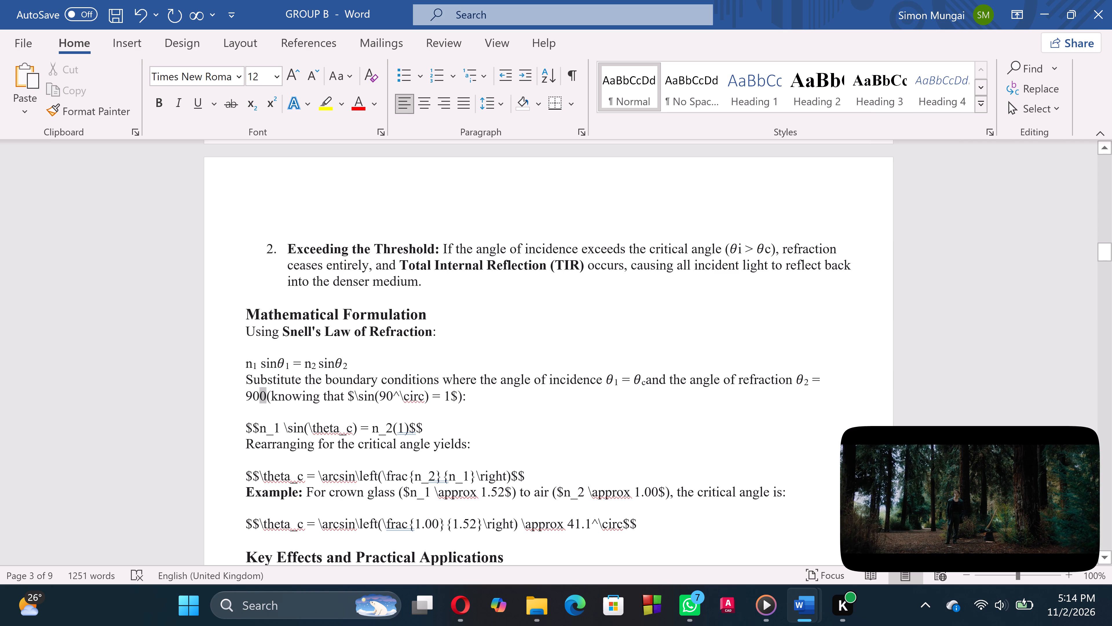
{"action": "left_click_drag", "start_coordinate": [263, 401], "coordinate": [262, 401]}
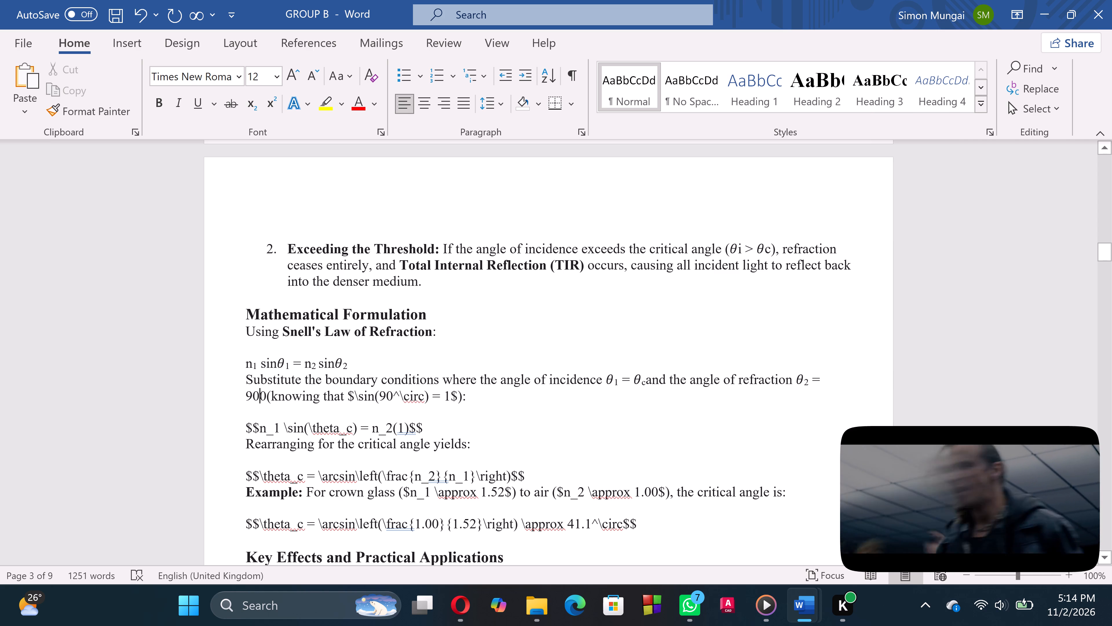
{"action": "left_click", "coordinate": [215, 404]}
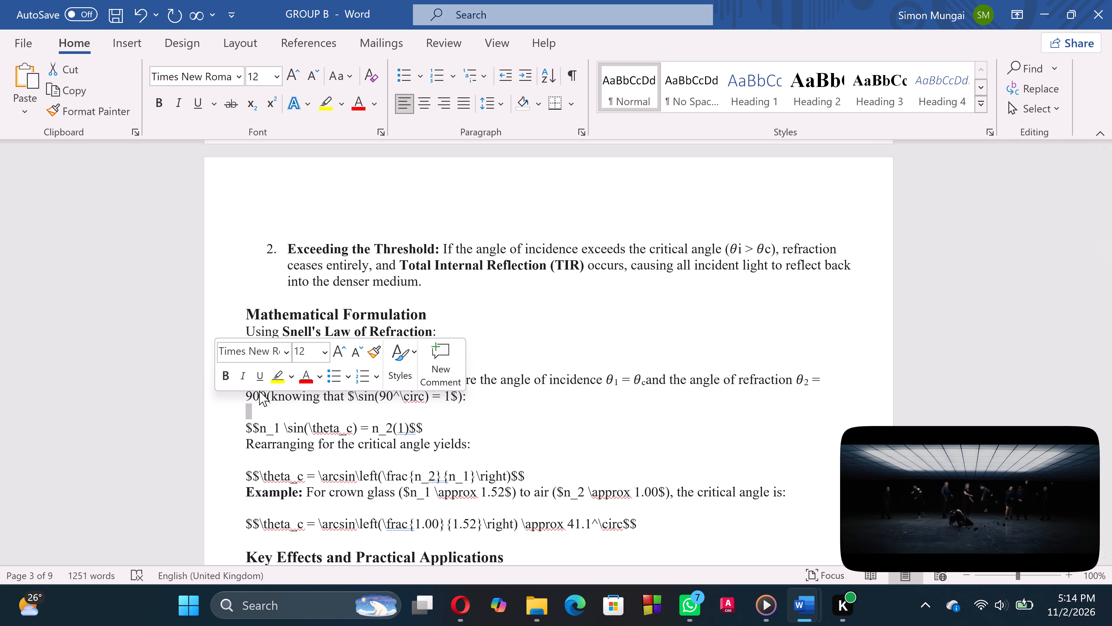
{"action": "left_click", "coordinate": [259, 391]}
{"action": "left_click", "coordinate": [222, 407]}
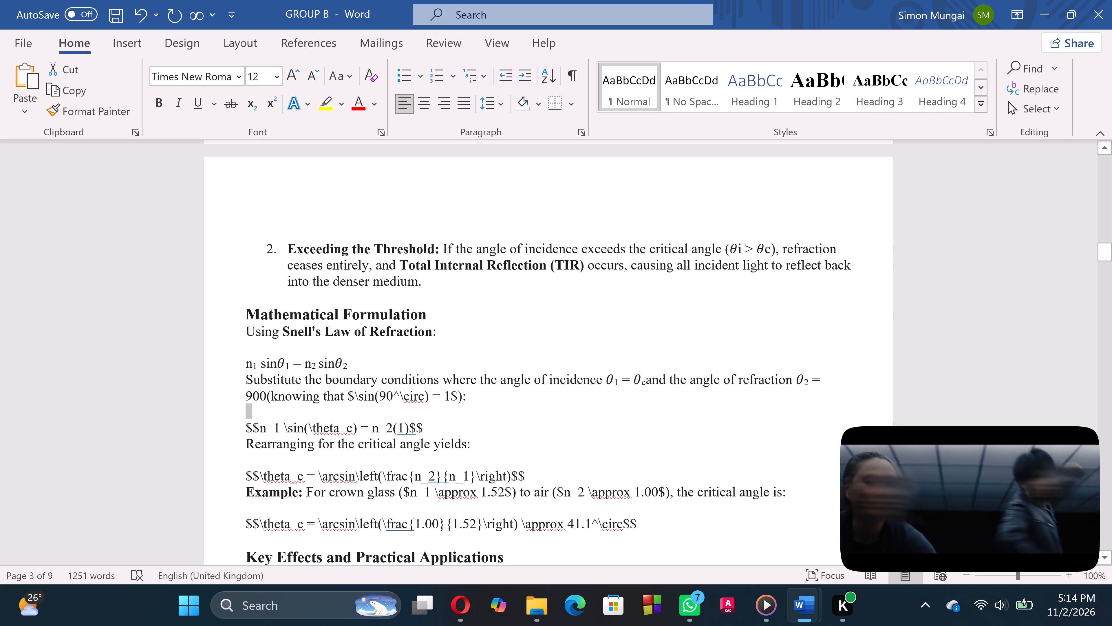
{"action": "left_click_drag", "start_coordinate": [258, 395], "coordinate": [264, 389]}
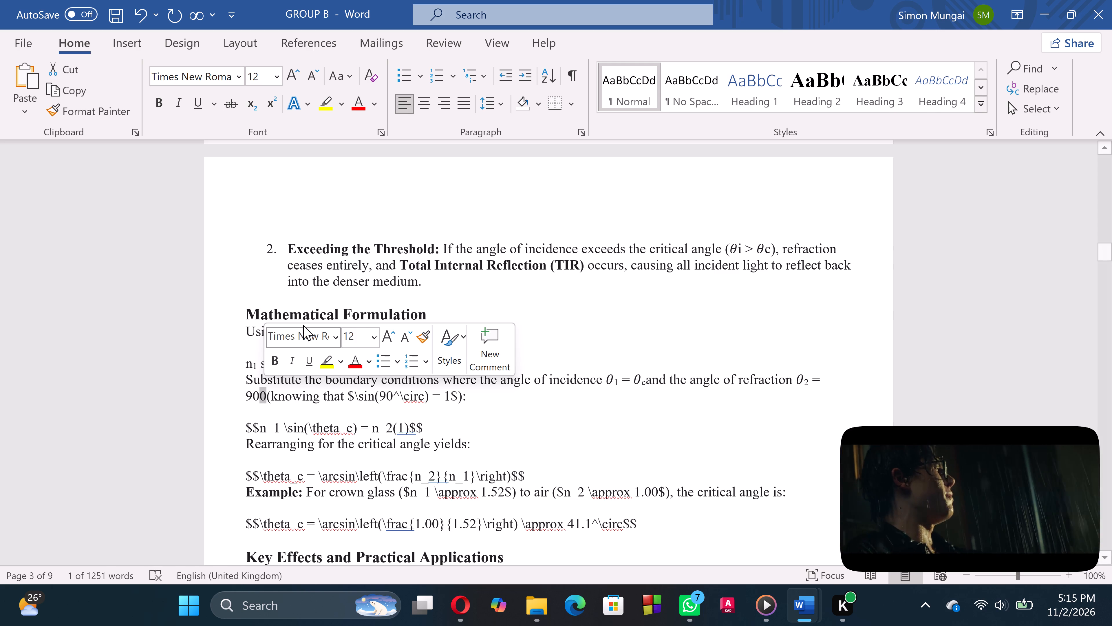
{"action": "left_click", "coordinate": [270, 107]}
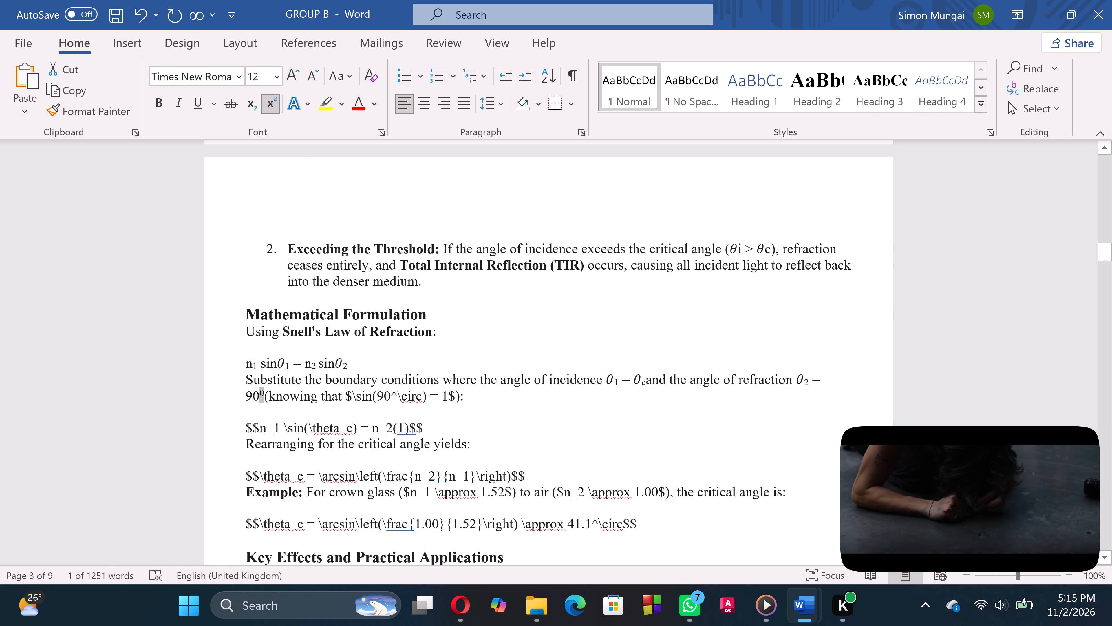
Delete the "$\" code before sin in the "knowing that" parenthetical.
{"action": "left_click", "coordinate": [354, 397]}
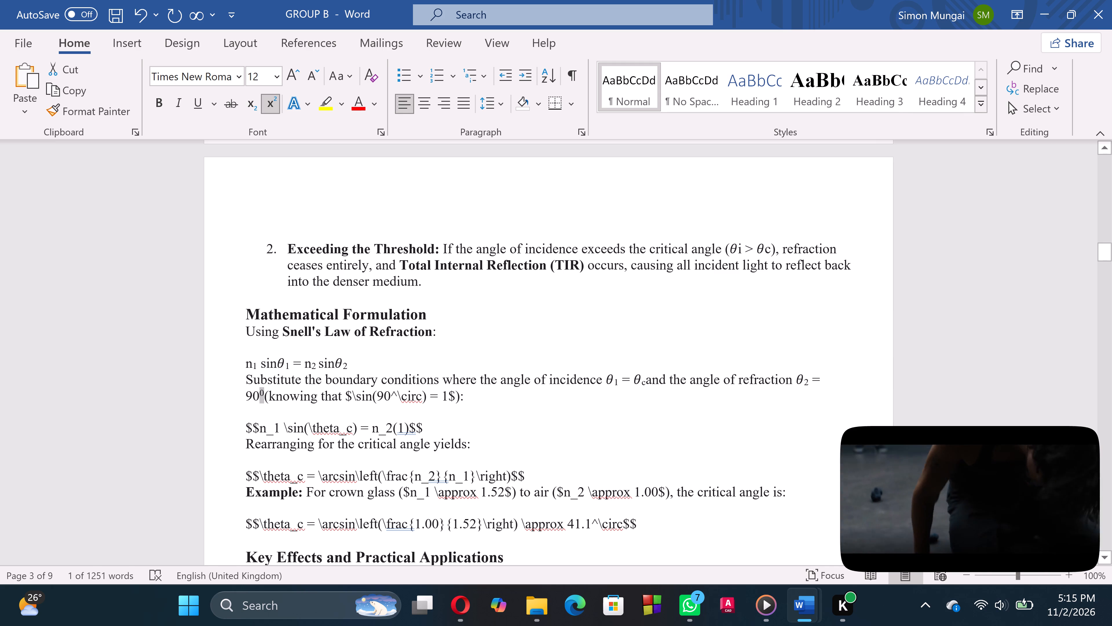
{"action": "key", "text": "BackSpace"}
{"action": "key", "text": "BackSpace"}
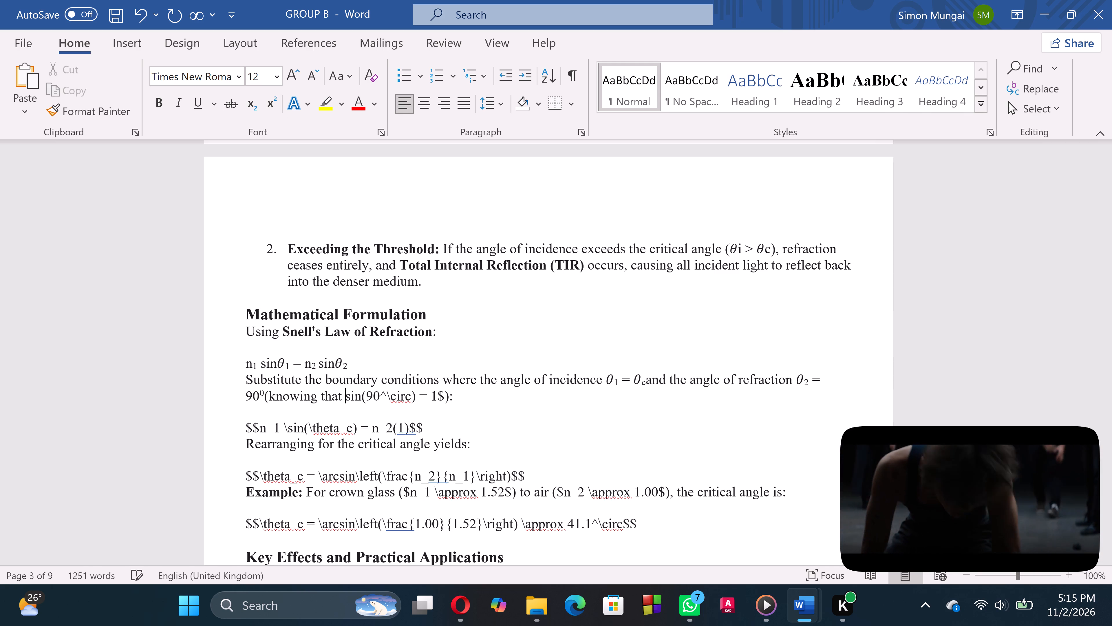
Replace "^\circ)" after 90 in the sine expression with a superscript 0.
{"action": "left_click", "coordinate": [415, 396]}
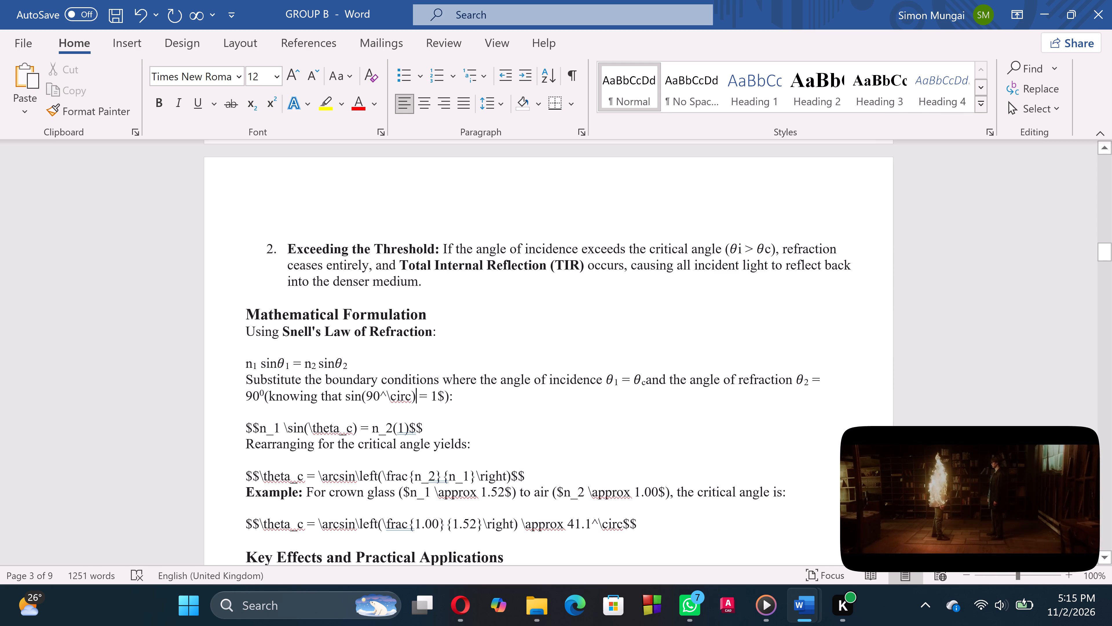
{"action": "key", "text": "BackSpace"}
{"action": "key", "text": "BackSpace"}
{"action": "key", "text": "BackSpace"}
{"action": "key", "text": "BackSpace"}
{"action": "key", "text": "BackSpace"}
{"action": "key", "text": "BackSpace"}
{"action": "key", "text": "BackSpace"}
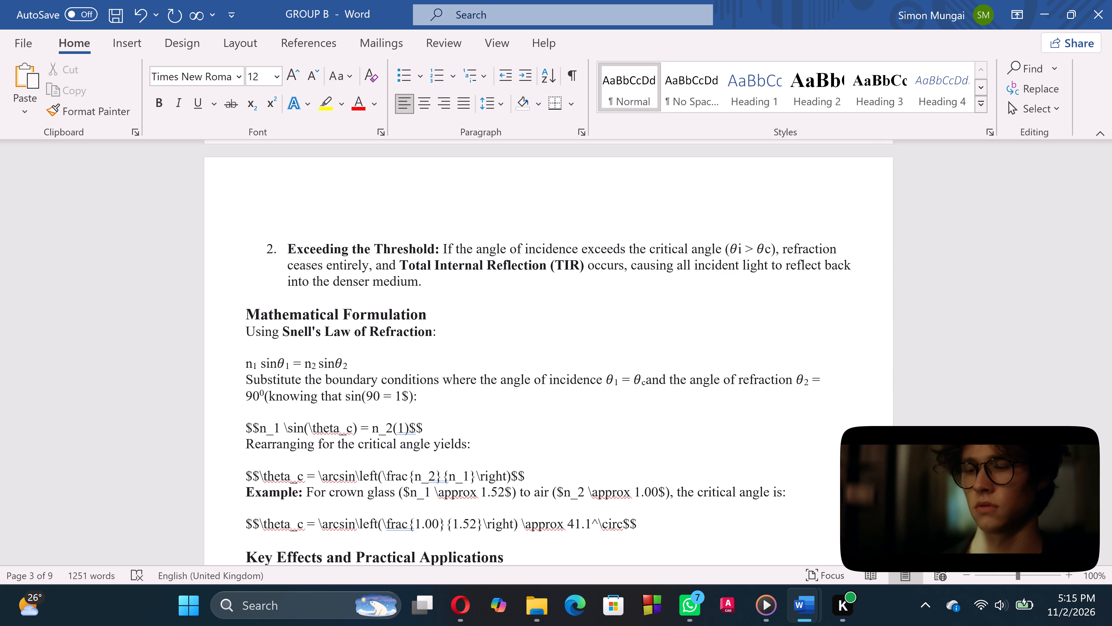
{"action": "key", "text": "ctrl+equal"}
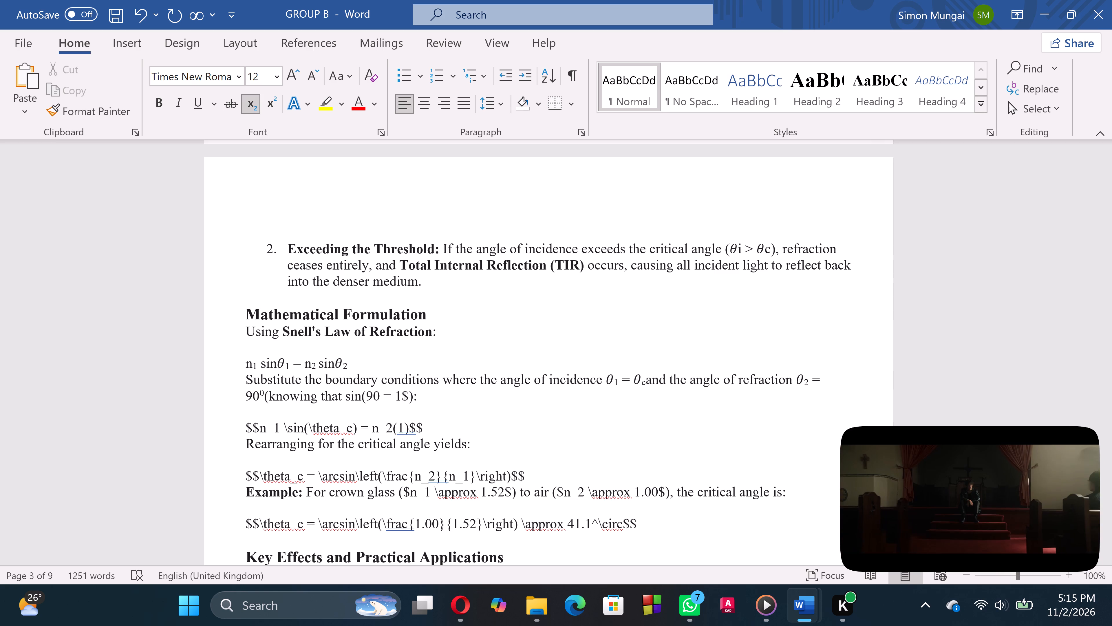
{"action": "key", "text": "ctrl+equal"}
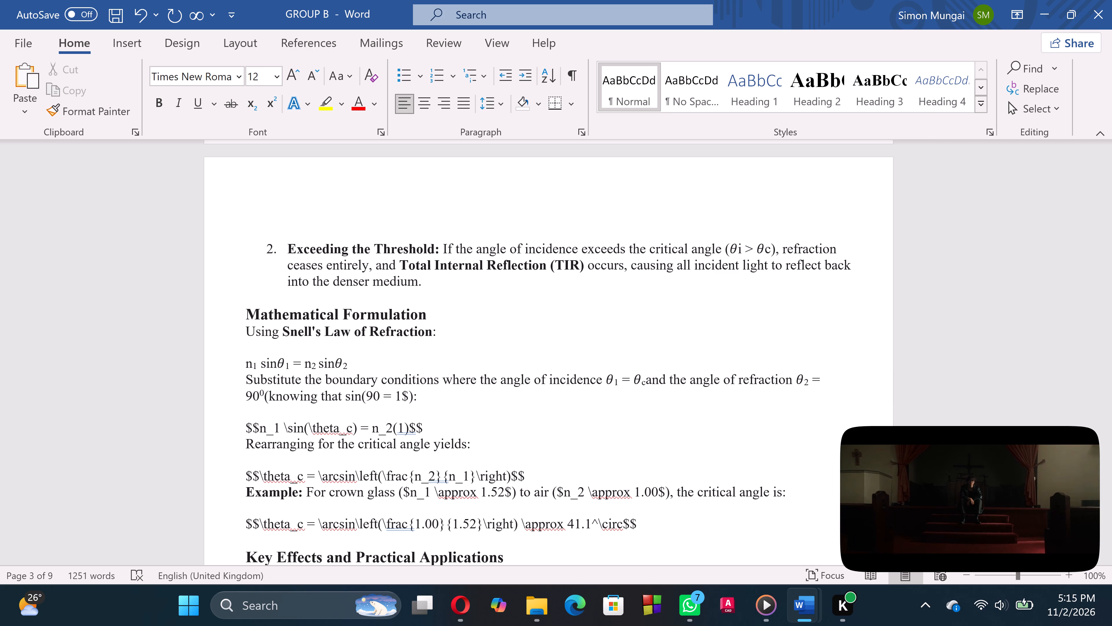
{"action": "key", "text": "ctrl+shift+equal"}
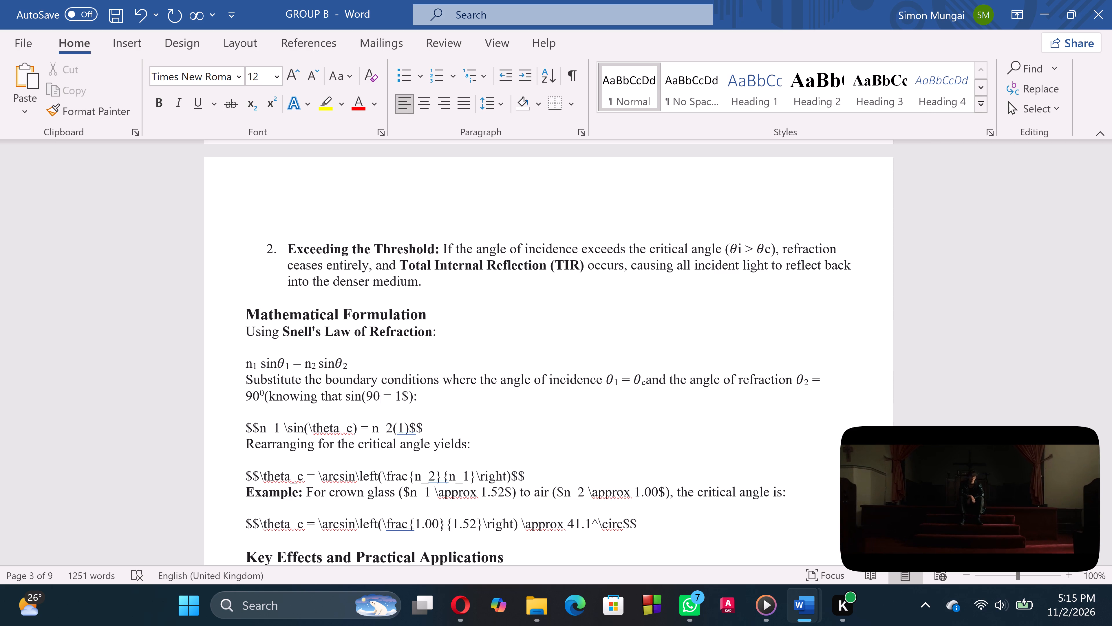
{"action": "key", "text": "0"}
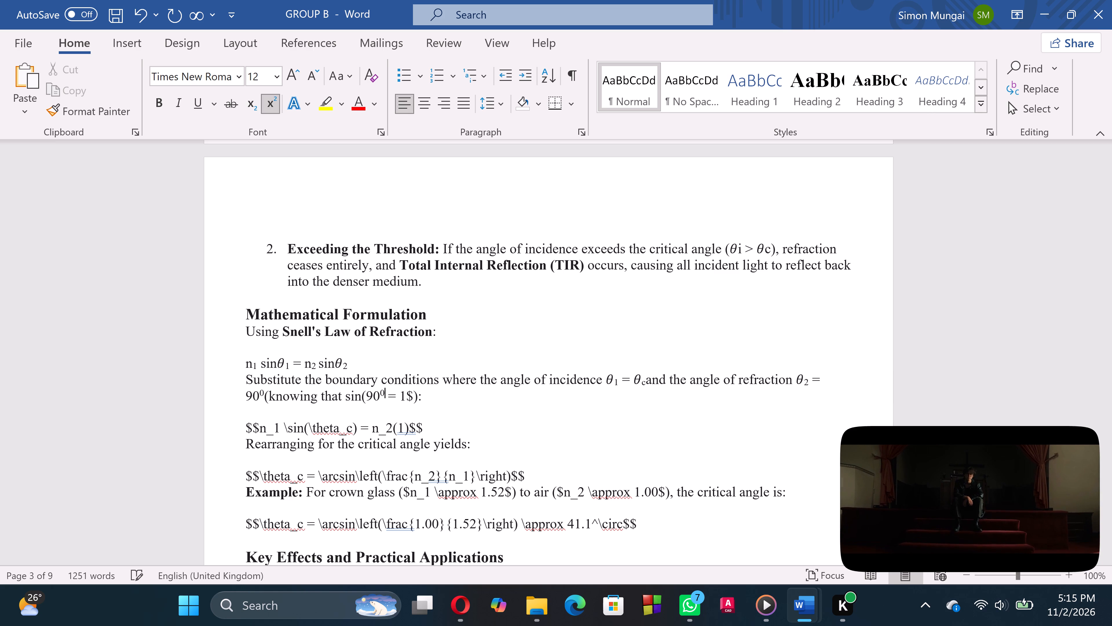
Remove the opening parenthesis after sin and the "$" after 1, so the parenthetical expression reads sin90⁰ = 1.
{"action": "left_click", "coordinate": [365, 392]}
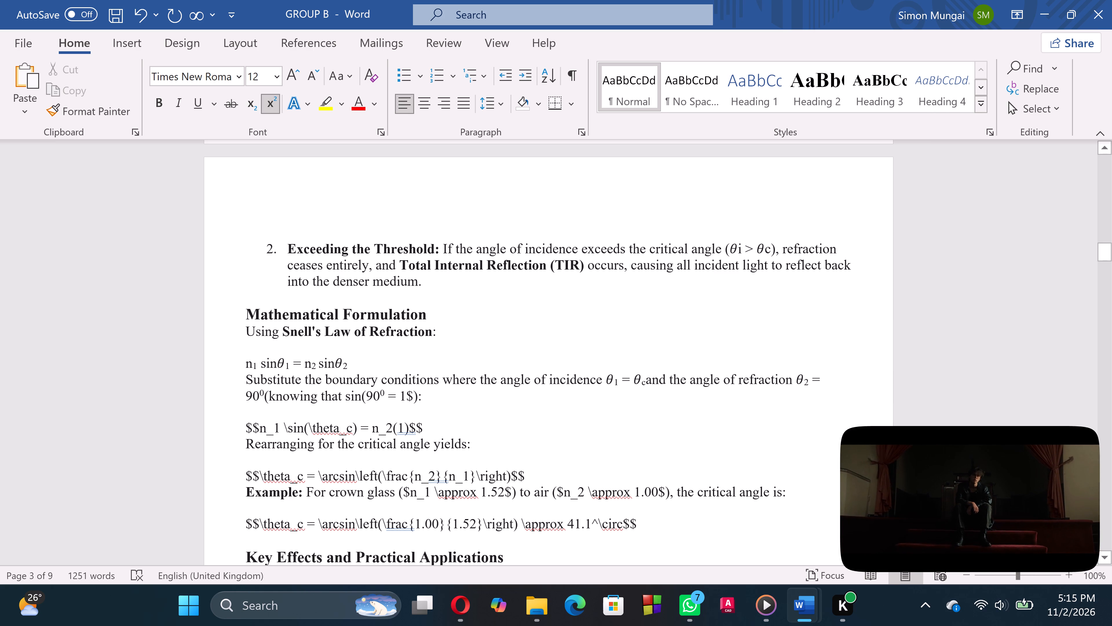
{"action": "key", "text": "BackSpace"}
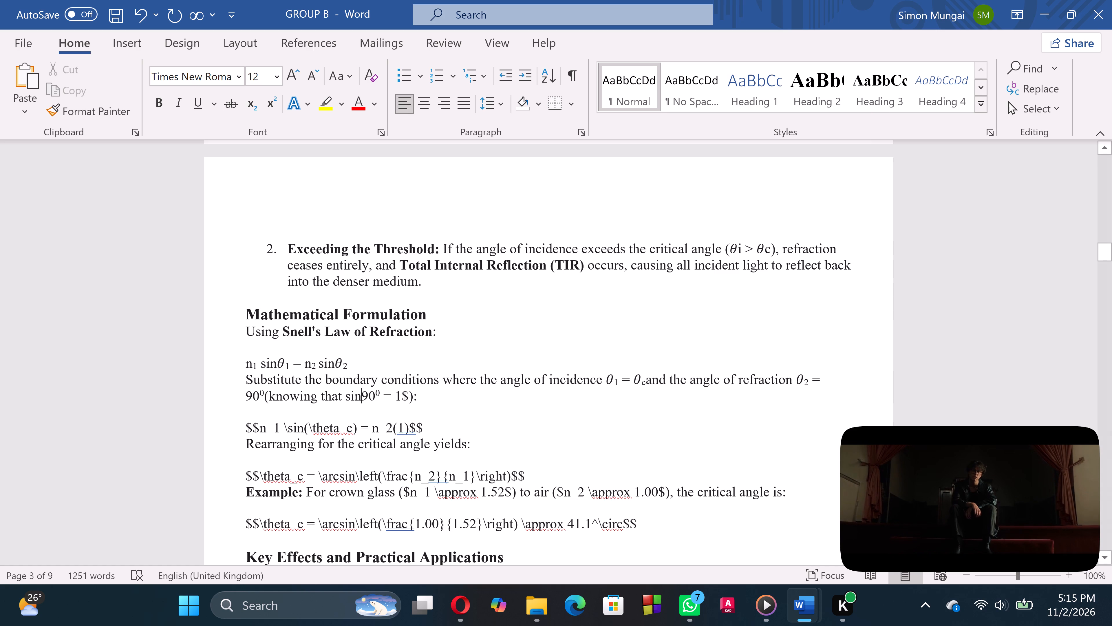
{"action": "left_click", "coordinate": [409, 394]}
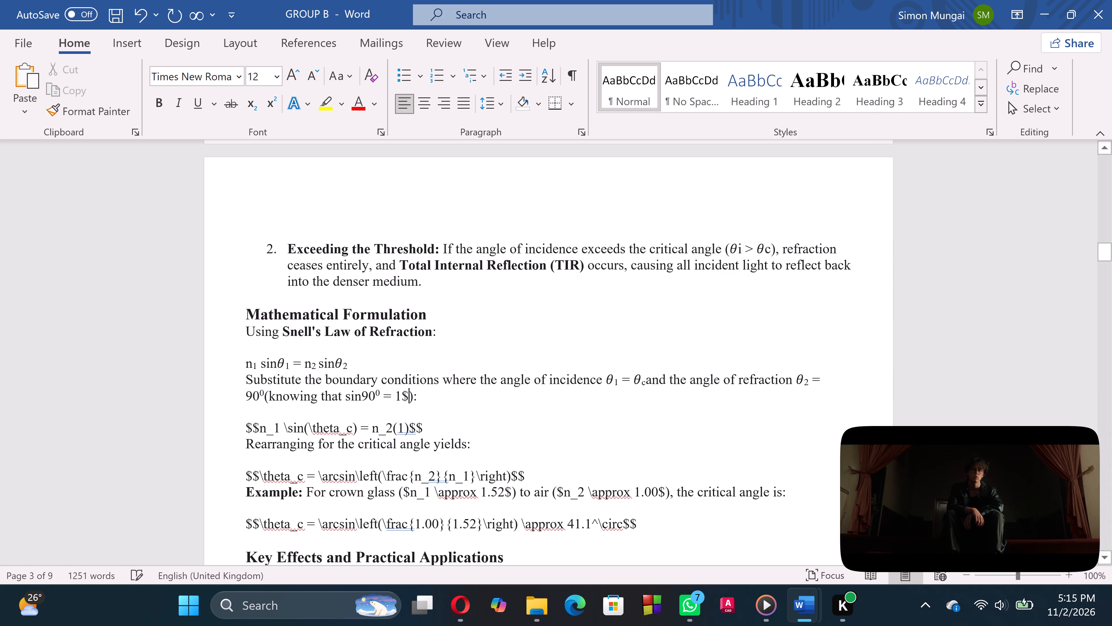
{"action": "key", "text": "BackSpace"}
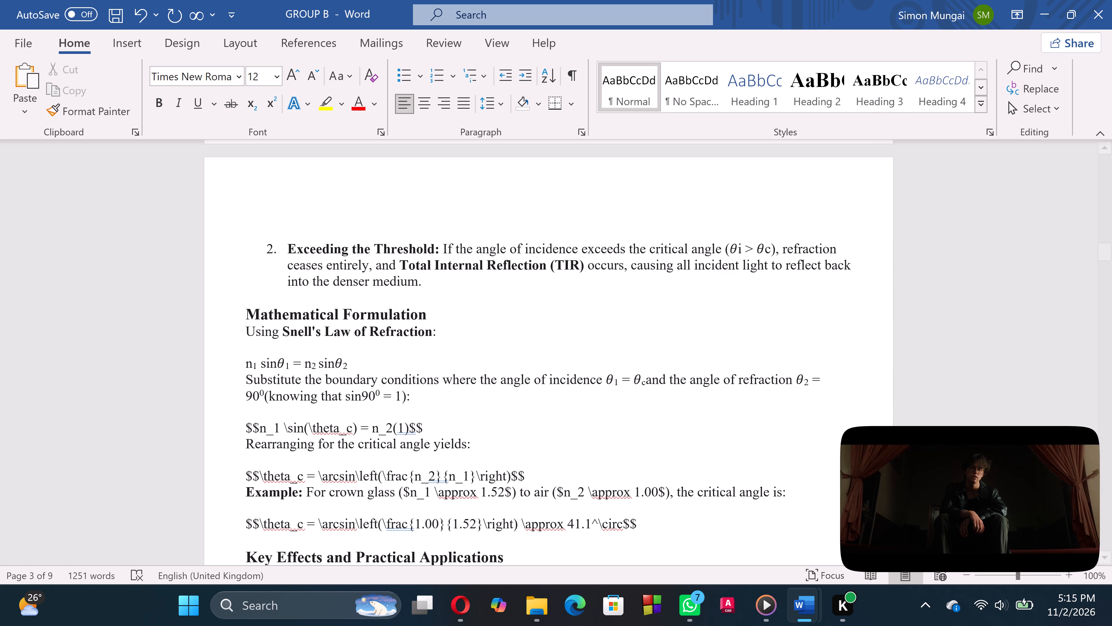
Insert a space between 90⁰ and "(knowing" in the boundary conditions sentence.
{"action": "left_click", "coordinate": [262, 396]}
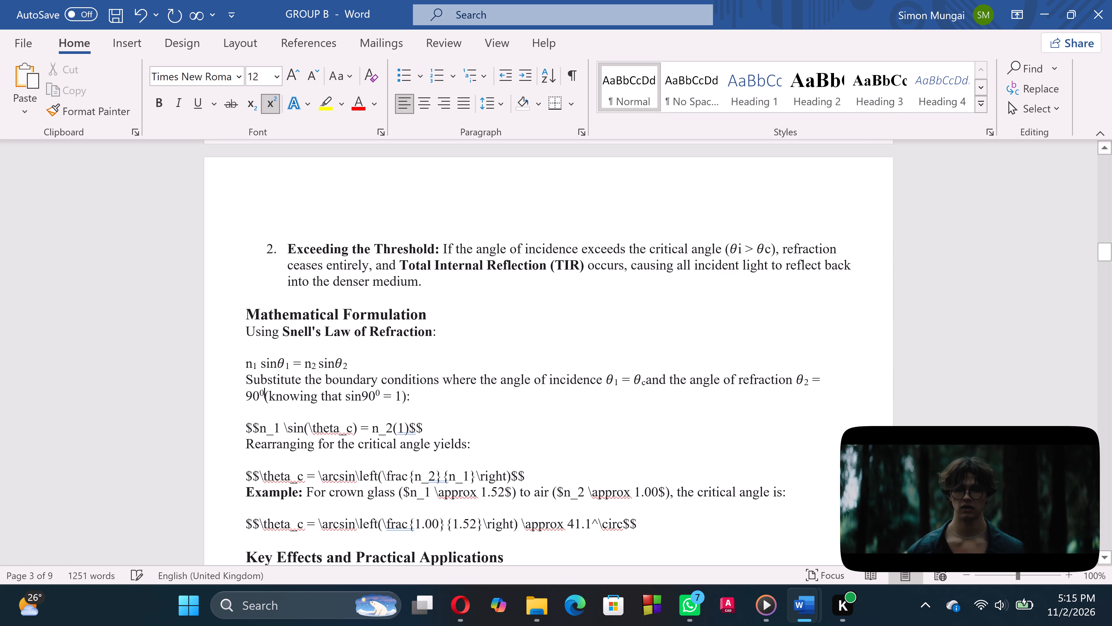
{"action": "key", "text": "space"}
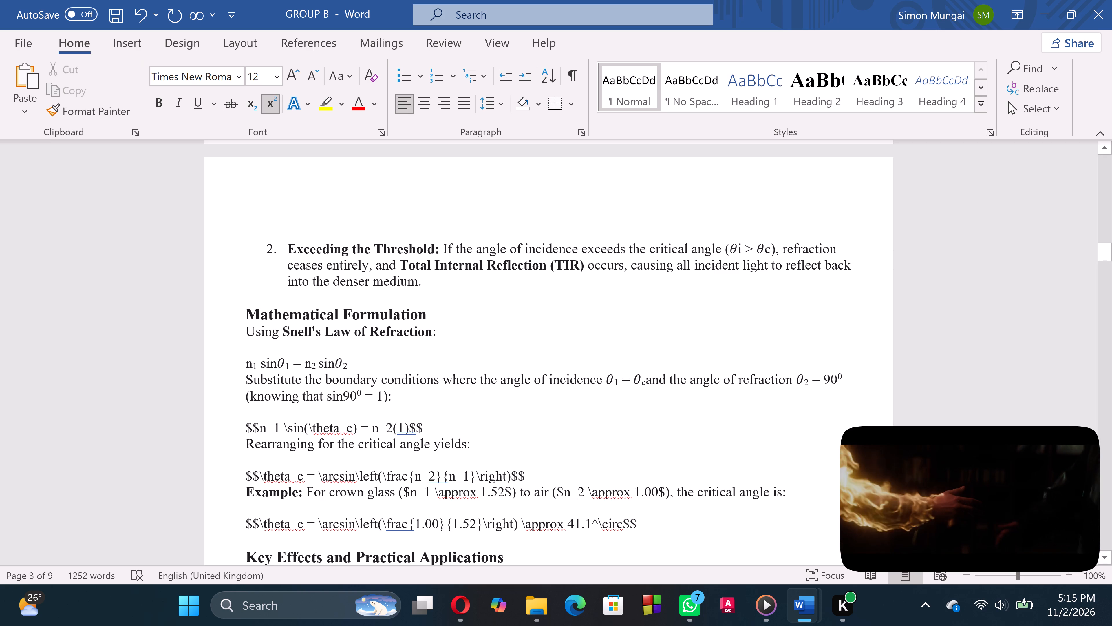
Delete the leading "$$" from the equation above "Rearranging for the critical angle yields".
{"action": "left_click", "coordinate": [256, 427]}
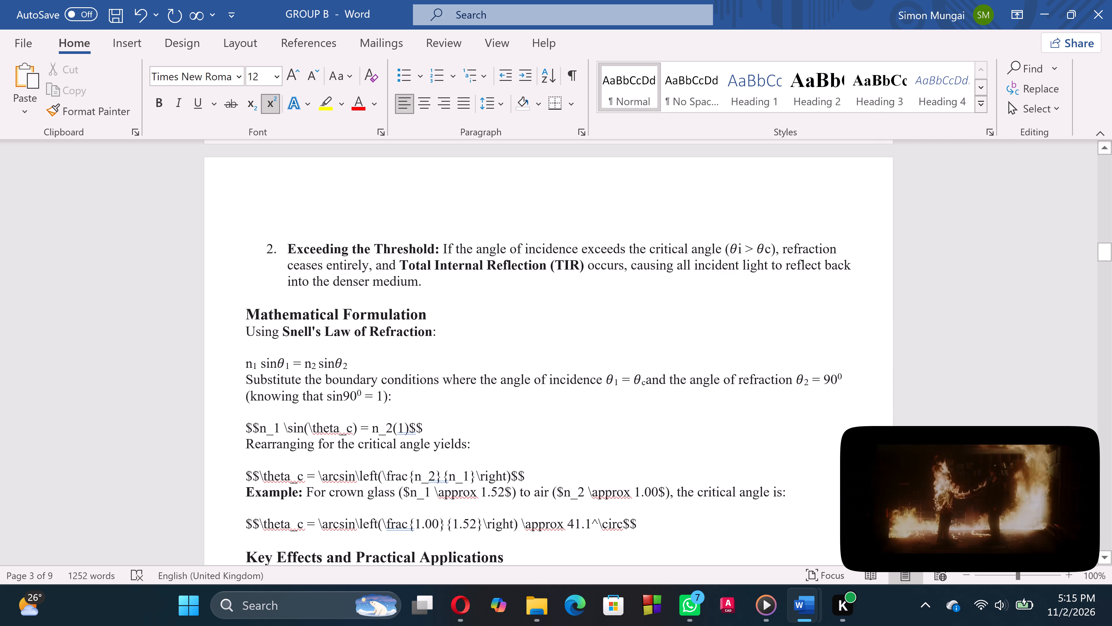
{"action": "key", "text": "BackSpace"}
{"action": "key", "text": "BackSpace"}
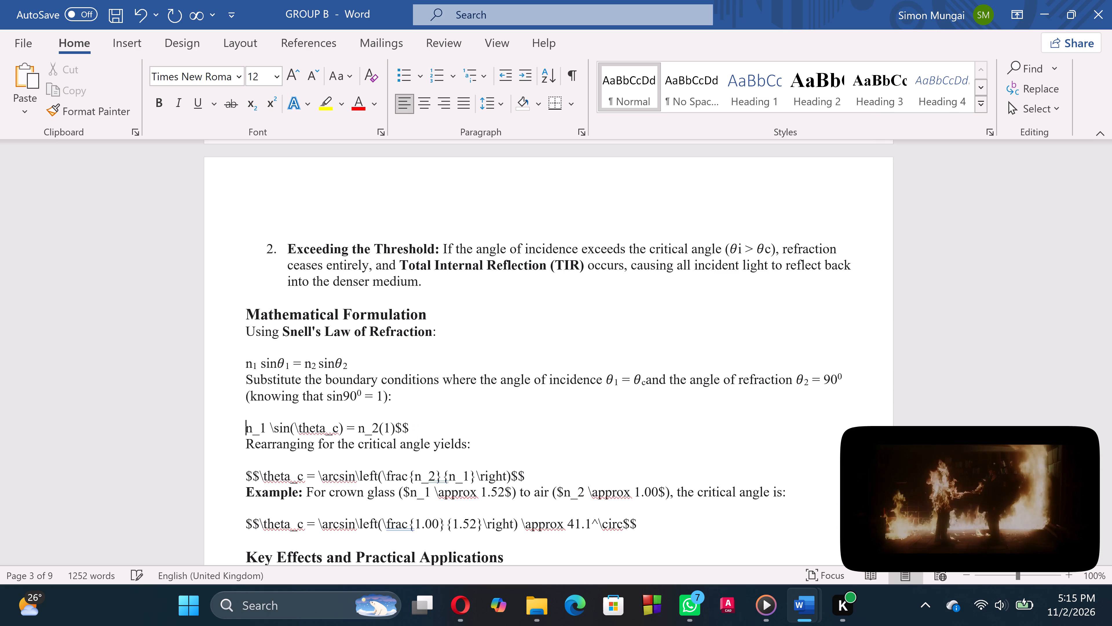
Remove the underscore from the first n_1 in that equation and format the 1 as a subscript.
{"action": "left_click", "coordinate": [255, 436]}
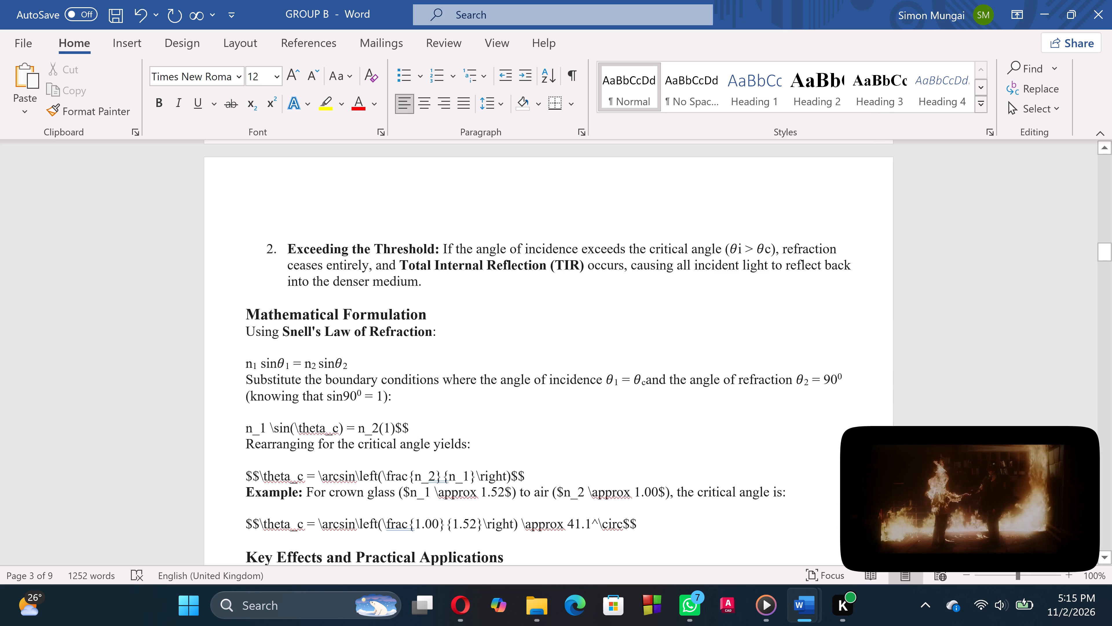
{"action": "left_click", "coordinate": [259, 434]}
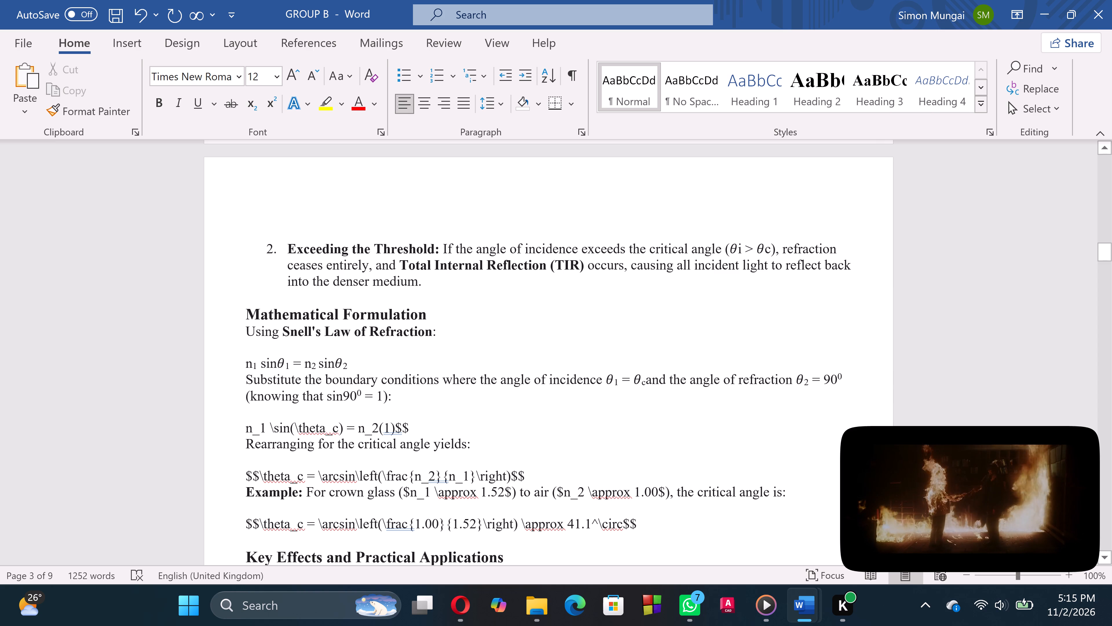
{"action": "key", "text": "BackSpace"}
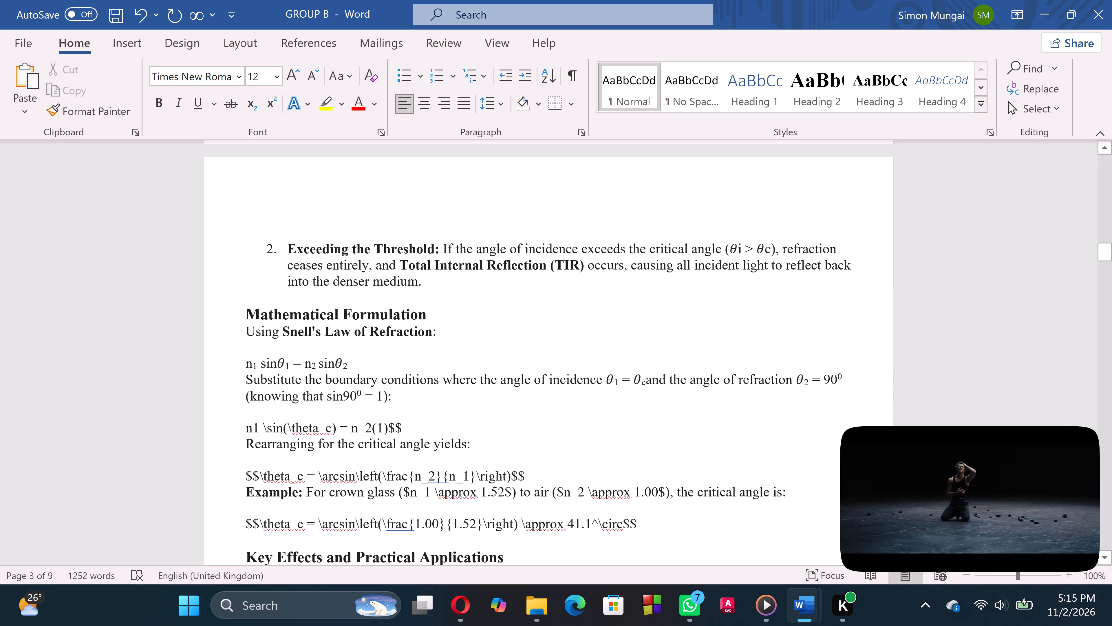
{"action": "left_click_drag", "start_coordinate": [251, 425], "coordinate": [259, 424]}
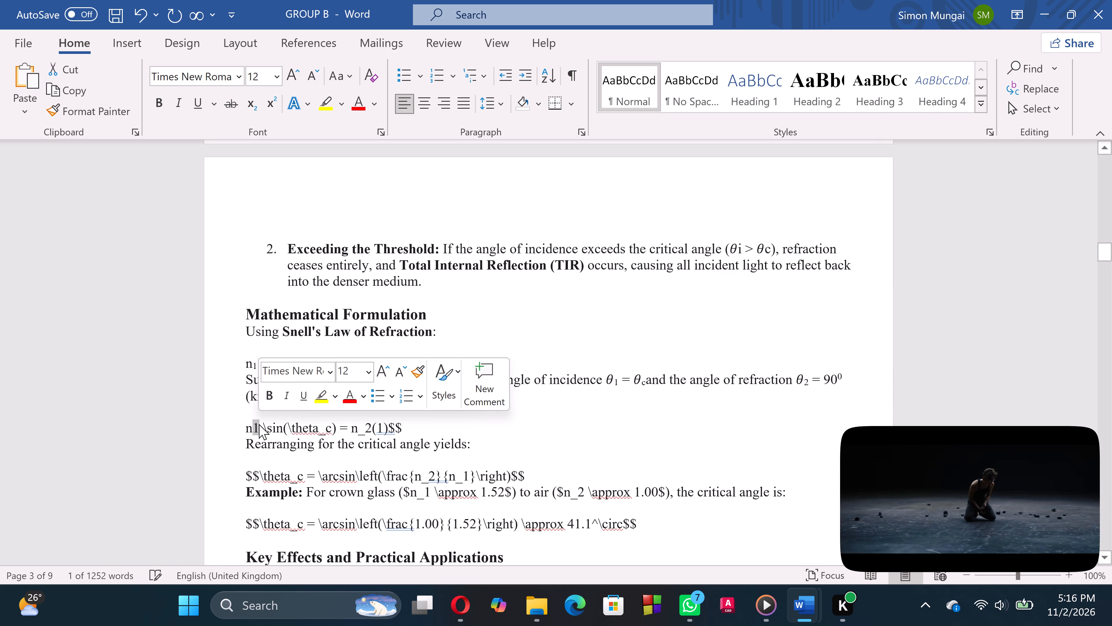
{"action": "left_click", "coordinate": [256, 106]}
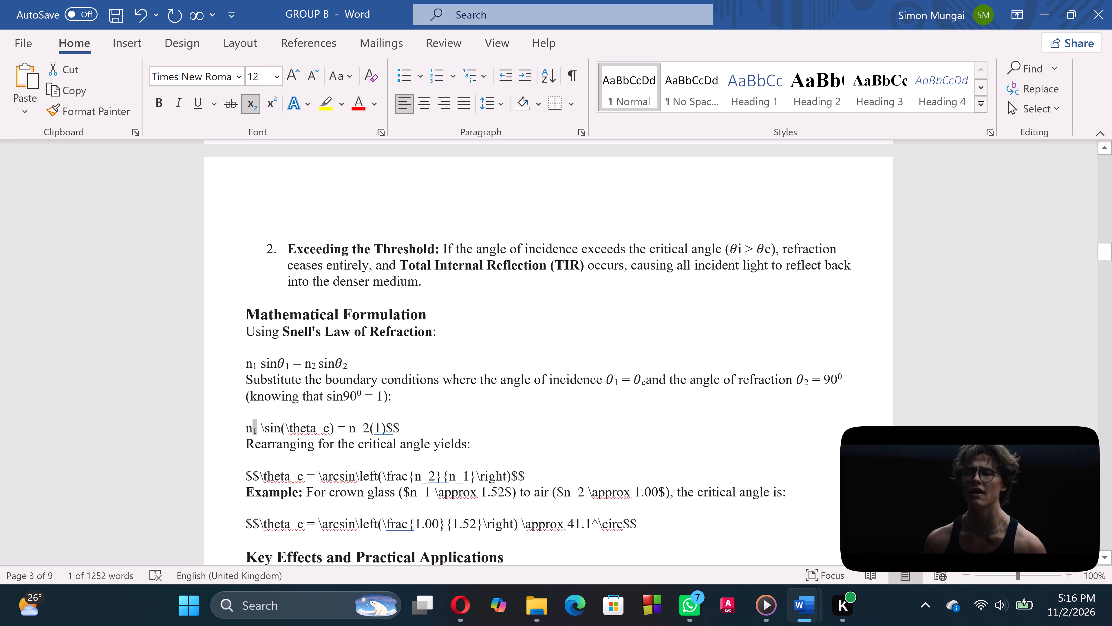
Format the "c)" after "\theta_" in the equation as a subscript.
{"action": "left_click_drag", "start_coordinate": [320, 427], "coordinate": [325, 427]}
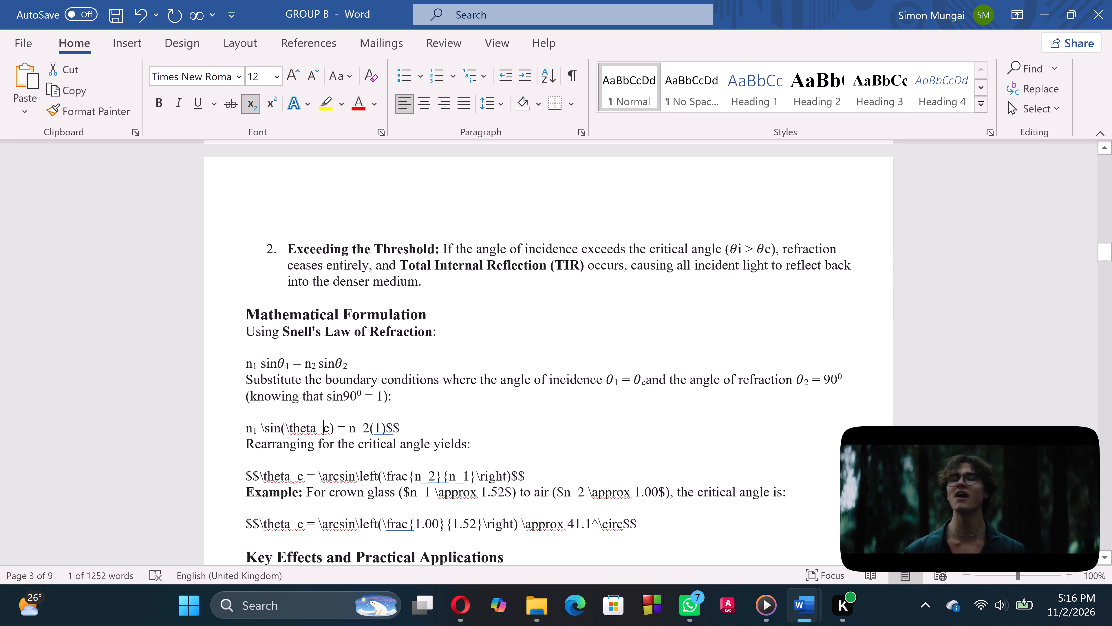
{"action": "left_click_drag", "start_coordinate": [325, 427], "coordinate": [332, 425]}
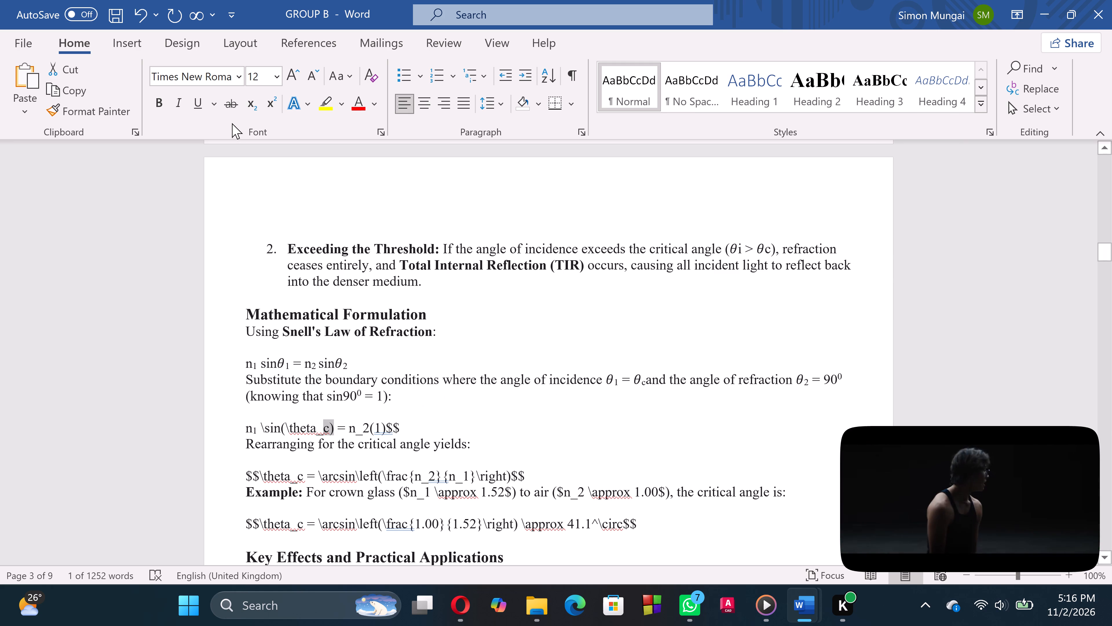
{"action": "left_click", "coordinate": [254, 100]}
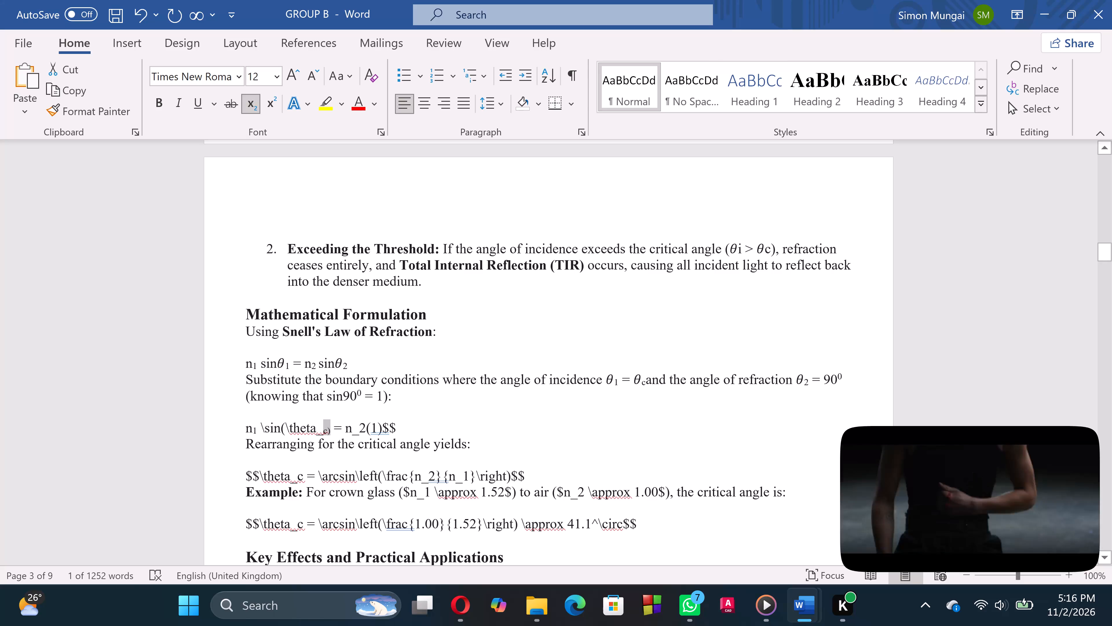
Format the 2 after "n_" in the equation as a subscript.
{"action": "left_click_drag", "start_coordinate": [358, 426], "coordinate": [364, 430]}
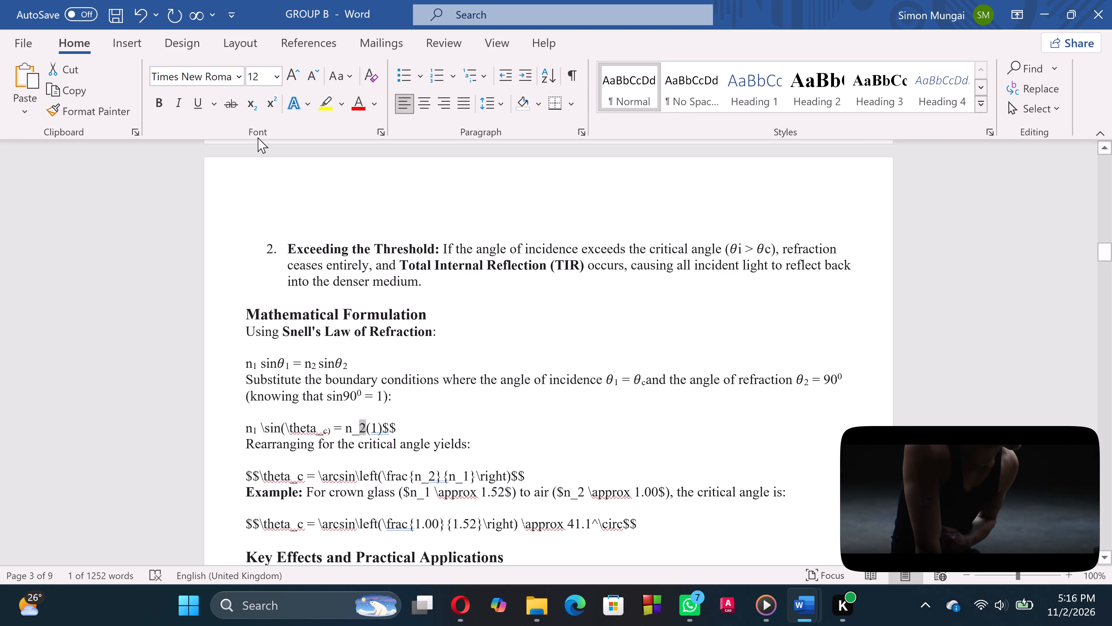
{"action": "left_click", "coordinate": [255, 109]}
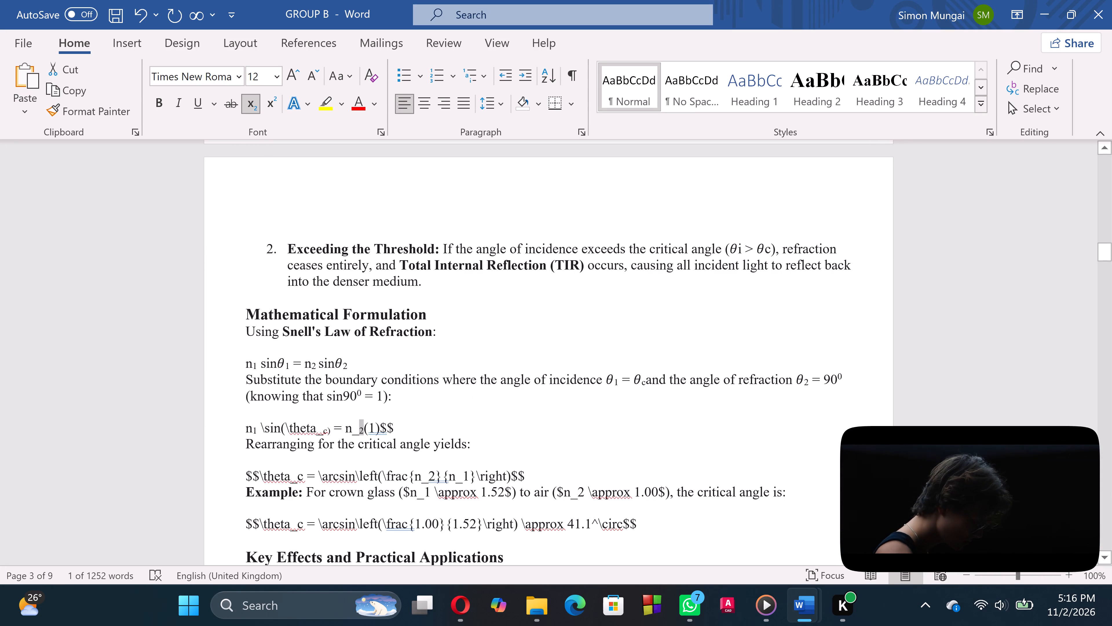
Delete the backslash before "sin" in the equation above "Rearranging for the critical angle yields".
{"action": "left_click", "coordinate": [263, 424]}
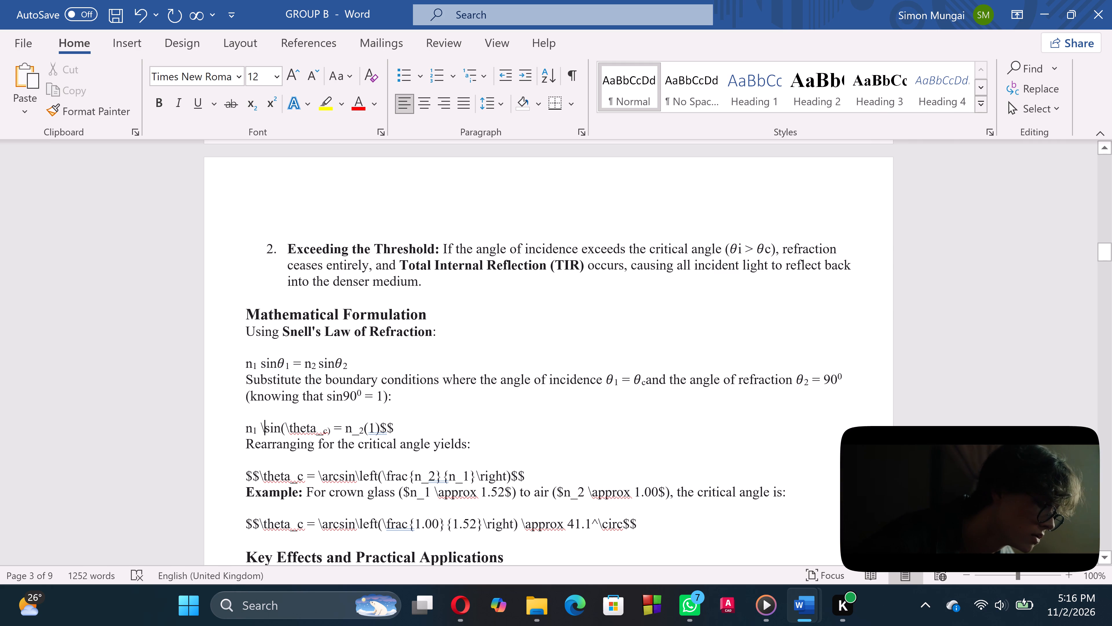
{"action": "key", "text": "BackSpace"}
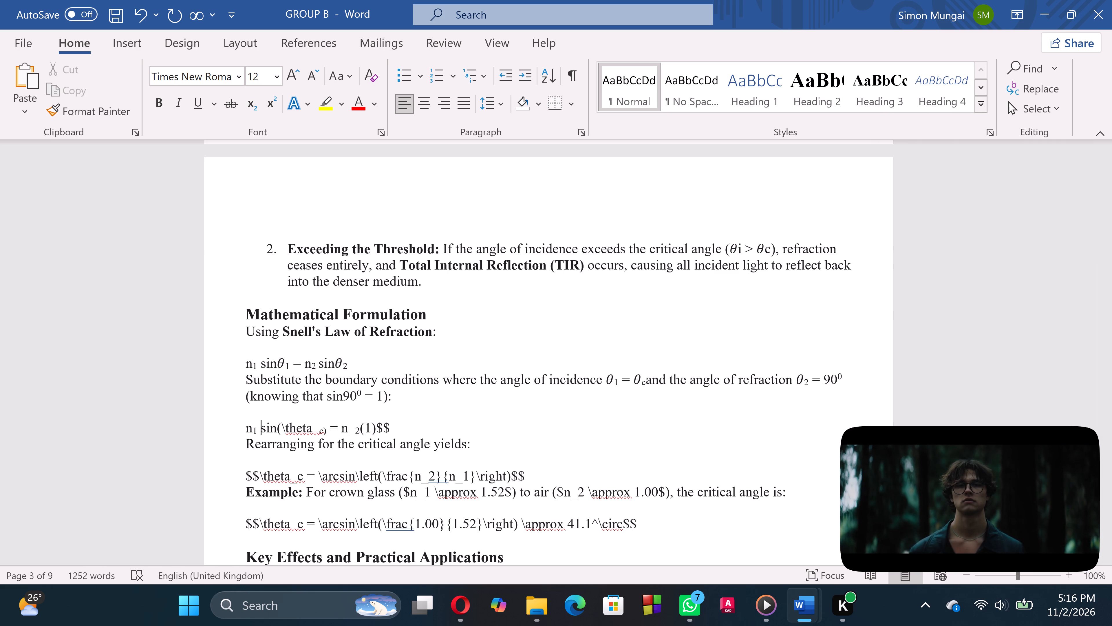
Replace "\theta_" with the copied θ symbol inside the sine of that equation, keeping the subscript c.
{"action": "left_click", "coordinate": [313, 427]}
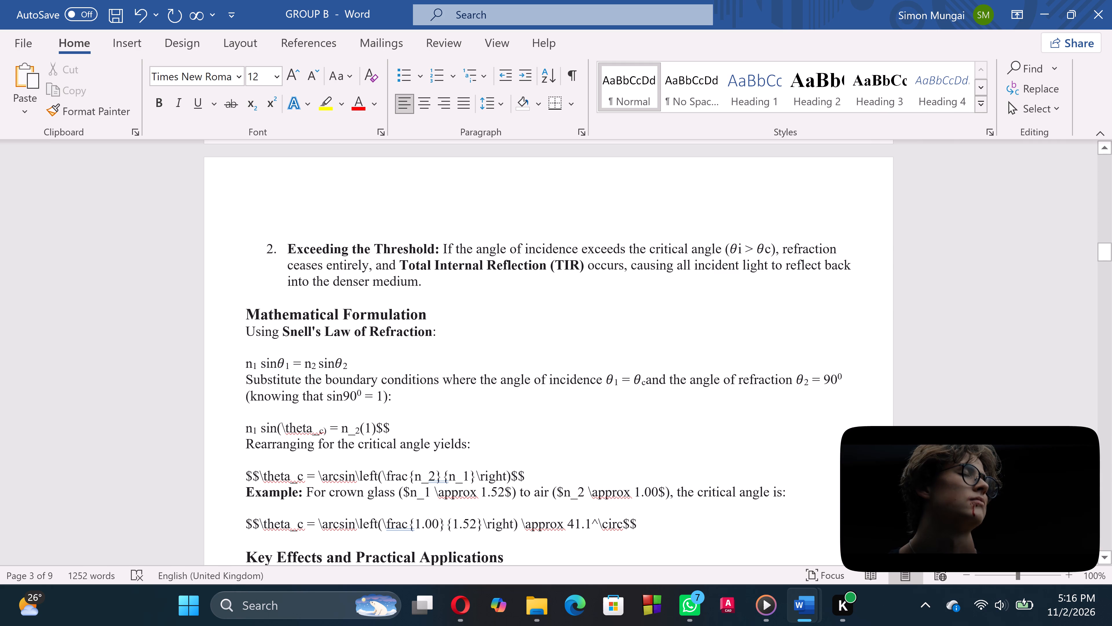
{"action": "left_click", "coordinate": [320, 432]}
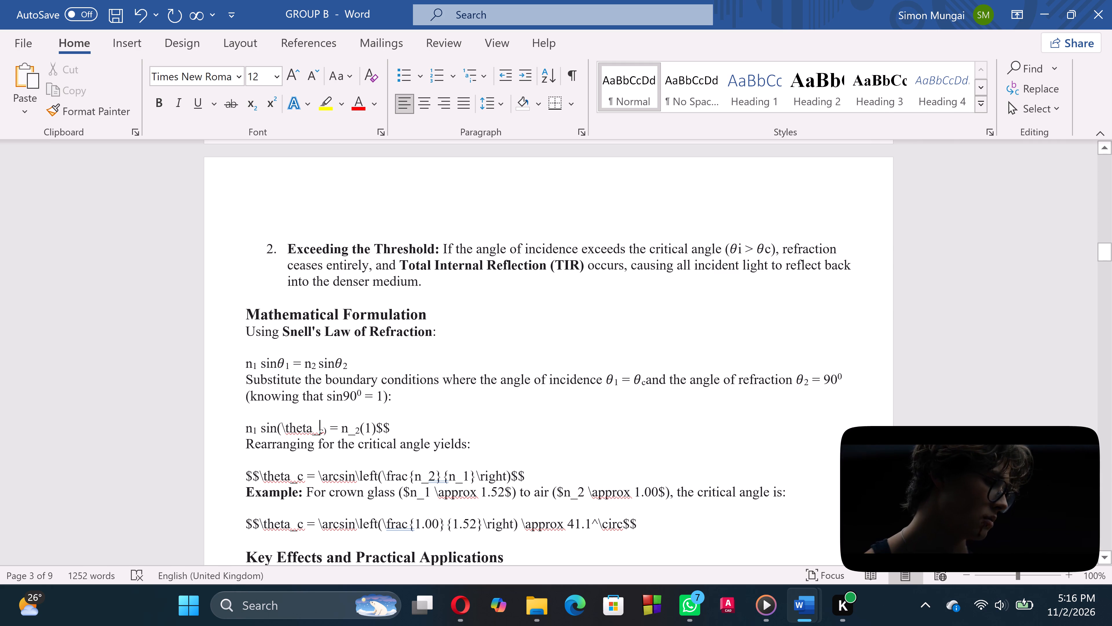
{"action": "left_click", "coordinate": [320, 432]}
{"action": "key", "text": "BackSpace"}
{"action": "key", "text": "BackSpace"}
{"action": "key", "text": "BackSpace"}
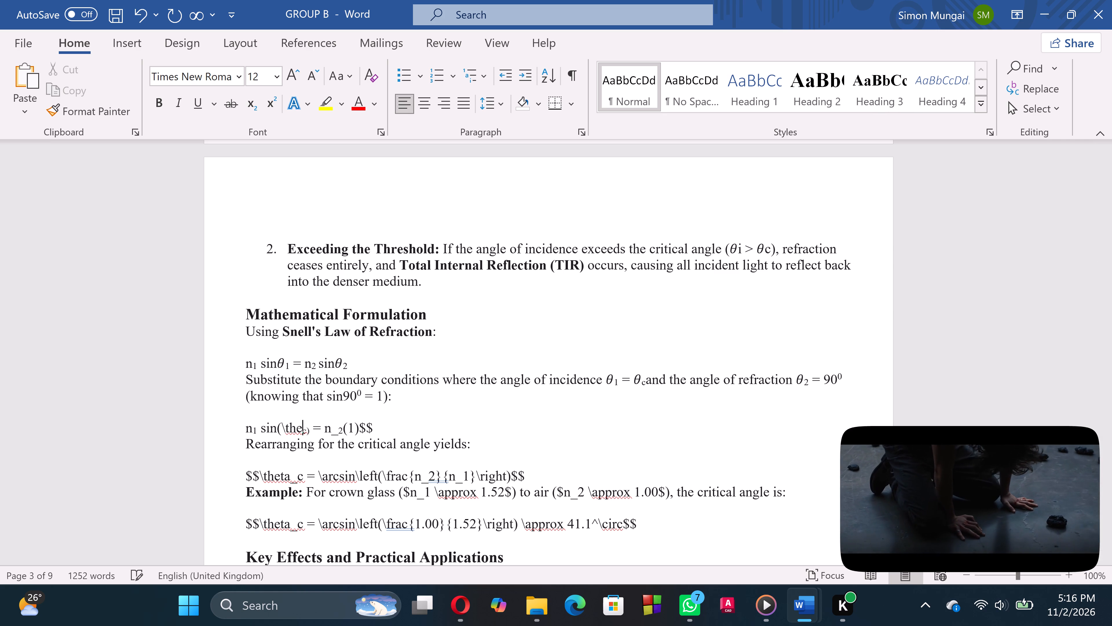
{"action": "key", "text": "BackSpace"}
{"action": "key", "text": "BackSpace"}
{"action": "key", "text": "BackSpace"}
{"action": "key", "text": "BackSpace"}
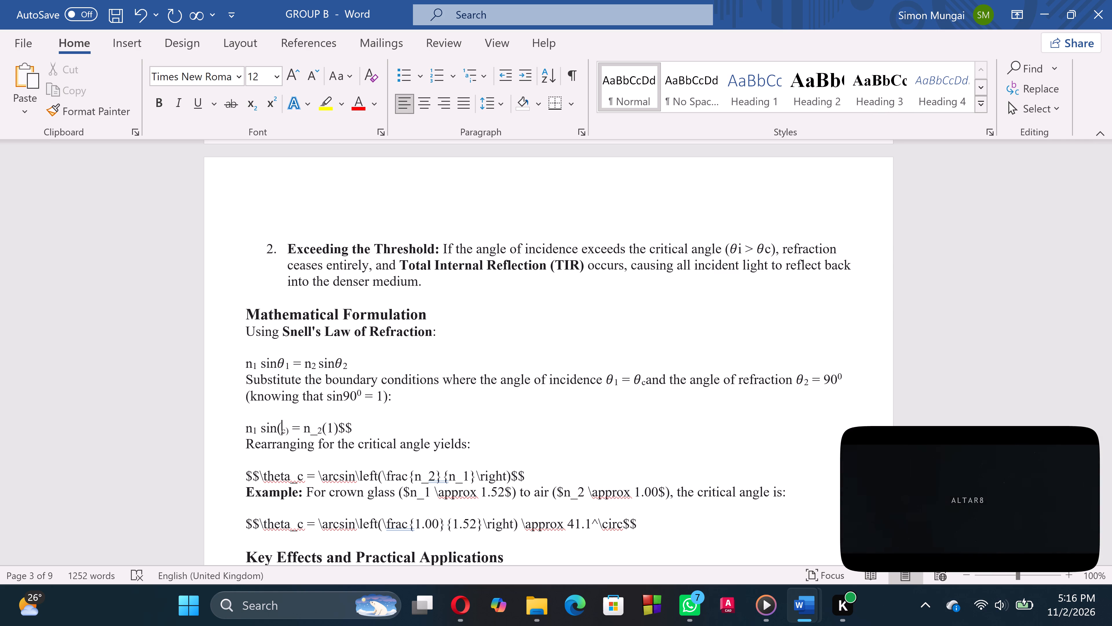
{"action": "key", "text": "ctrl+v"}
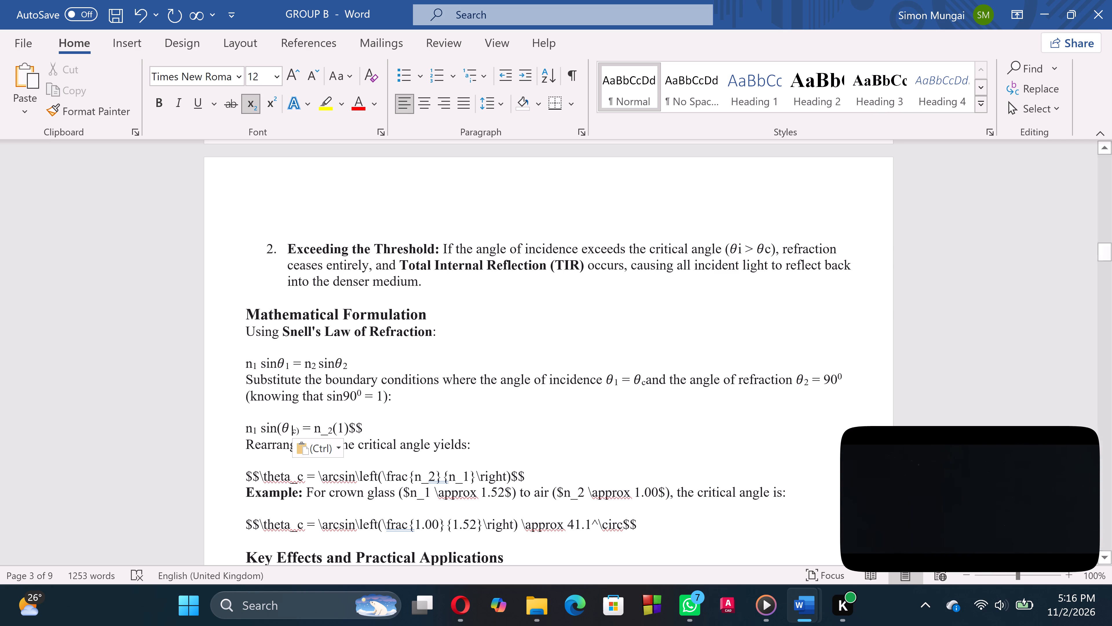
Delete the underscore between n and the subscript 2 in the same equation.
{"action": "left_click", "coordinate": [328, 434]}
{"action": "key", "text": "BackSpace"}
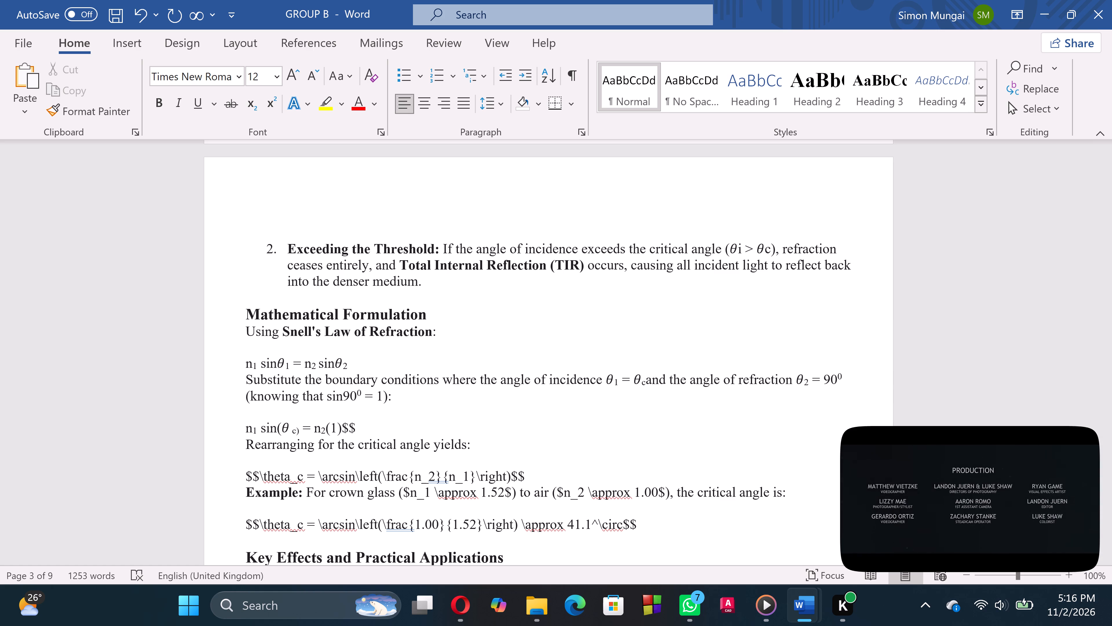
{"action": "left_click", "coordinate": [465, 614]}
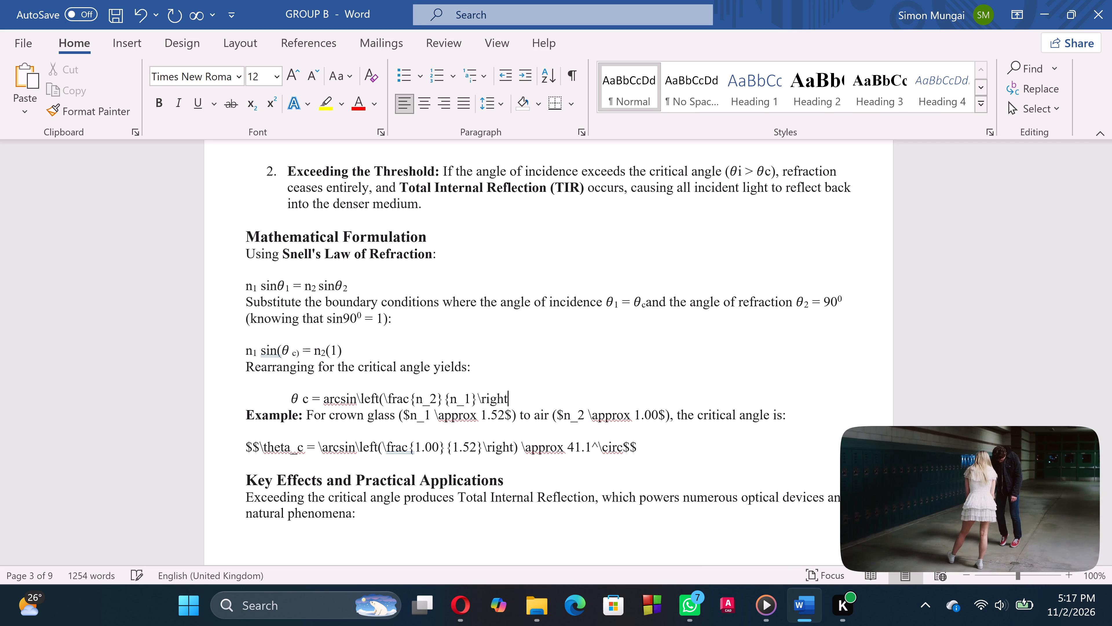
{"action": "key", "text": "BackSpace"}
{"action": "key", "text": "BackSpace"}
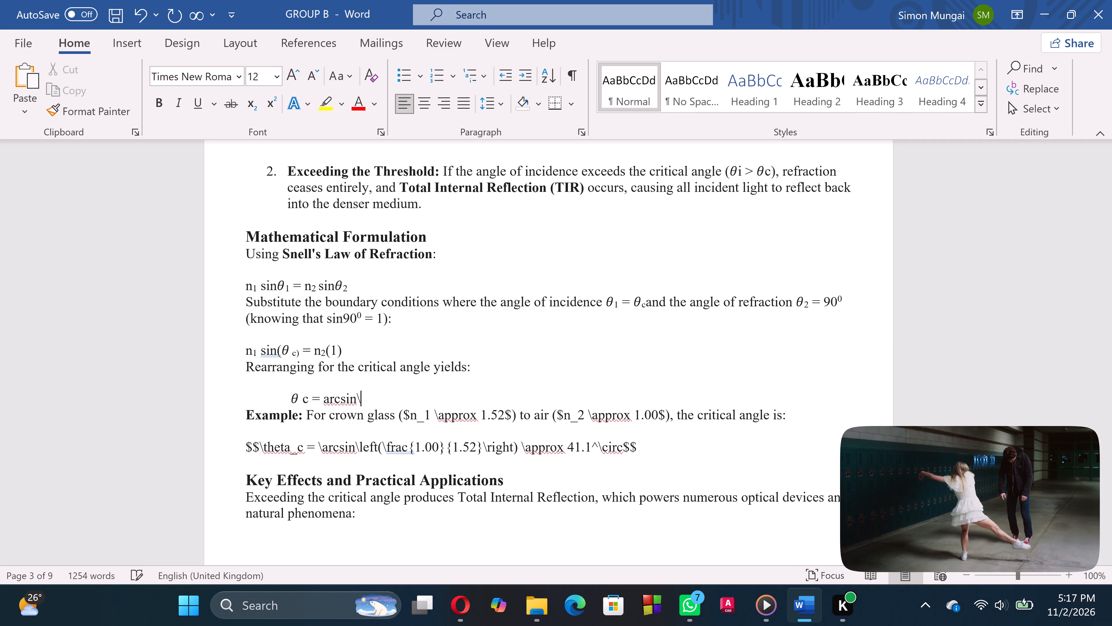
{"action": "key", "text": "BackSpace"}
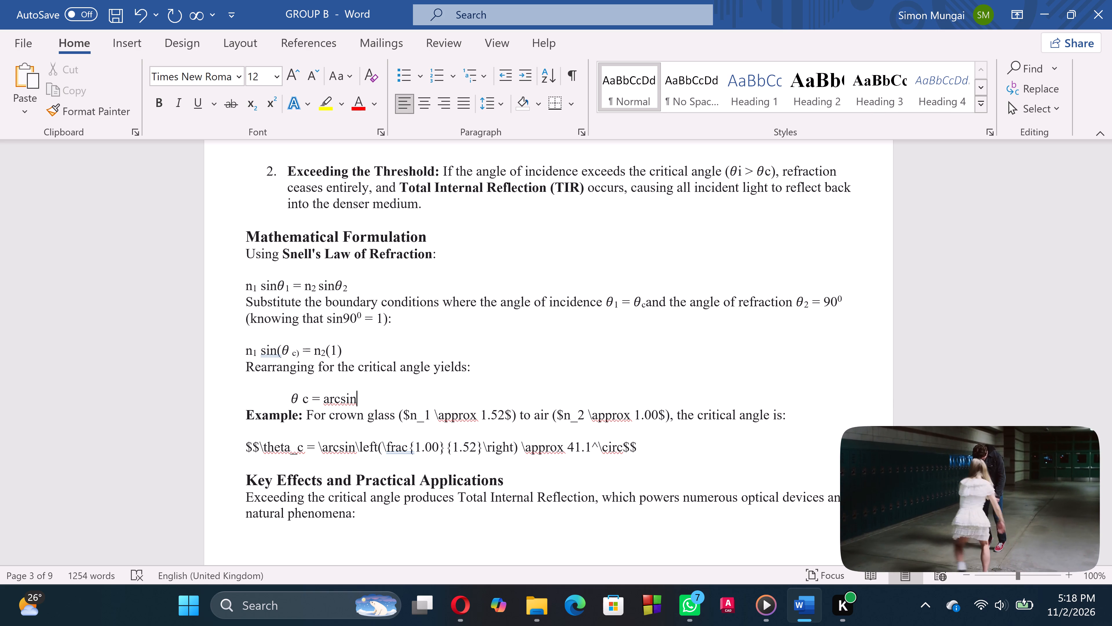
Insert a stacked fraction equation with n1 over n2 after "arcsin" in the rearranged critical angle equation.
{"action": "key", "text": "alt+equal"}
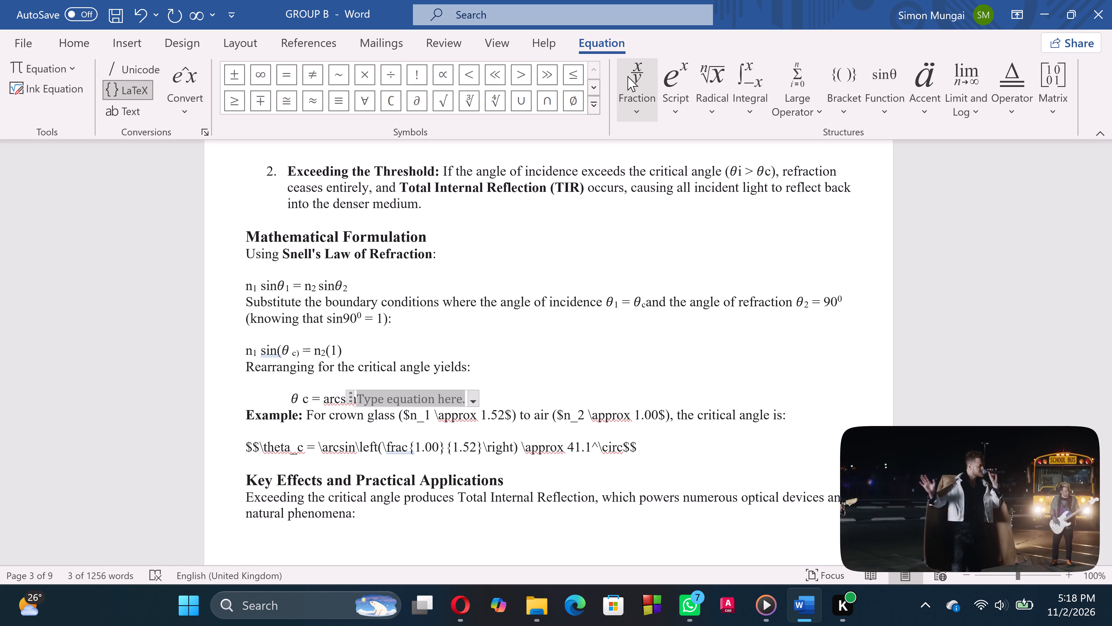
{"action": "left_click", "coordinate": [628, 76]}
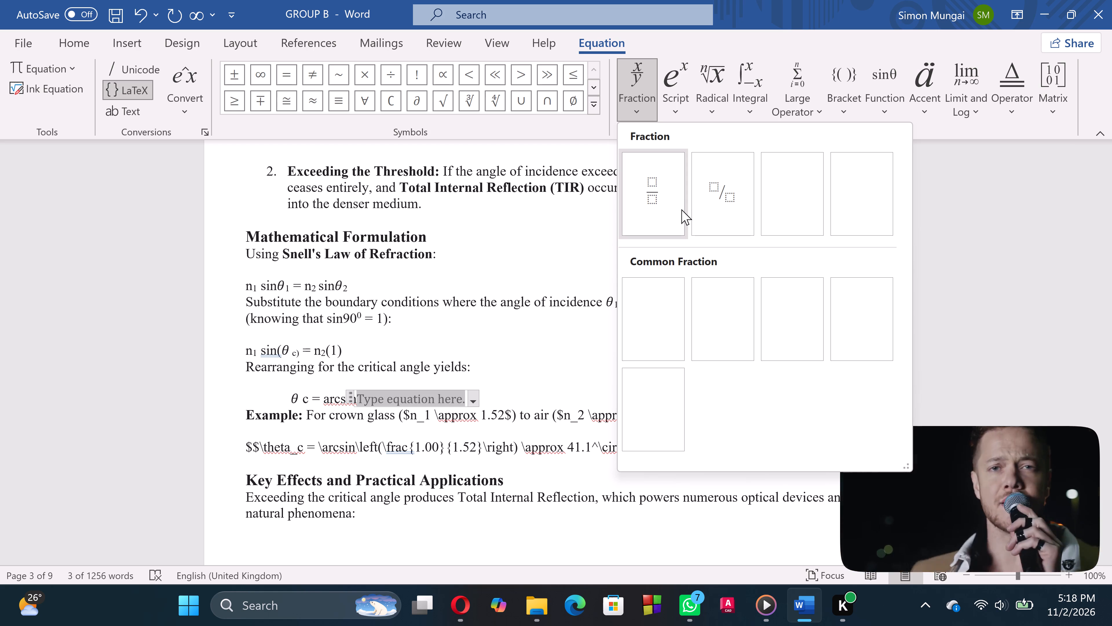
{"action": "left_click", "coordinate": [681, 209]}
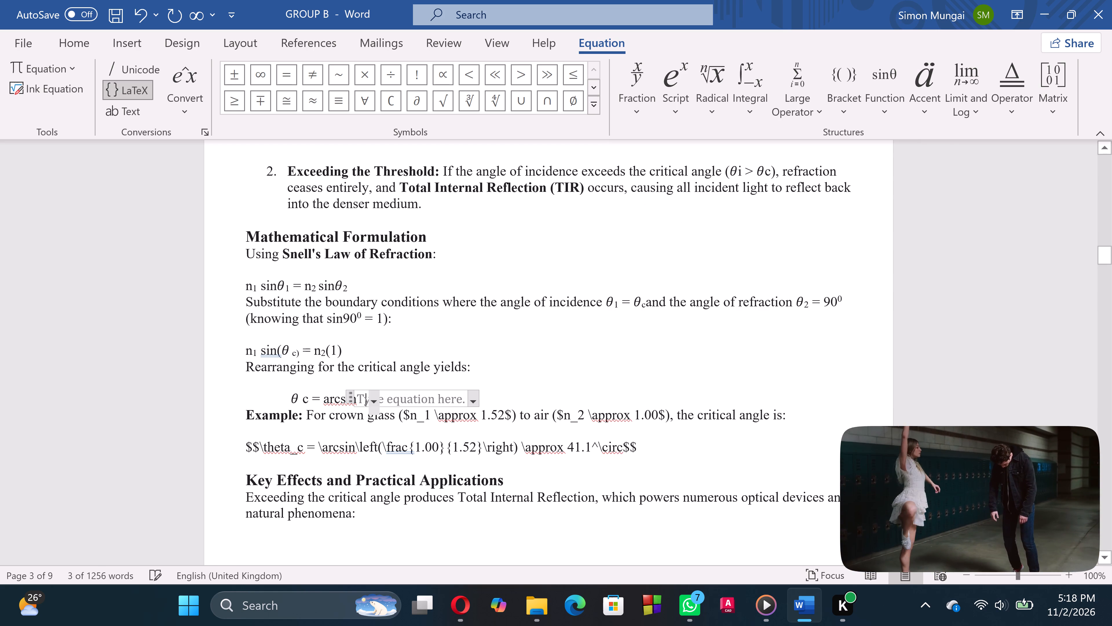
{"action": "left_click", "coordinate": [360, 392]}
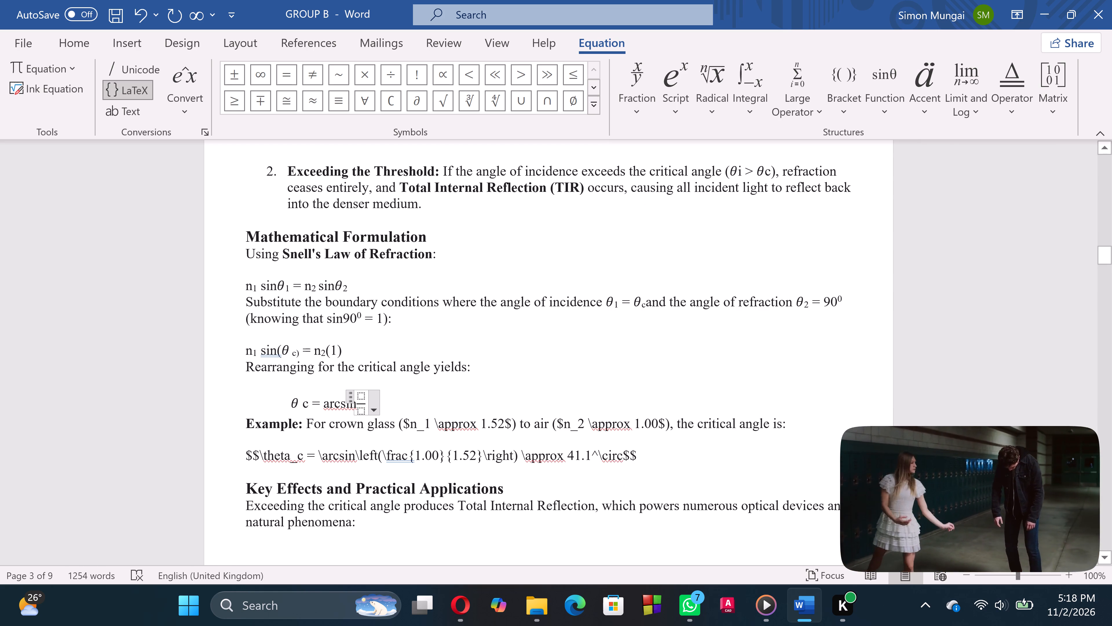
{"action": "key", "text": "n"}
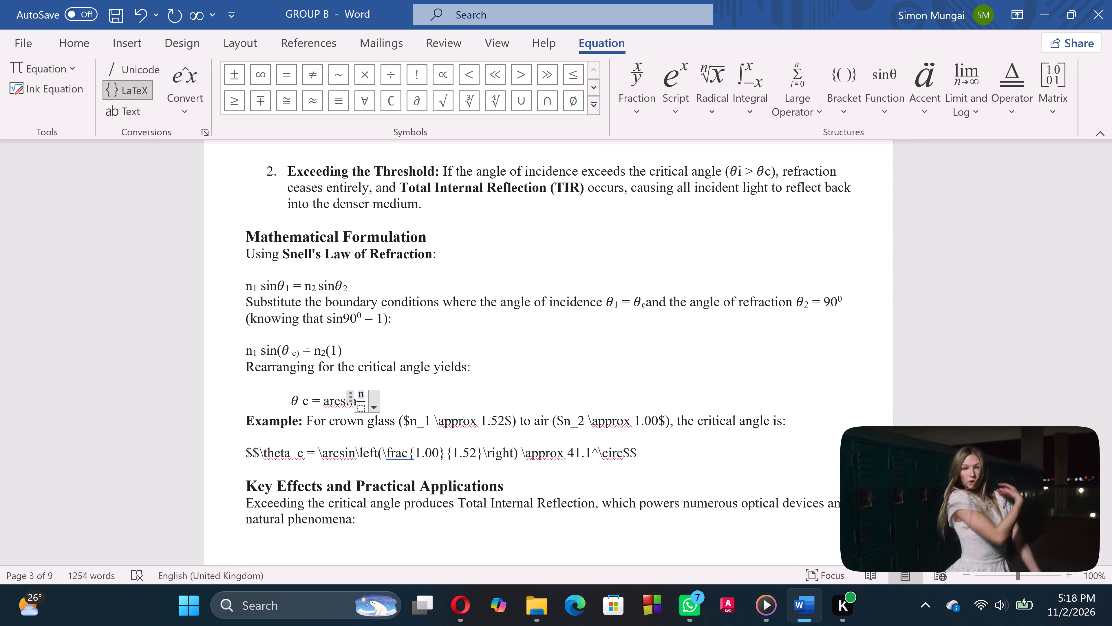
{"action": "key", "text": "1"}
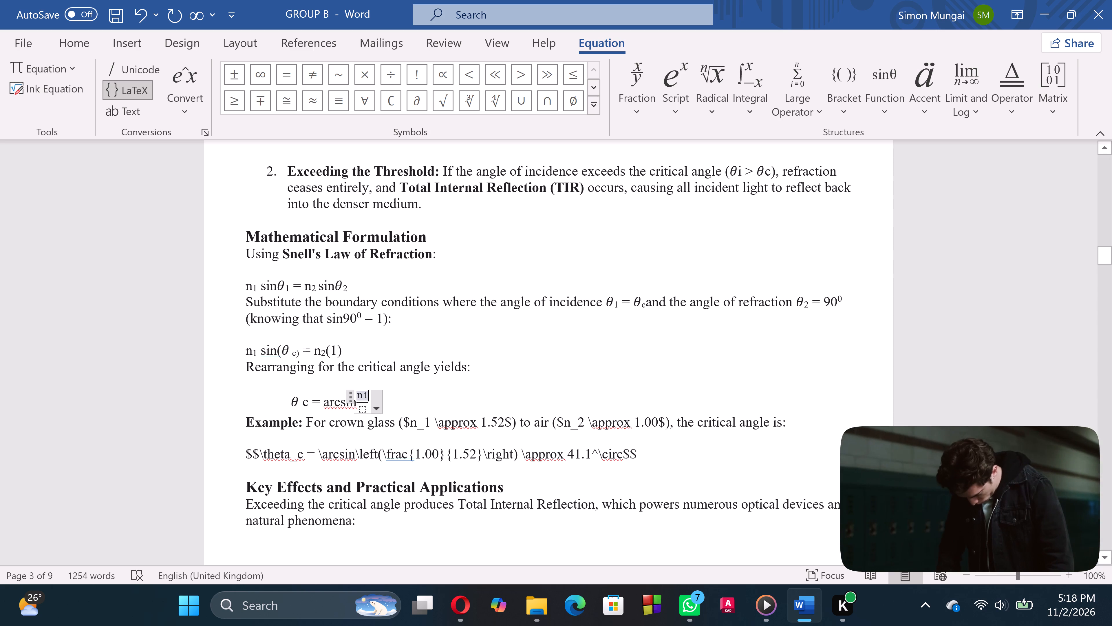
{"action": "left_click", "coordinate": [359, 405]}
{"action": "key", "text": "n"}
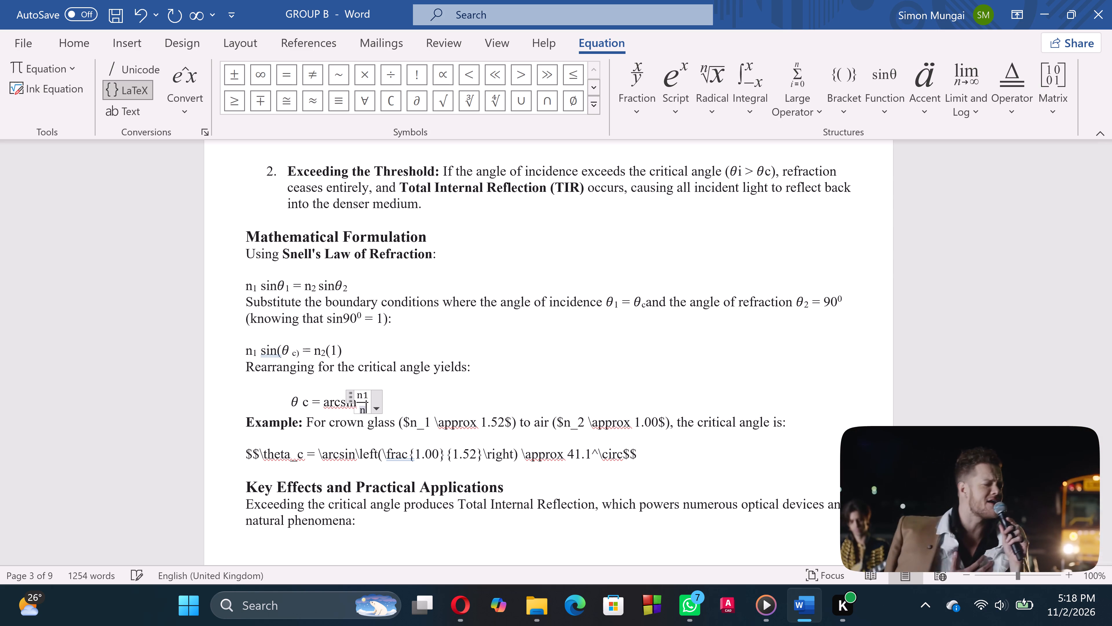
{"action": "key", "text": "2"}
{"action": "left_click", "coordinate": [398, 398]}
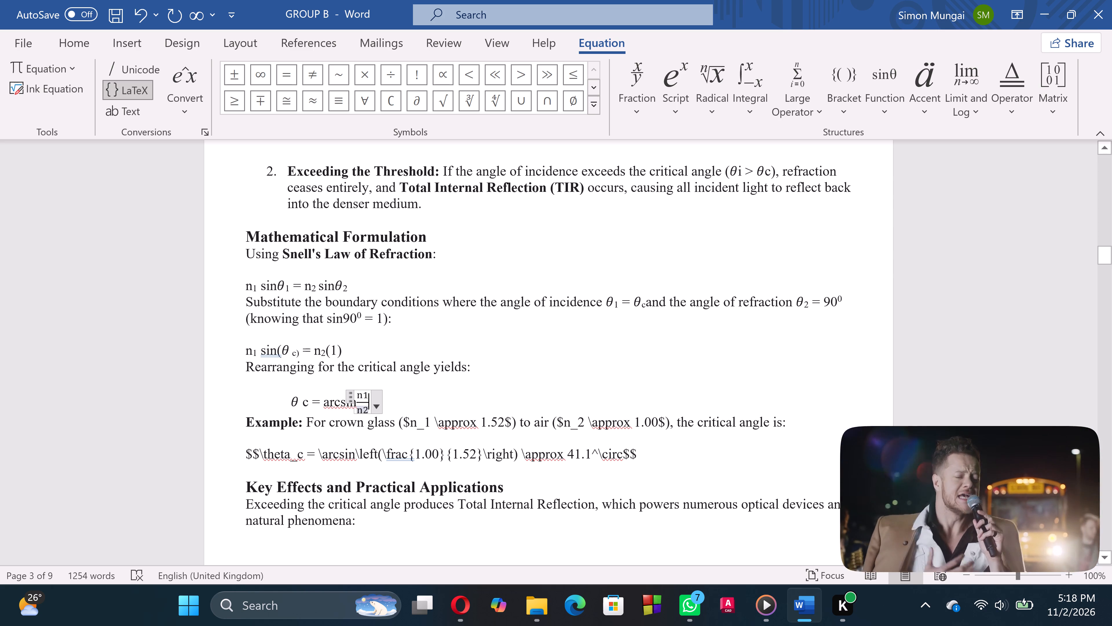
Add two spaces between "arcsin" and the n1/n2 fraction.
{"action": "left_click", "coordinate": [354, 401]}
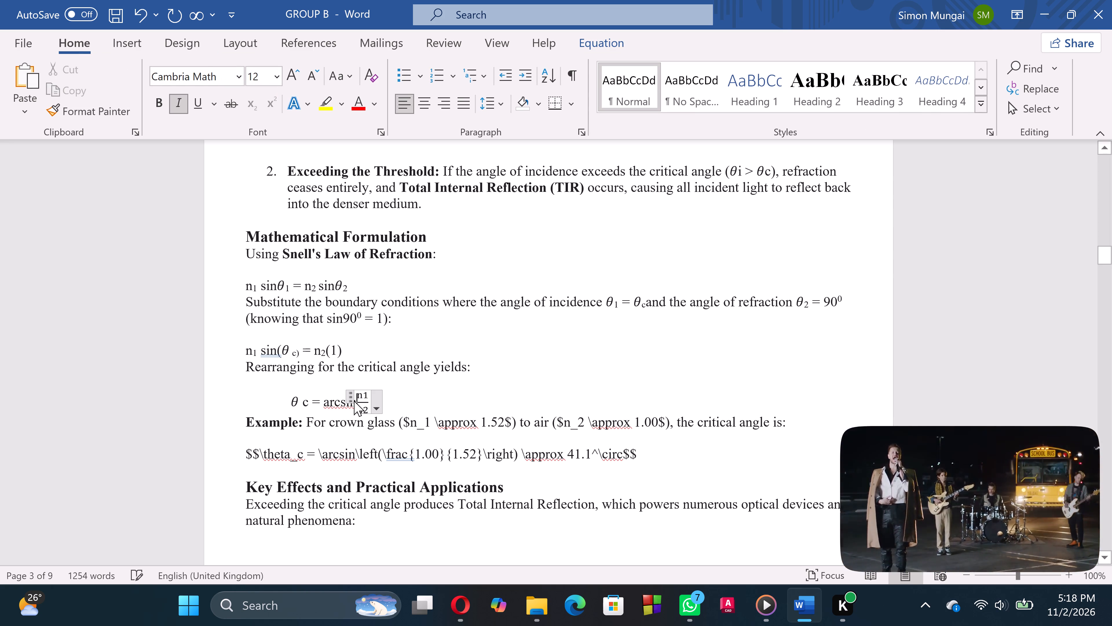
{"action": "key", "text": "space"}
{"action": "key", "text": "space"}
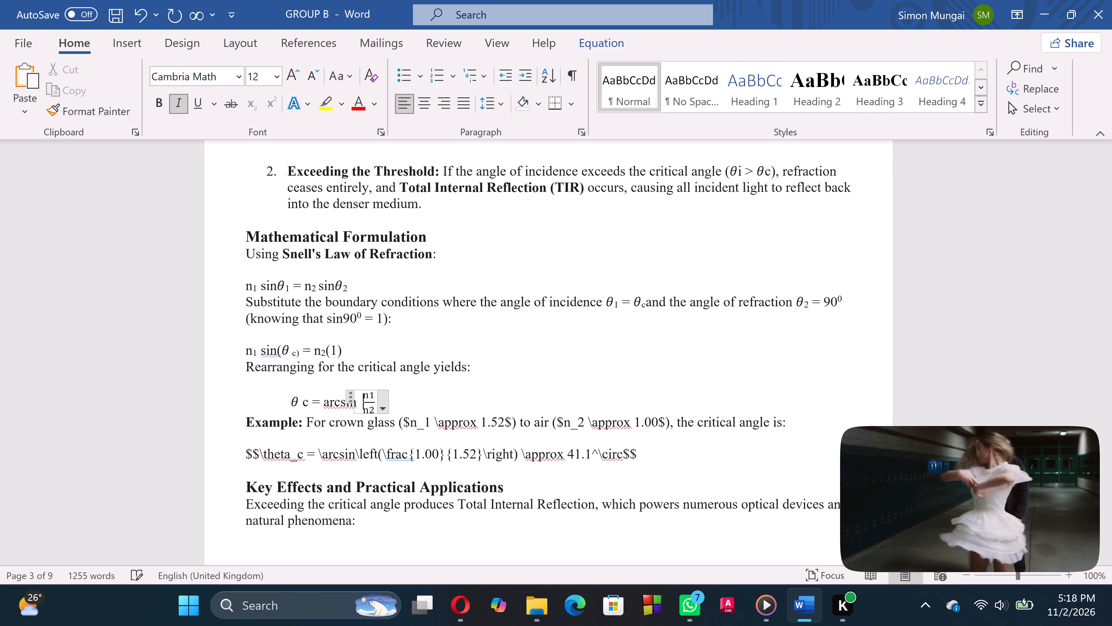
Set the font size of the n1/n2 fraction to 16.
{"action": "left_click_drag", "start_coordinate": [362, 395], "coordinate": [372, 402]}
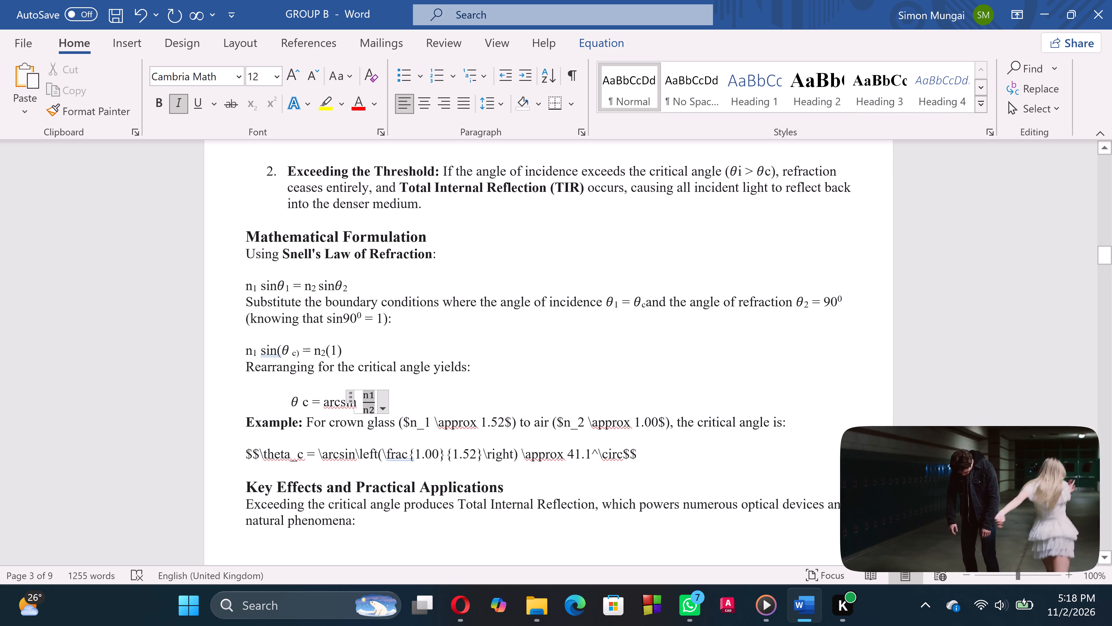
{"action": "left_click_drag", "start_coordinate": [372, 402], "coordinate": [373, 403]}
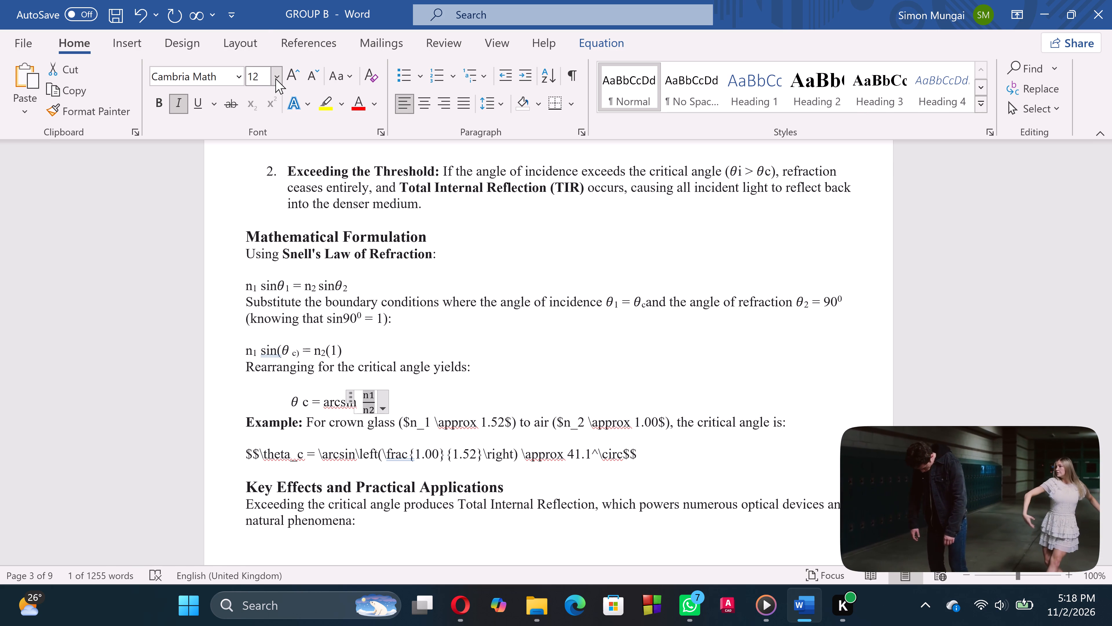
{"action": "left_click", "coordinate": [275, 78]}
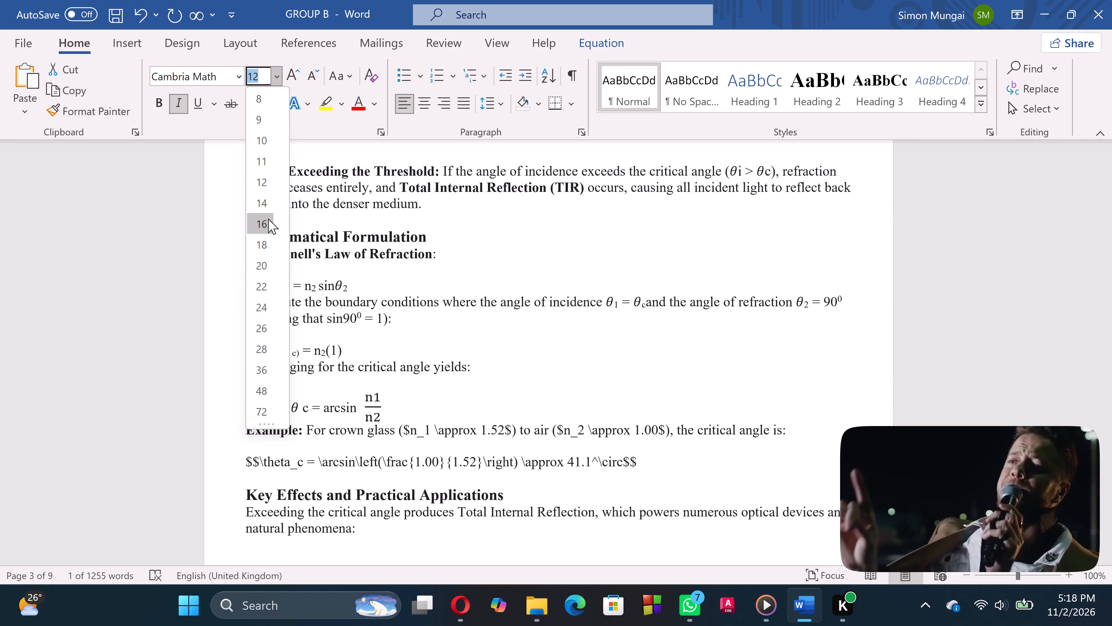
{"action": "left_click", "coordinate": [268, 219]}
{"action": "left_click", "coordinate": [407, 406]}
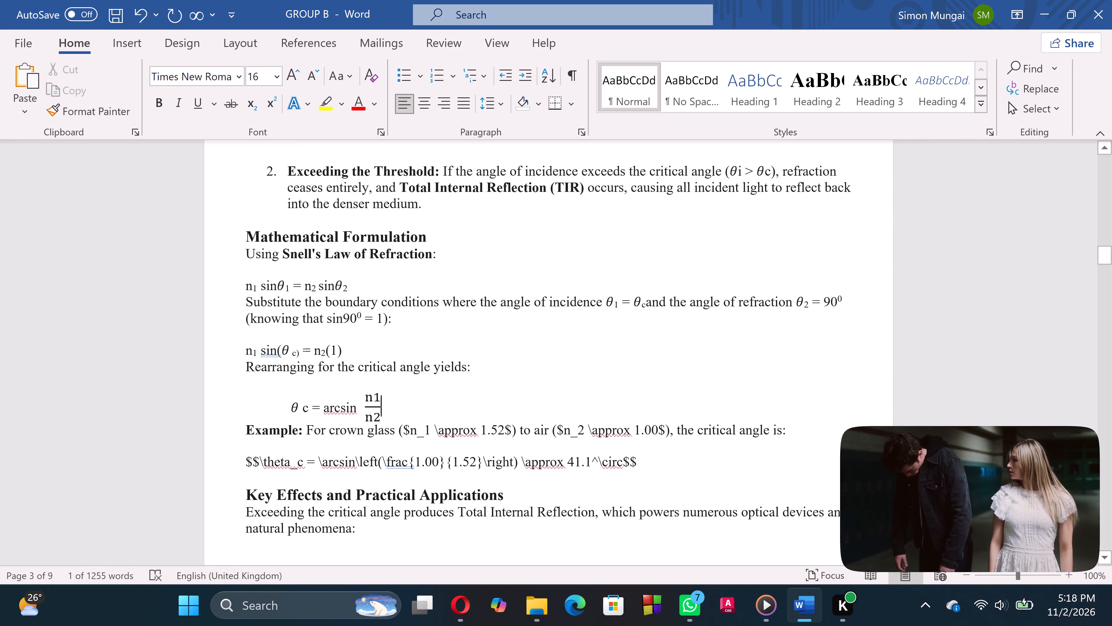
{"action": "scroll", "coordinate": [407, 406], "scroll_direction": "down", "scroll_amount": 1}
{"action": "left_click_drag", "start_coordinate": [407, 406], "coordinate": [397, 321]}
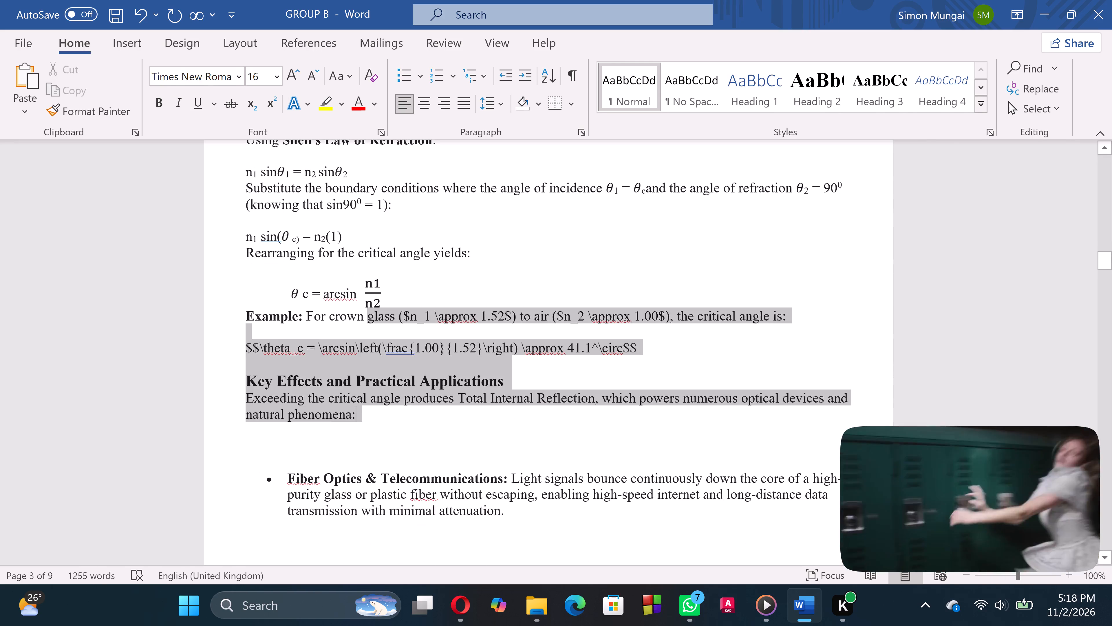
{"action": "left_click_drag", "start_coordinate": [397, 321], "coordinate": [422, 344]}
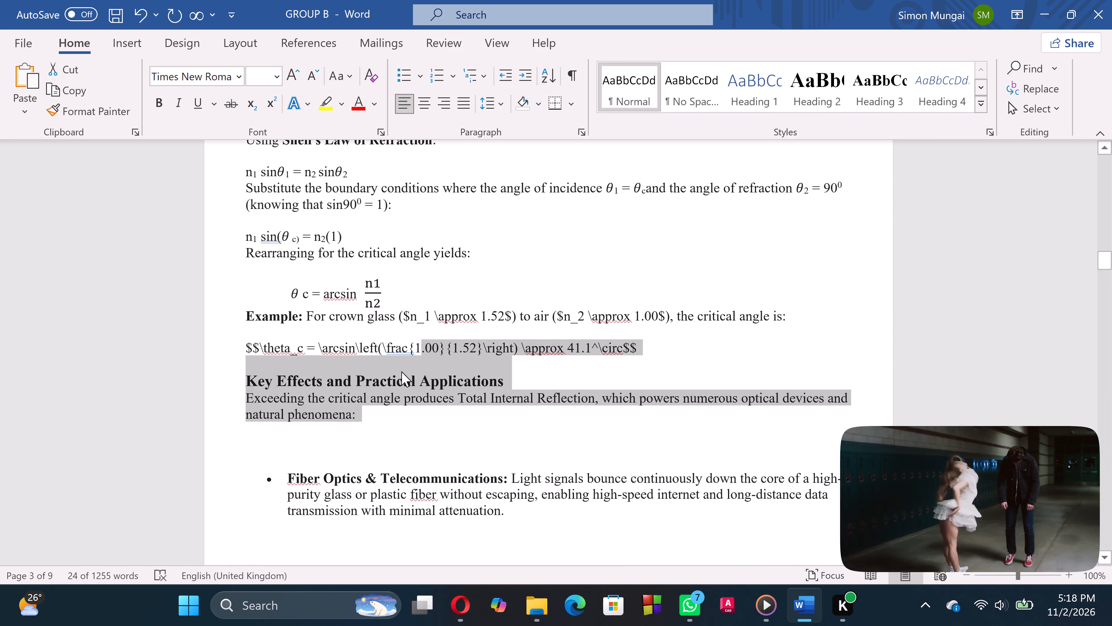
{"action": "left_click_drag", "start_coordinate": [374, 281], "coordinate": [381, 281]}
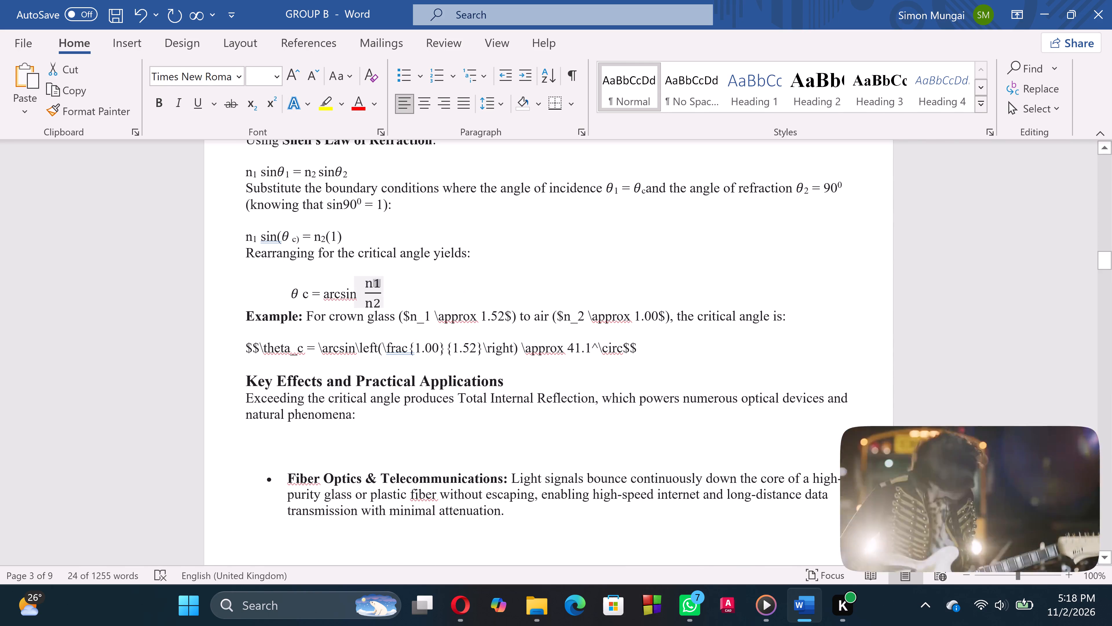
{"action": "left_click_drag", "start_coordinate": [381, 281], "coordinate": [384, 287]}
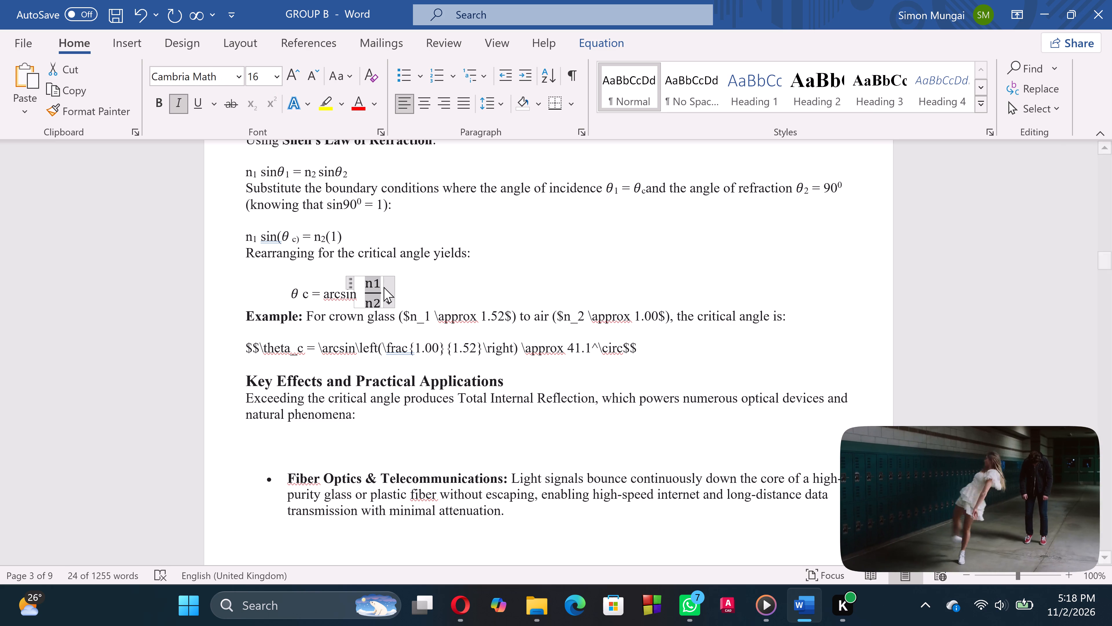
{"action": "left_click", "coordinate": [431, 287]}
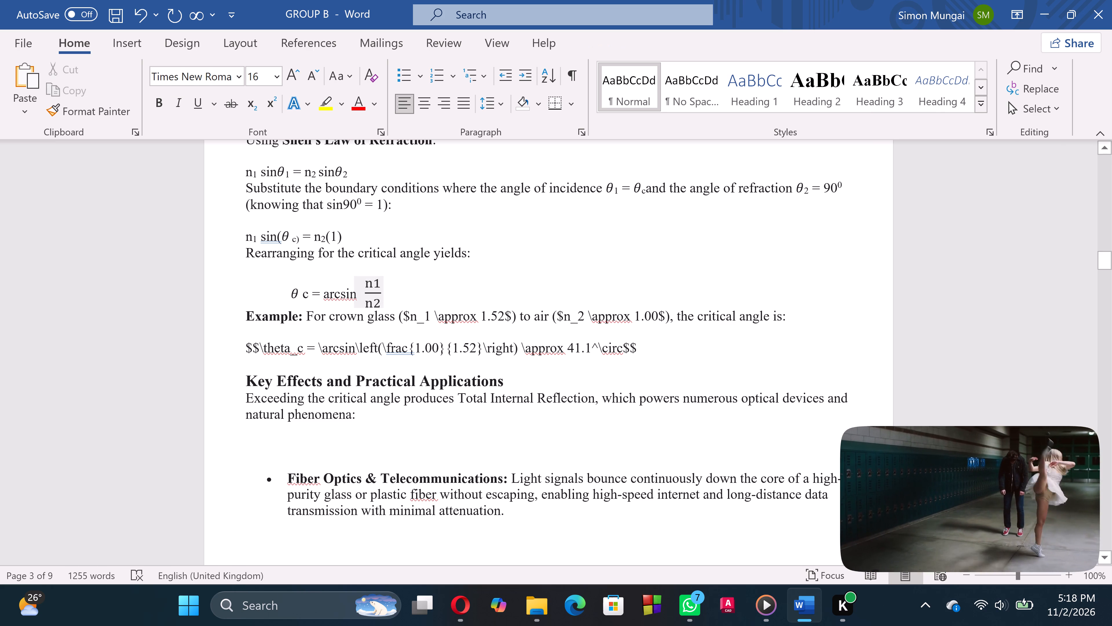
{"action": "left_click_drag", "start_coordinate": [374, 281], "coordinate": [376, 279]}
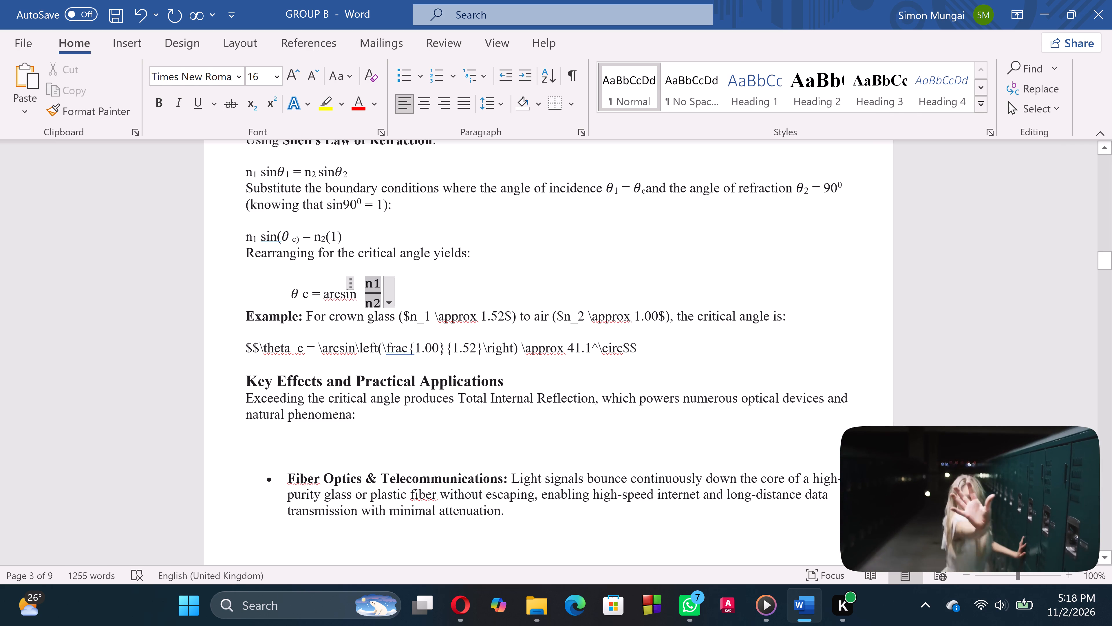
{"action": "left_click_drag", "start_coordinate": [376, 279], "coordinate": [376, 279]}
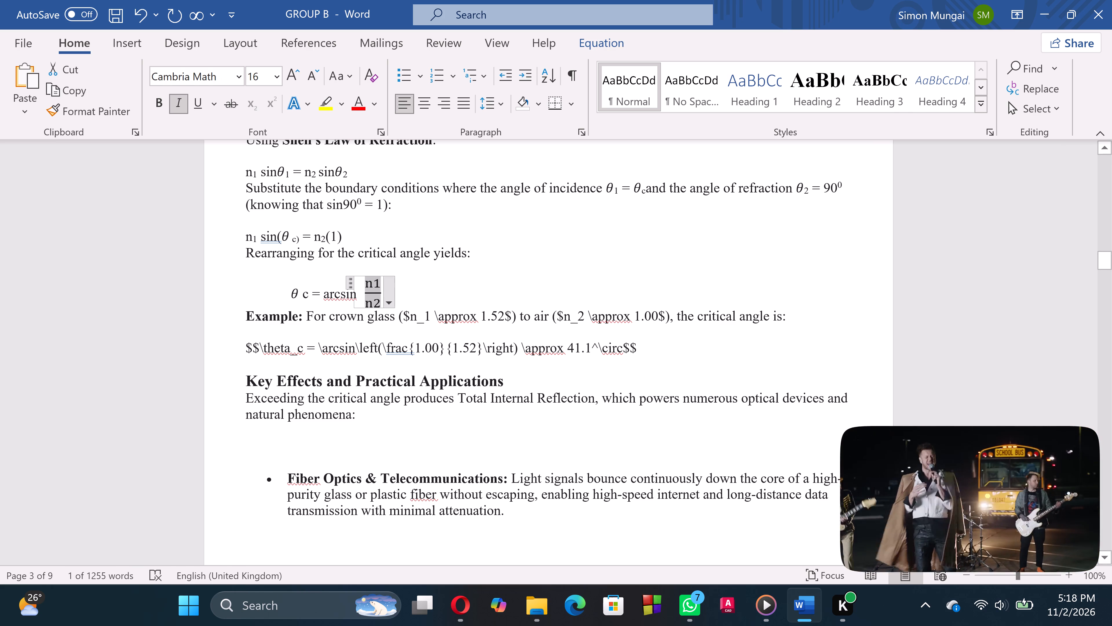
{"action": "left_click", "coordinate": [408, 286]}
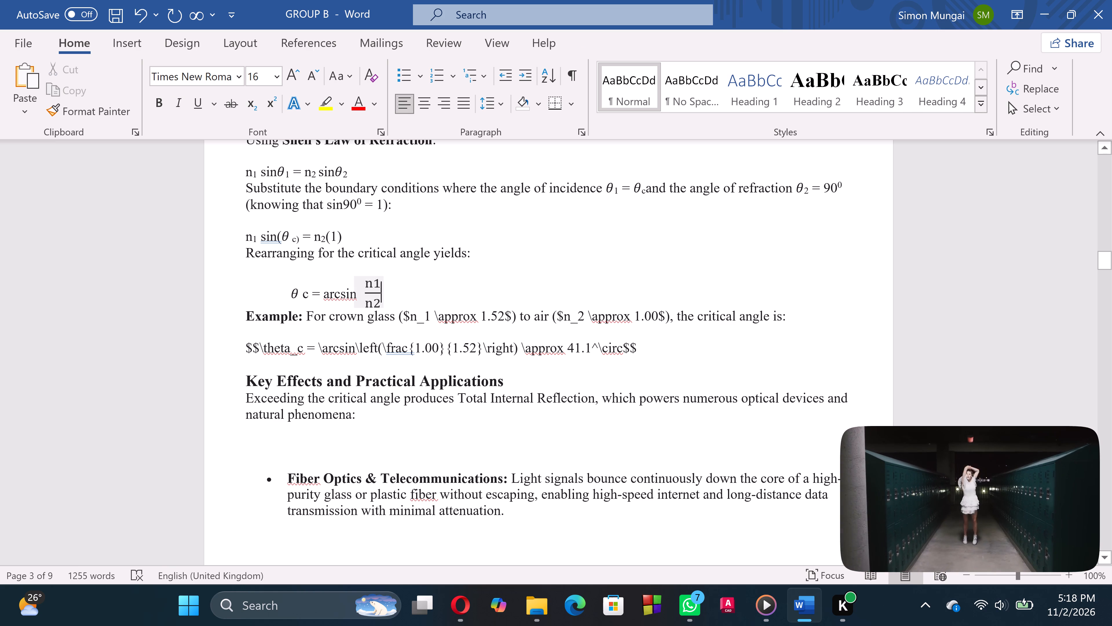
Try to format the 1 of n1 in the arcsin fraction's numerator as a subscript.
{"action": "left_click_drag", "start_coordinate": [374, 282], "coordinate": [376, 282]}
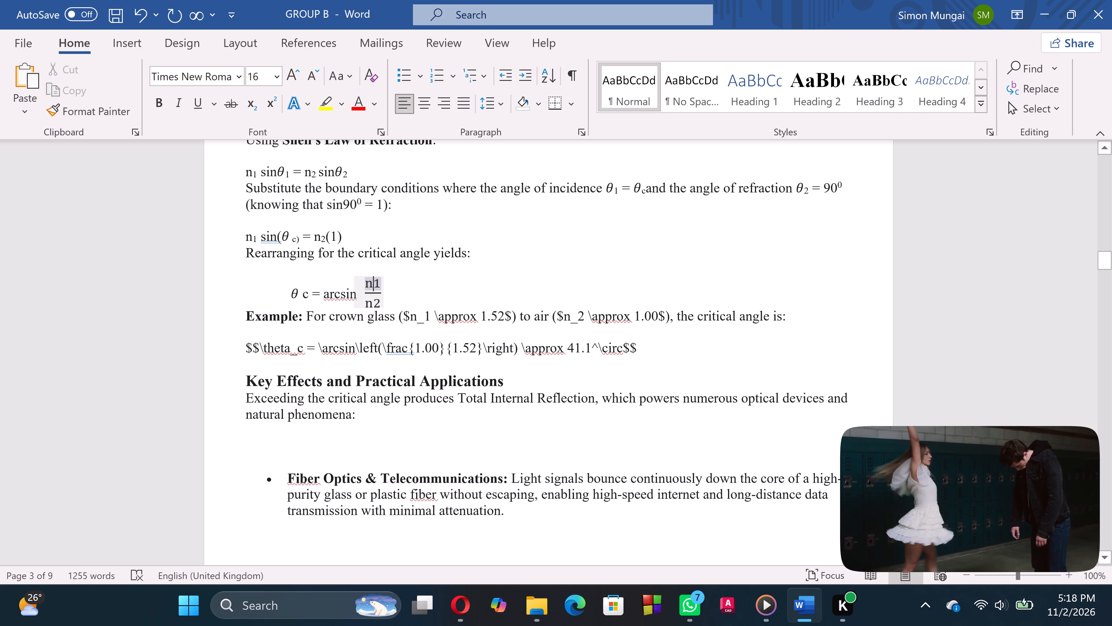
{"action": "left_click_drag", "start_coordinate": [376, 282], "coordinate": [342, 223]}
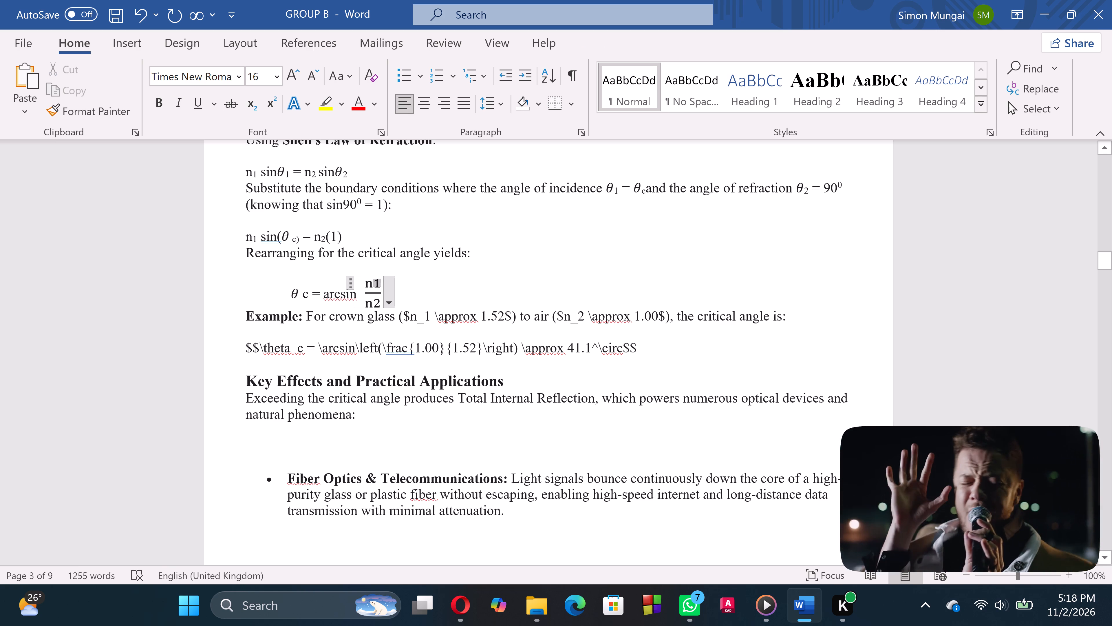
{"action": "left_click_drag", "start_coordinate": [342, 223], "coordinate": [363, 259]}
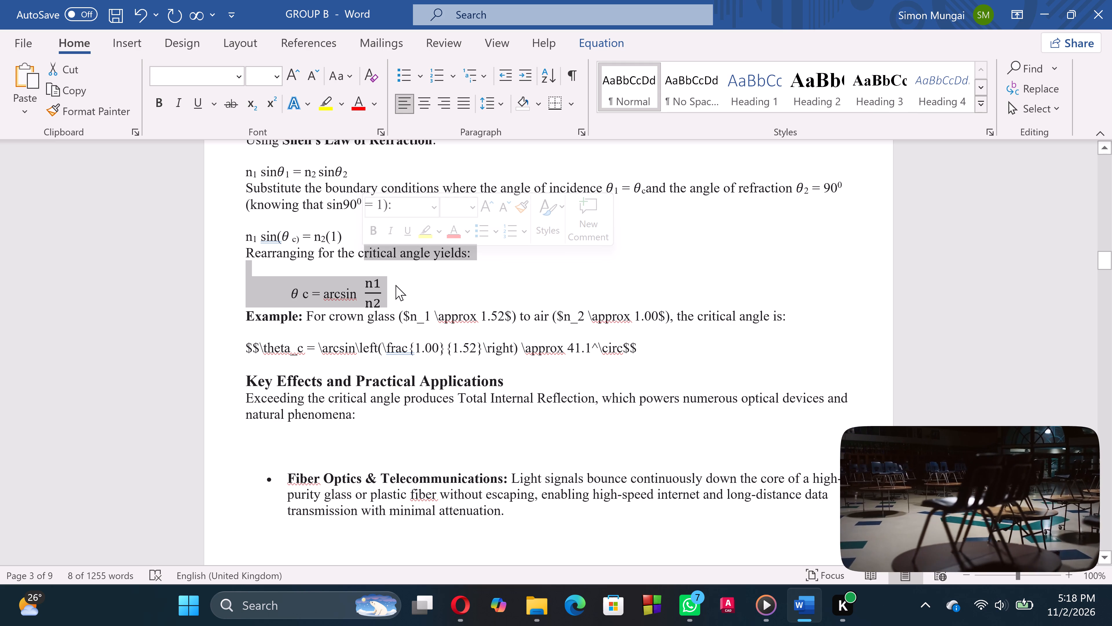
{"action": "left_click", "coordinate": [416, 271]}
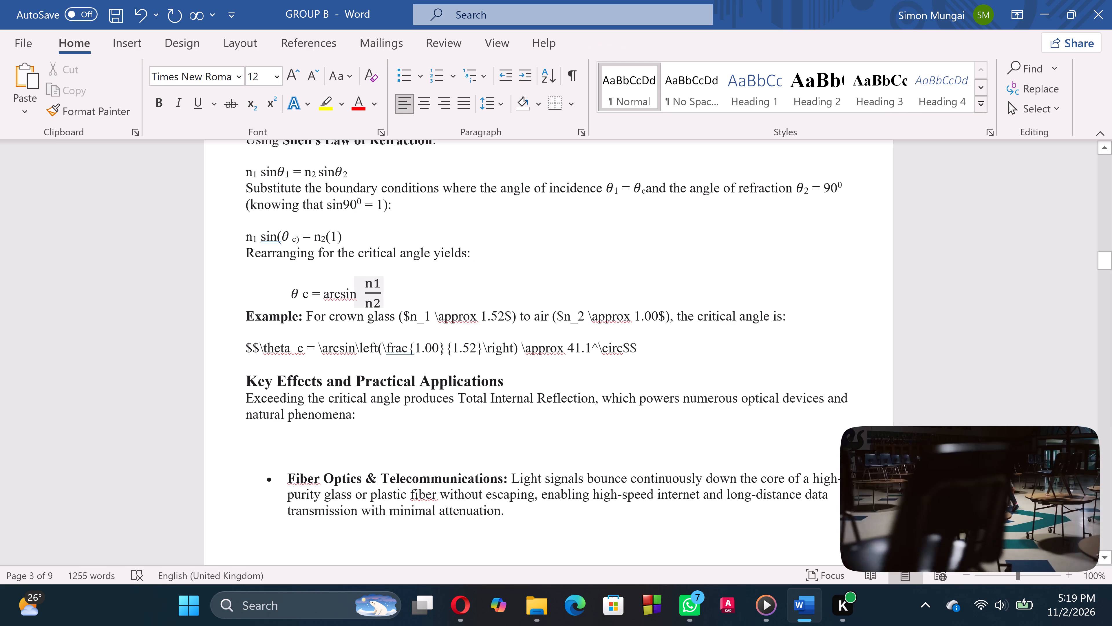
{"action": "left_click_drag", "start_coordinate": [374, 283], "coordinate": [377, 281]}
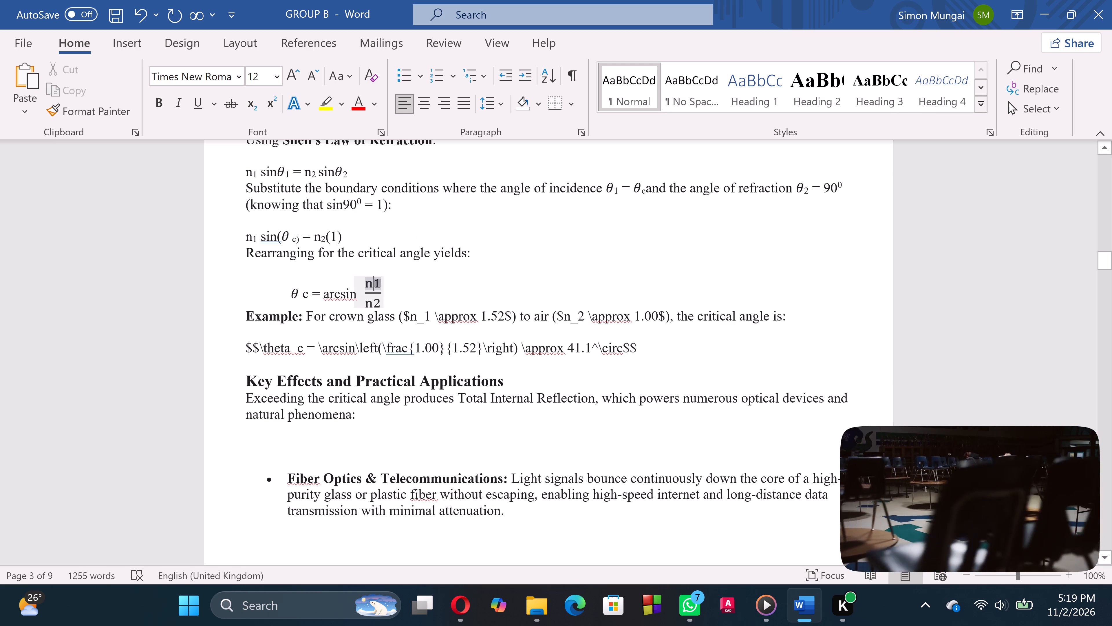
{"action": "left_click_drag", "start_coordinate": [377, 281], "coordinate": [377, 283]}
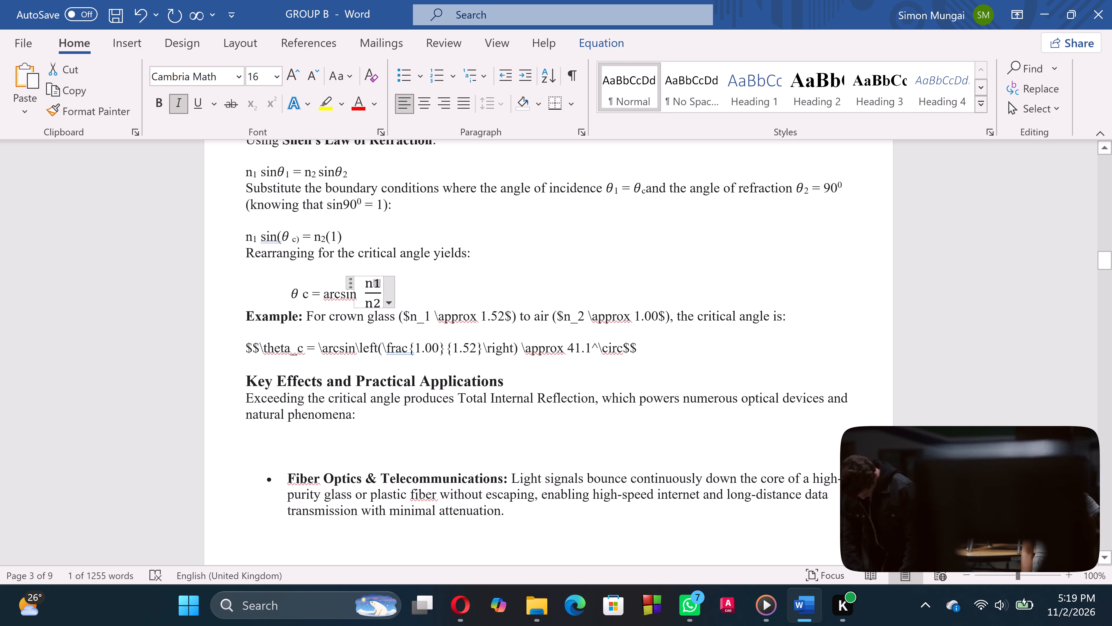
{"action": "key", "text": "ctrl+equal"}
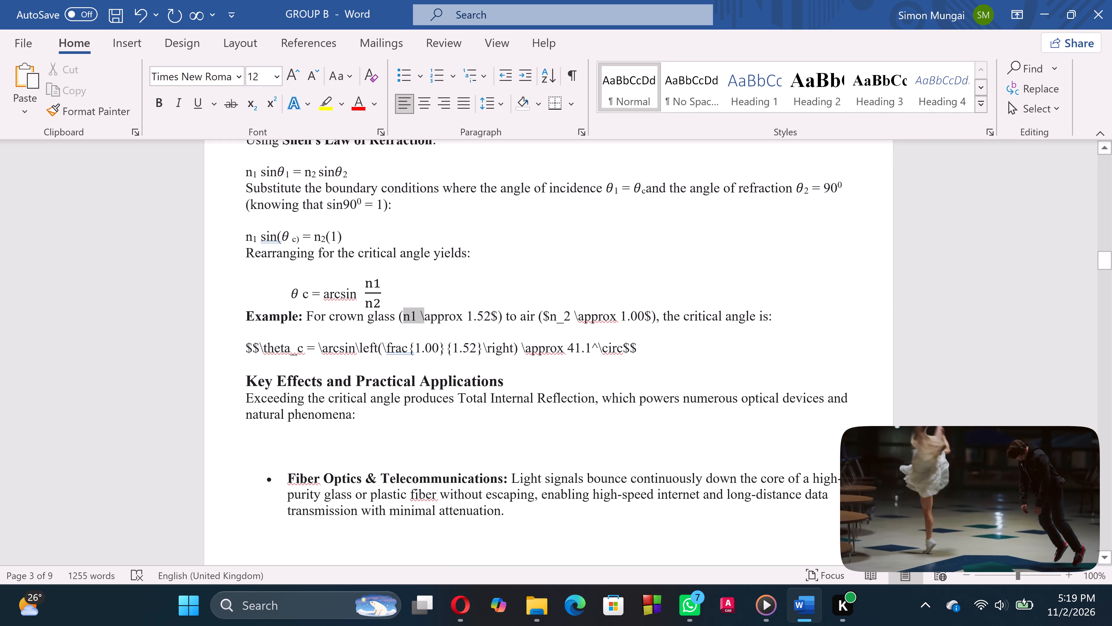
{"action": "left_click", "coordinate": [249, 99]}
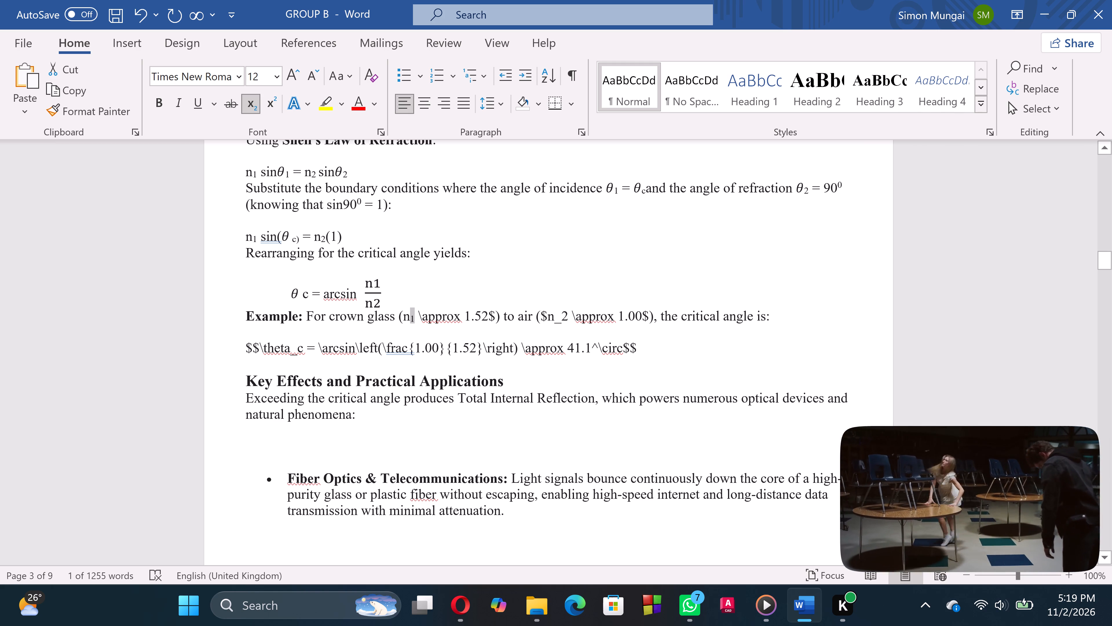
Replace the raw "\approx" before 1.52 in the Example line with an ≈ equation symbol.
{"action": "left_click", "coordinate": [465, 312]}
{"action": "key", "text": "BackSpace"}
{"action": "key", "text": "BackSpace"}
{"action": "key", "text": "BackSpace"}
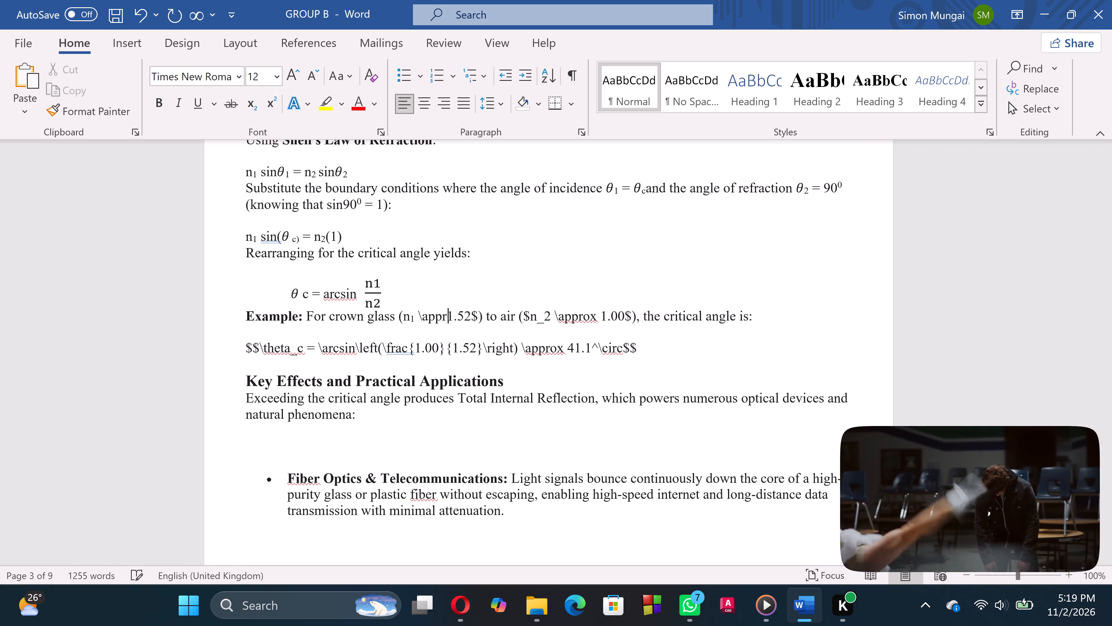
{"action": "key", "text": "BackSpace"}
{"action": "key", "text": "BackSpace"}
{"action": "key", "text": "BackSpace"}
{"action": "key", "text": "BackSpace"}
{"action": "key", "text": "BackSpace"}
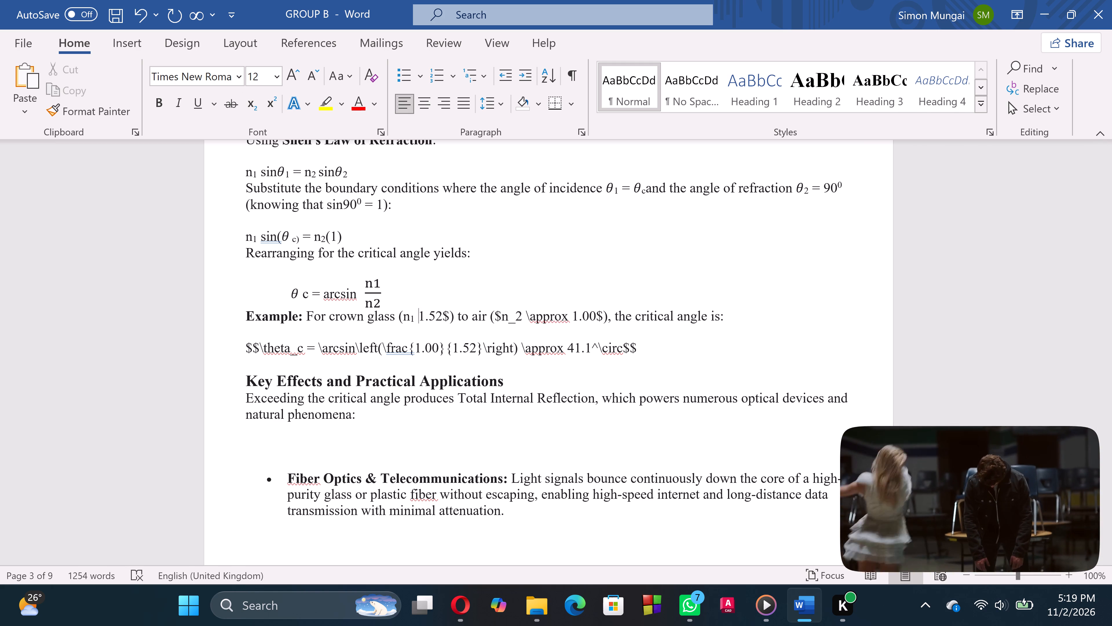
{"action": "key", "text": "ctrl+equal"}
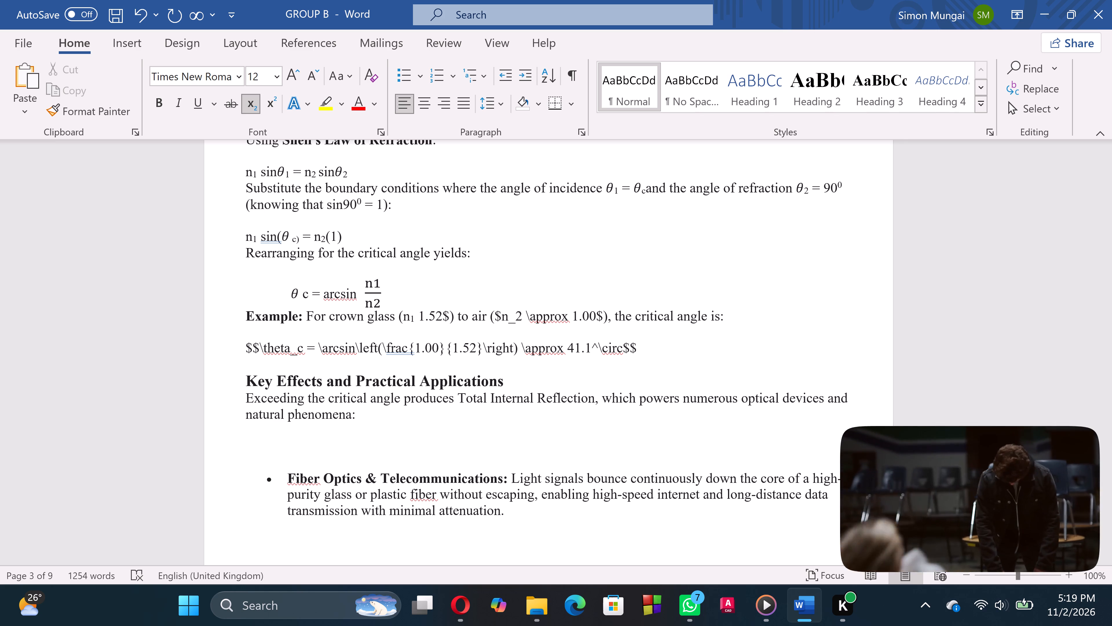
{"action": "key", "text": "ctrl+equal"}
{"action": "key", "text": "alt+equal"}
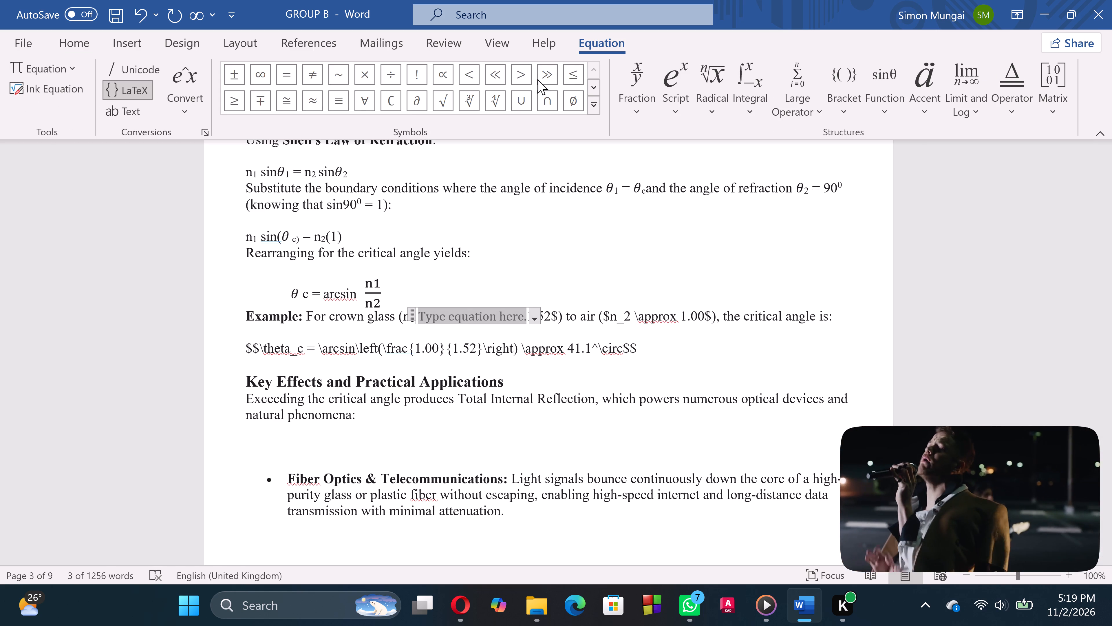
{"action": "left_click", "coordinate": [316, 103]}
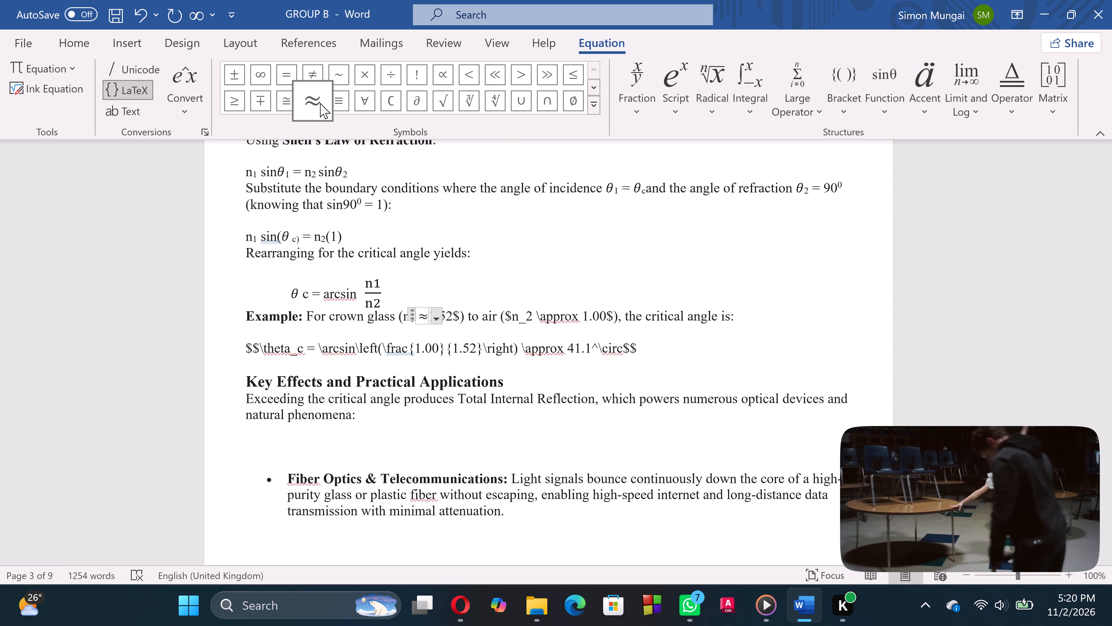
{"action": "left_click", "coordinate": [454, 275]}
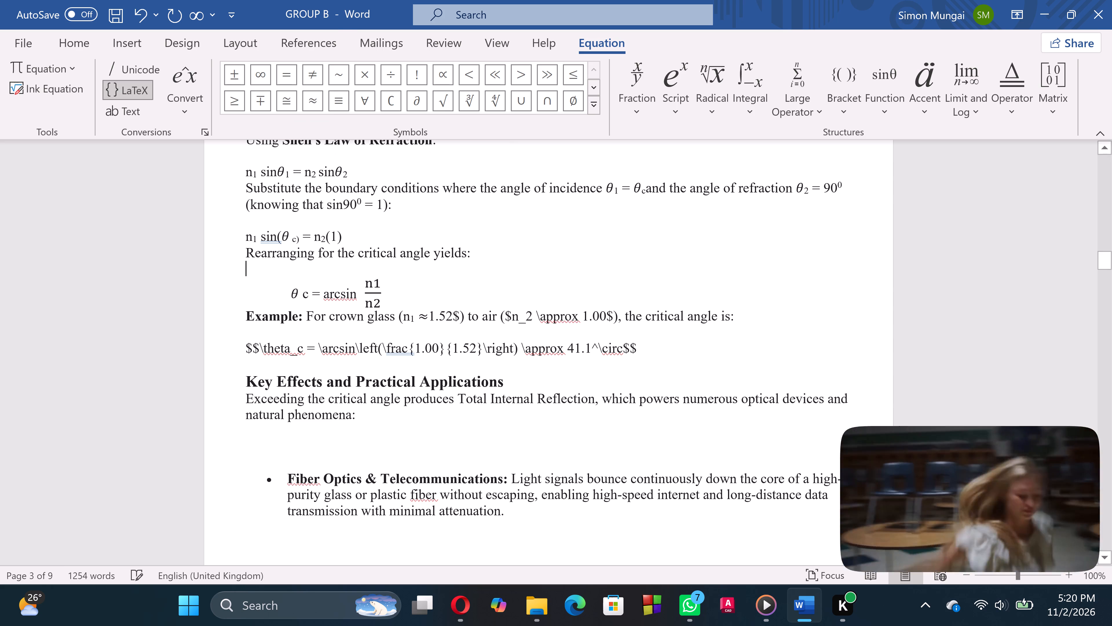
Delete the stray dollar sign after 1.52 in the Example line.
{"action": "left_click", "coordinate": [460, 316]}
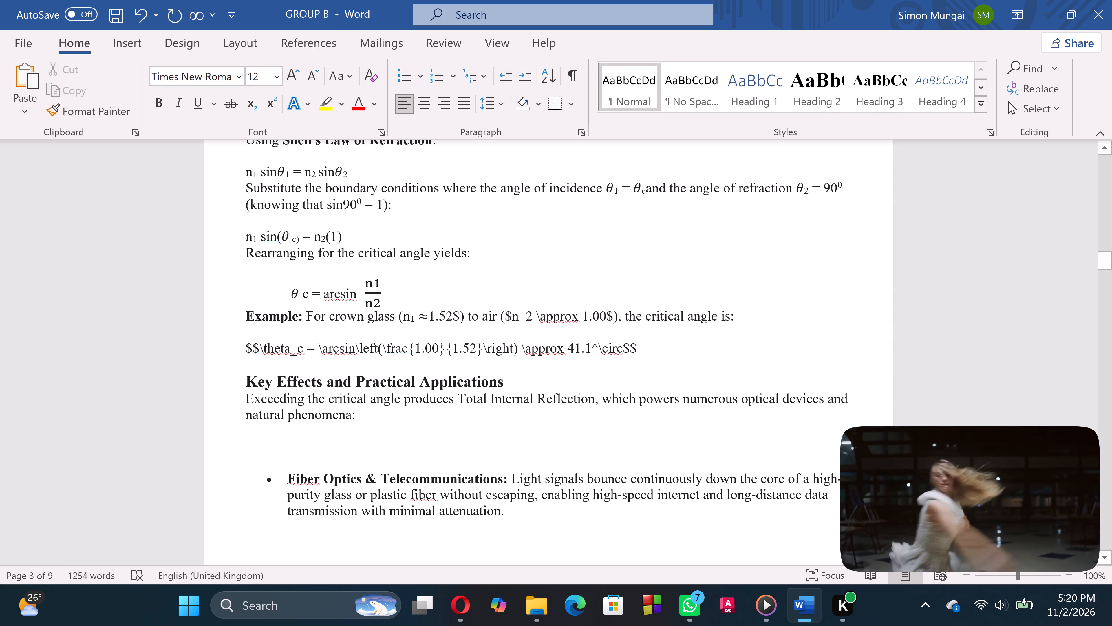
{"action": "key", "text": "BackSpace"}
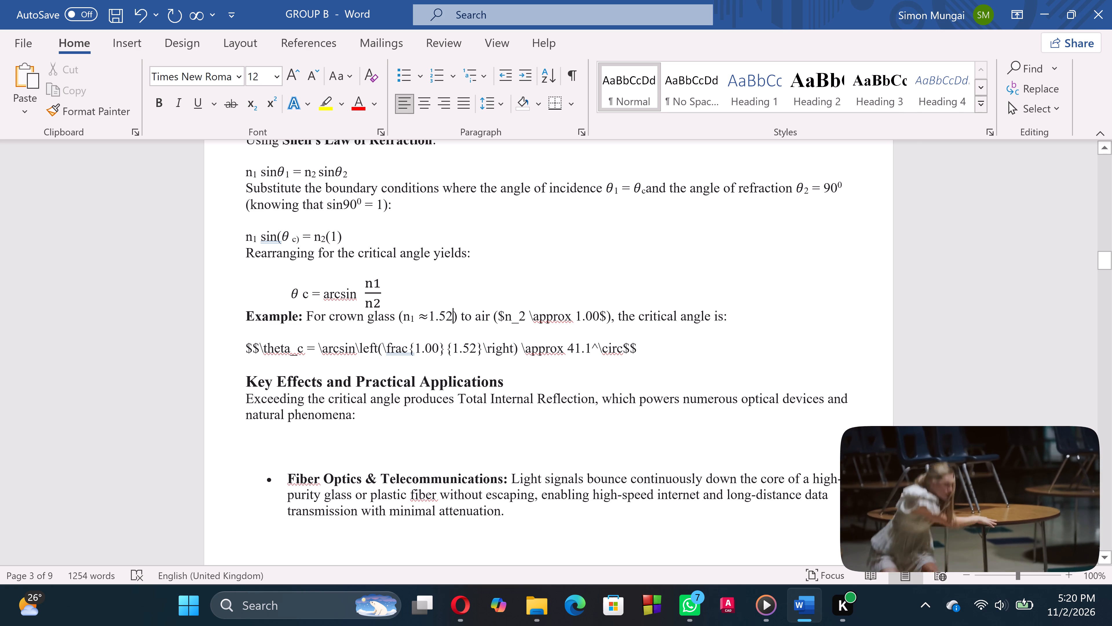
Remove the dollar sign and underscore from "$n_2" in the air part of the Example line, leaving "n2".
{"action": "left_click", "coordinate": [502, 314]}
{"action": "key", "text": "BackSpace"}
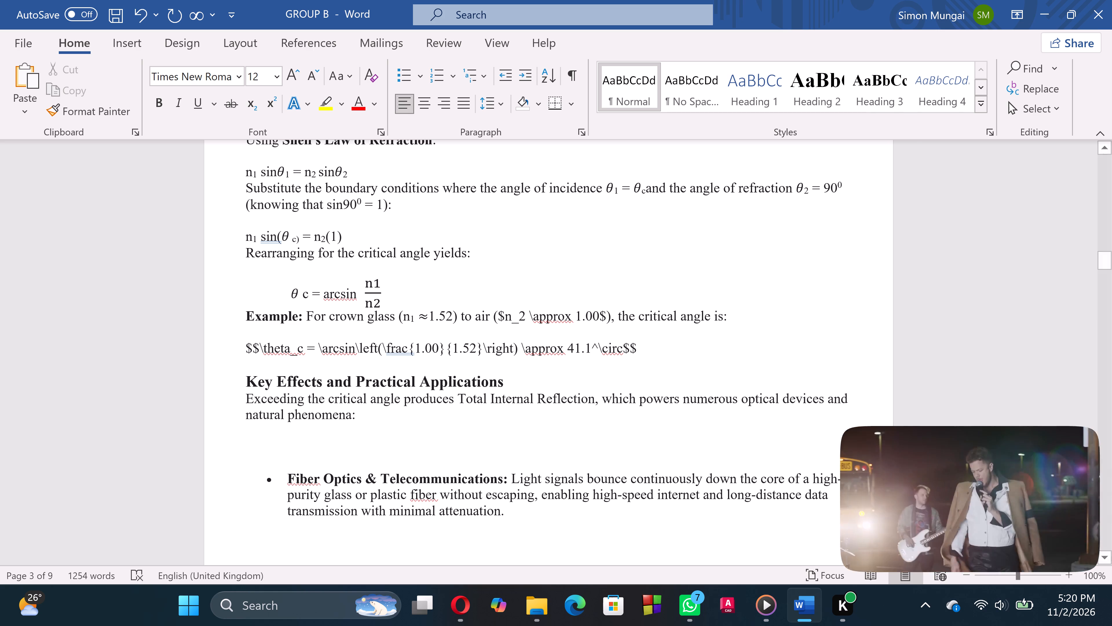
{"action": "left_click", "coordinate": [512, 319]}
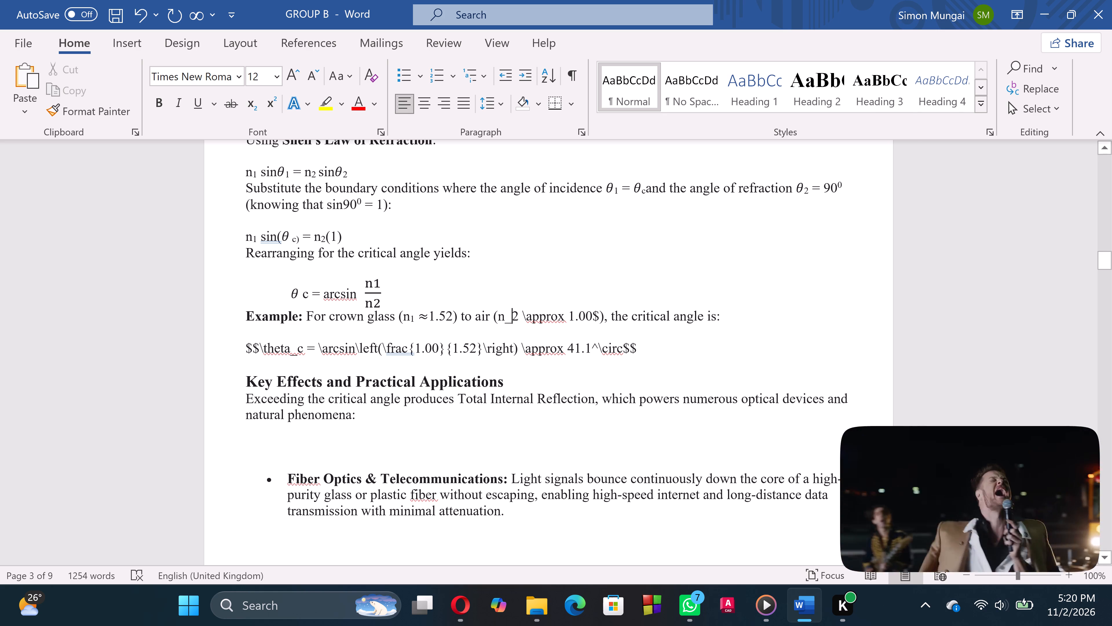
{"action": "key", "text": "BackSpace"}
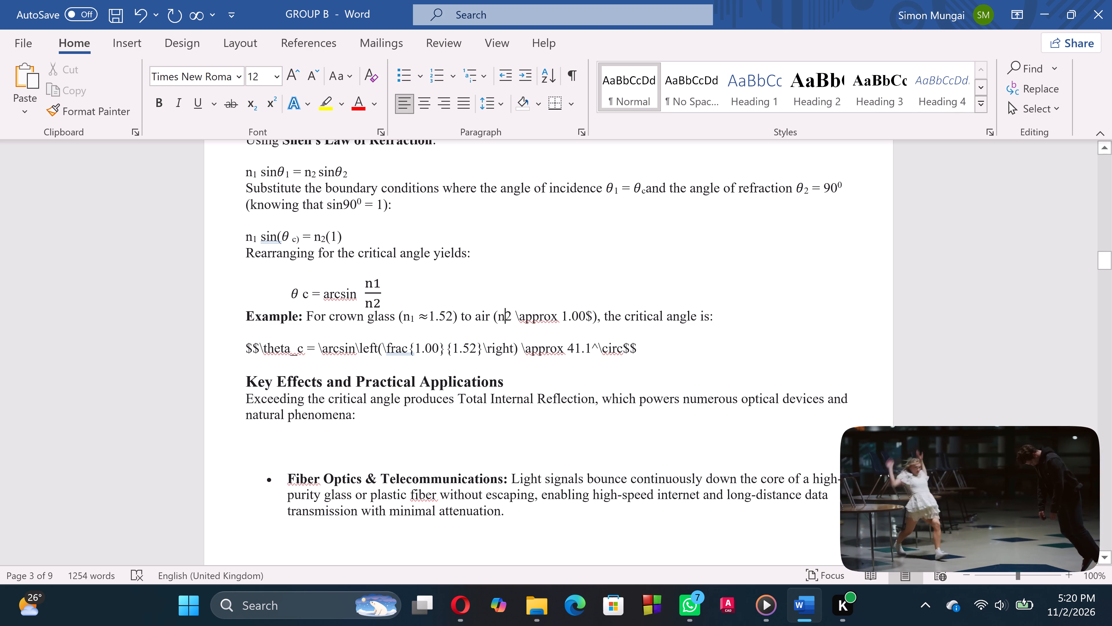
Make the 2 in "n2" a subscript in the air part of the Example line.
{"action": "left_click_drag", "start_coordinate": [505, 317], "coordinate": [511, 316]}
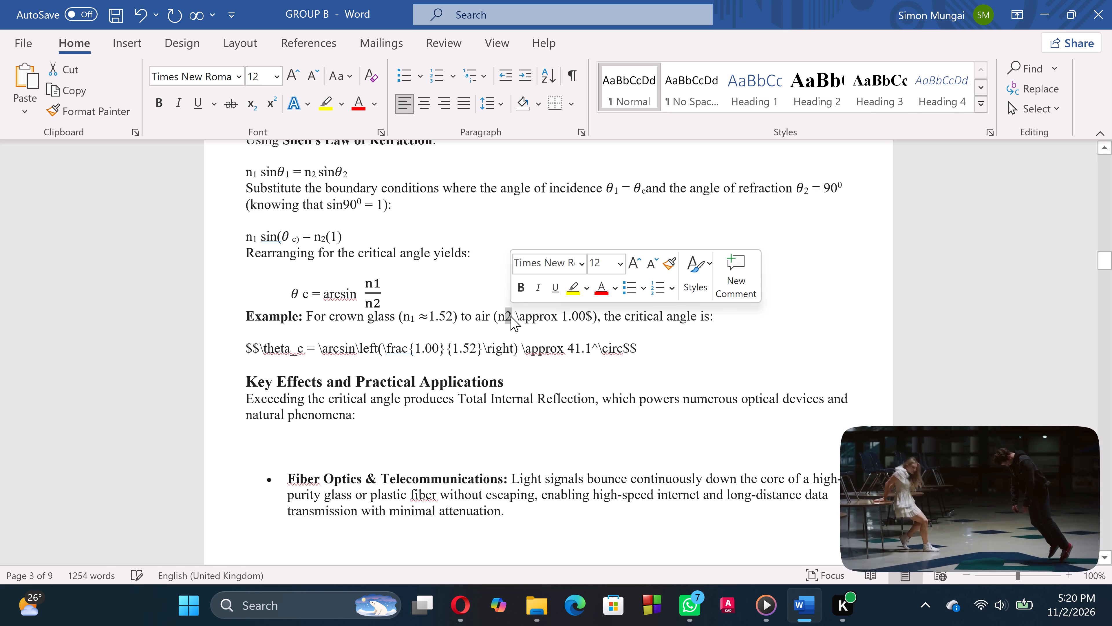
{"action": "left_click", "coordinate": [255, 105]}
Replace the raw "\approx" before 1.00 in the Example line with an ≈ equation symbol.
{"action": "left_click", "coordinate": [559, 318]}
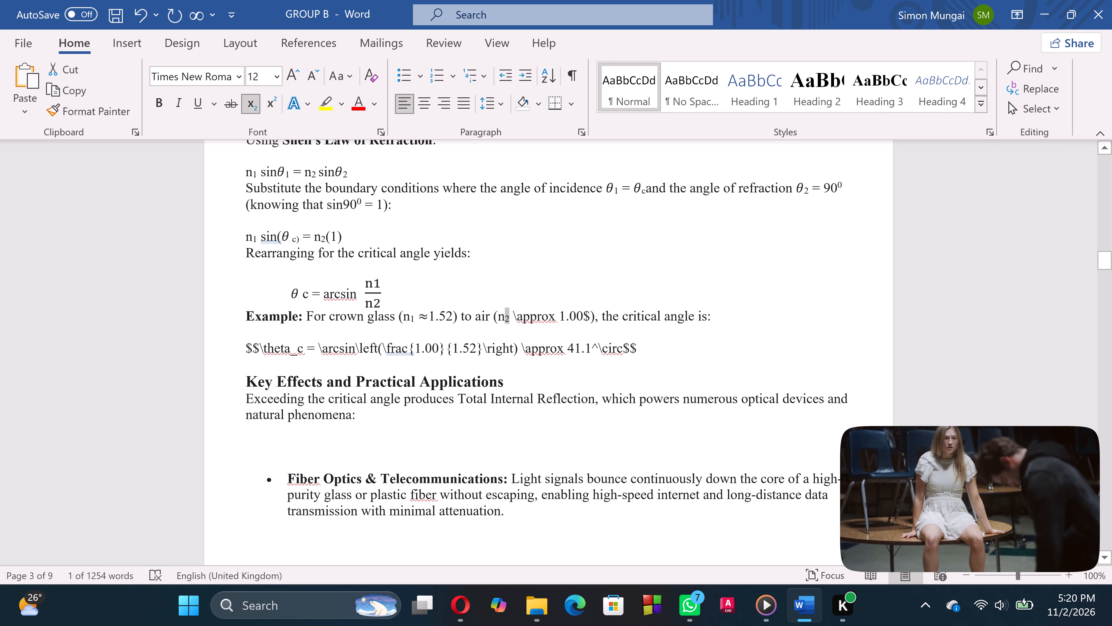
{"action": "key", "text": "BackSpace"}
{"action": "key", "text": "BackSpace"}
{"action": "key", "text": "BackSpace"}
{"action": "key", "text": "BackSpace"}
{"action": "key", "text": "BackSpace"}
{"action": "key", "text": "BackSpace"}
{"action": "key", "text": "BackSpace"}
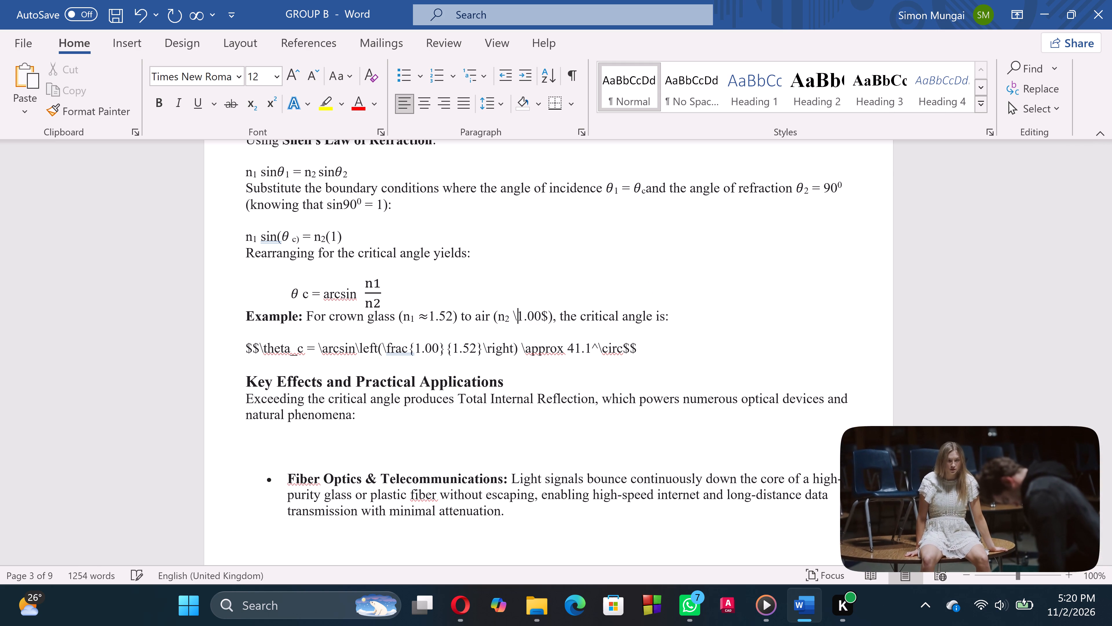
{"action": "key", "text": "BackSpace"}
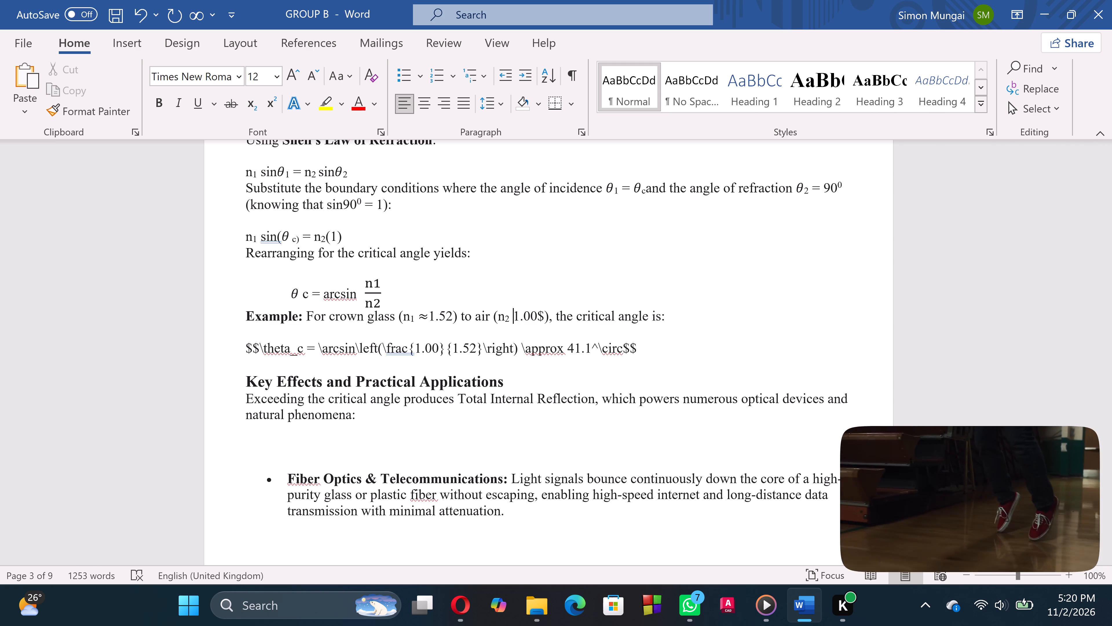
{"action": "key", "text": "alt+equal"}
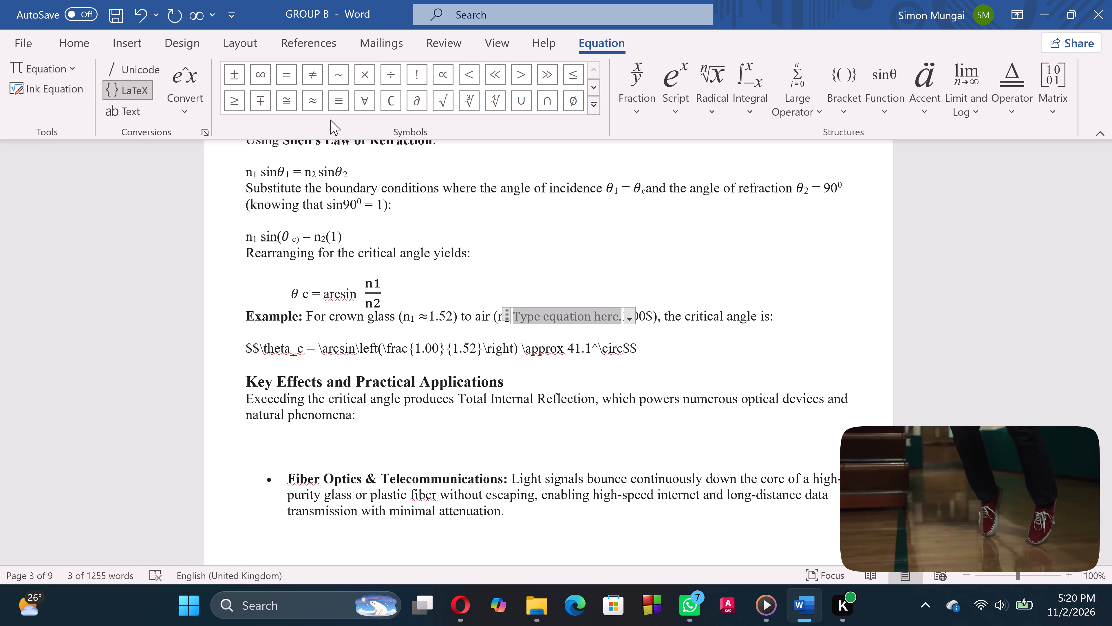
{"action": "left_click", "coordinate": [312, 100]}
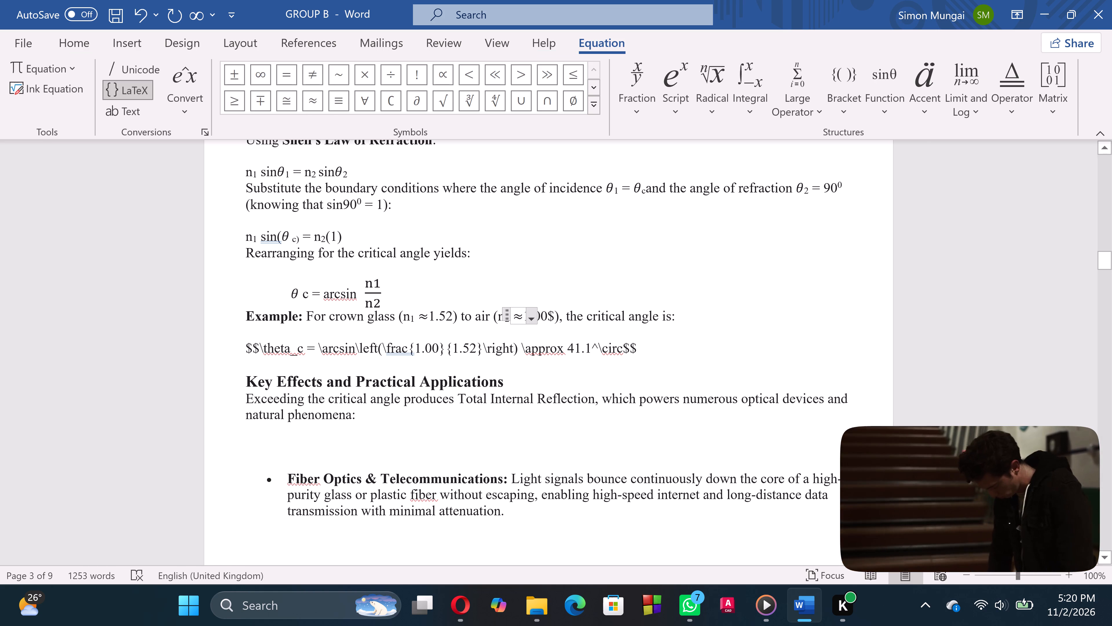
{"action": "left_click", "coordinate": [559, 287]}
Delete the stray dollar sign after 1.00 in the Example line.
{"action": "left_click", "coordinate": [553, 316]}
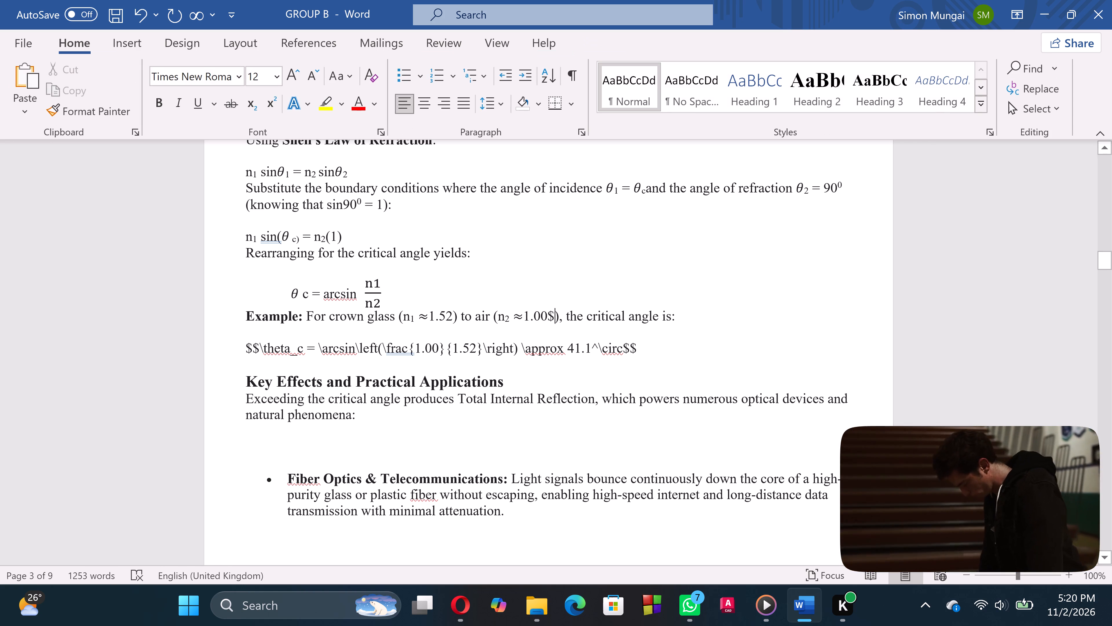
{"action": "key", "text": "BackSpace"}
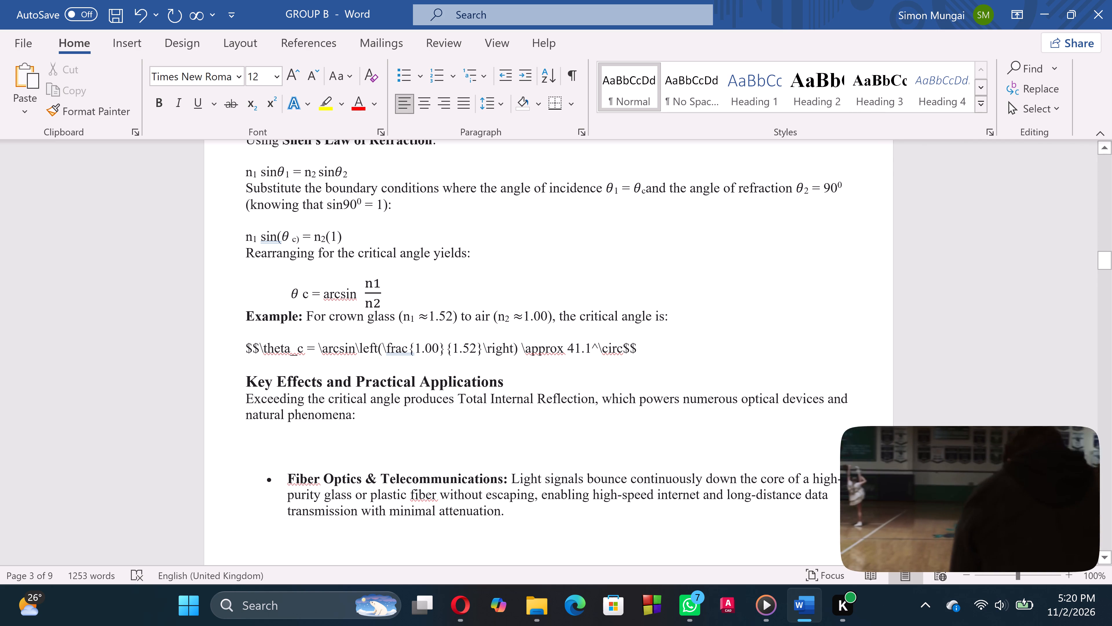
Replace the raw "$$\theta_c" in the formula below the Example line with the copied θ followed by a subscript c.
{"action": "left_click", "coordinate": [298, 349]}
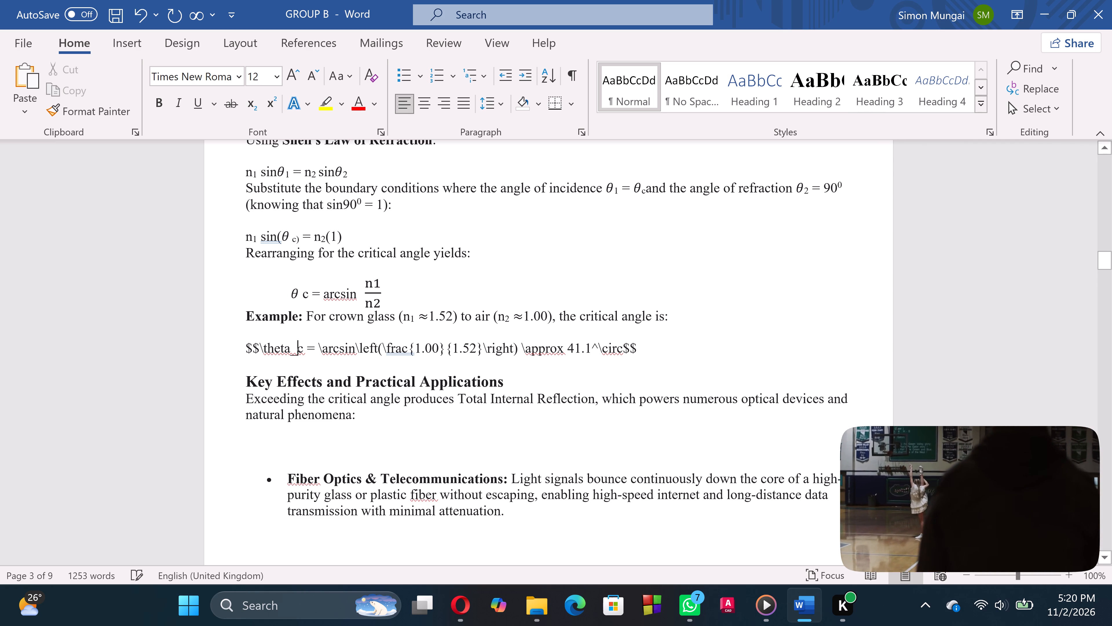
{"action": "key", "text": "BackSpace"}
{"action": "key", "text": "BackSpace"}
{"action": "key", "text": "BackSpace"}
{"action": "key", "text": "BackSpace"}
{"action": "key", "text": "BackSpace"}
{"action": "key", "text": "BackSpace"}
{"action": "key", "text": "BackSpace"}
{"action": "key", "text": "BackSpace"}
{"action": "key", "text": "BackSpace"}
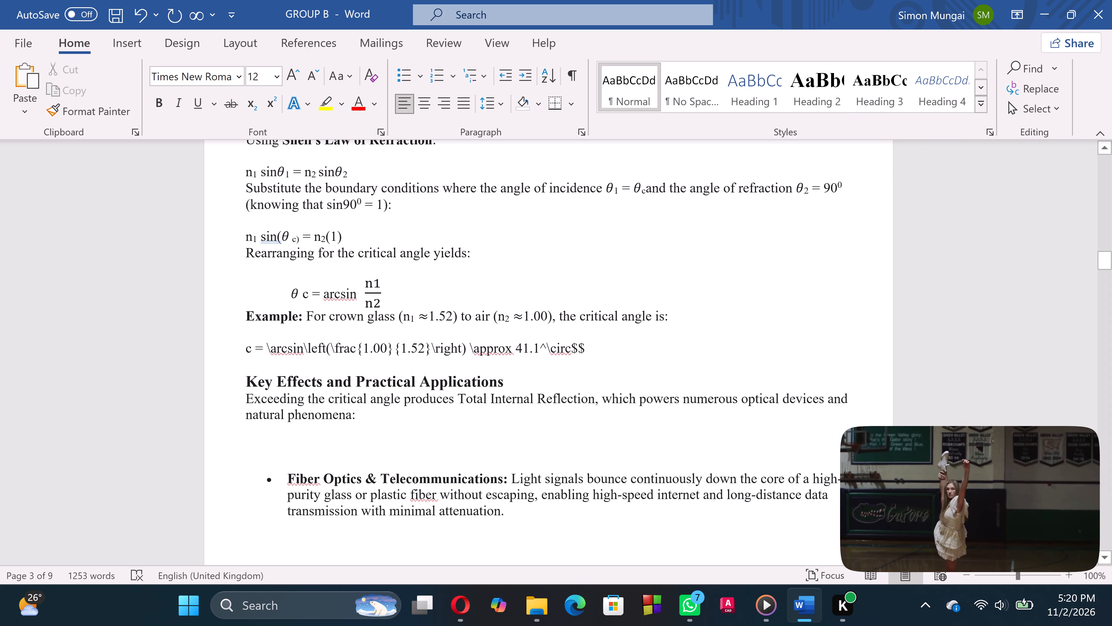
{"action": "left_click_drag", "start_coordinate": [244, 345], "coordinate": [249, 346]}
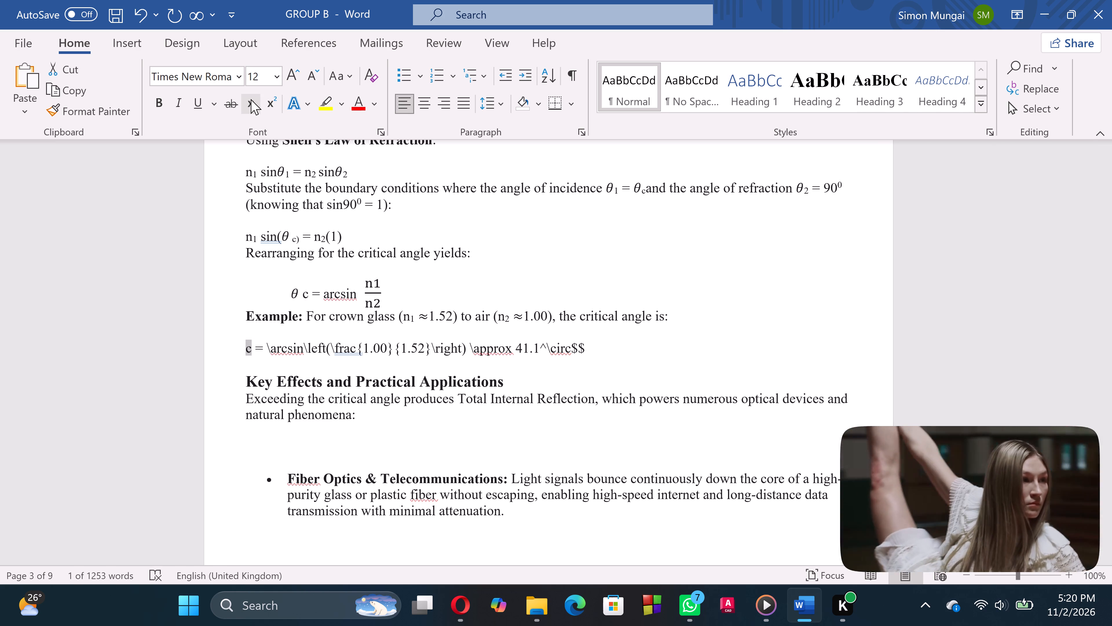
{"action": "left_click", "coordinate": [248, 103]}
{"action": "left_click", "coordinate": [239, 349]}
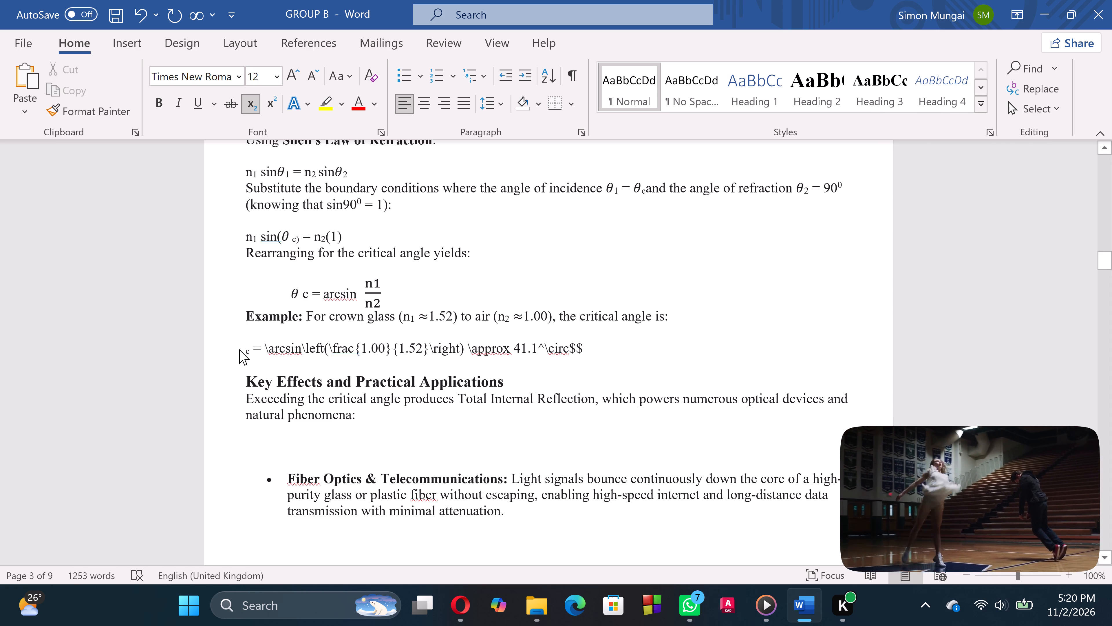
{"action": "left_click", "coordinate": [253, 105]}
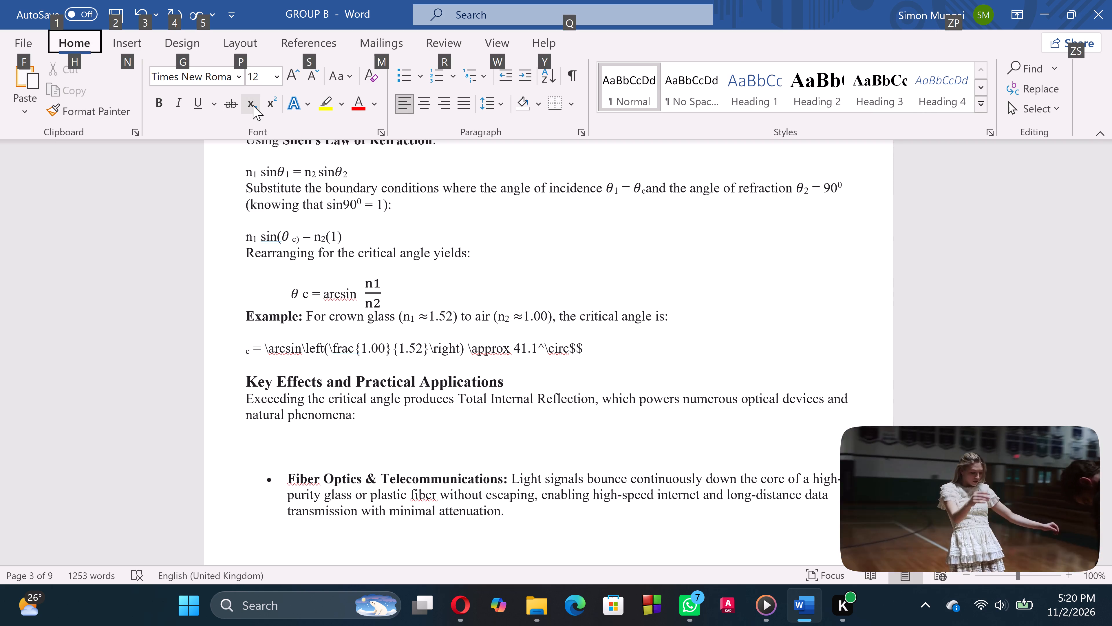
{"action": "key", "text": "ctrl+v"}
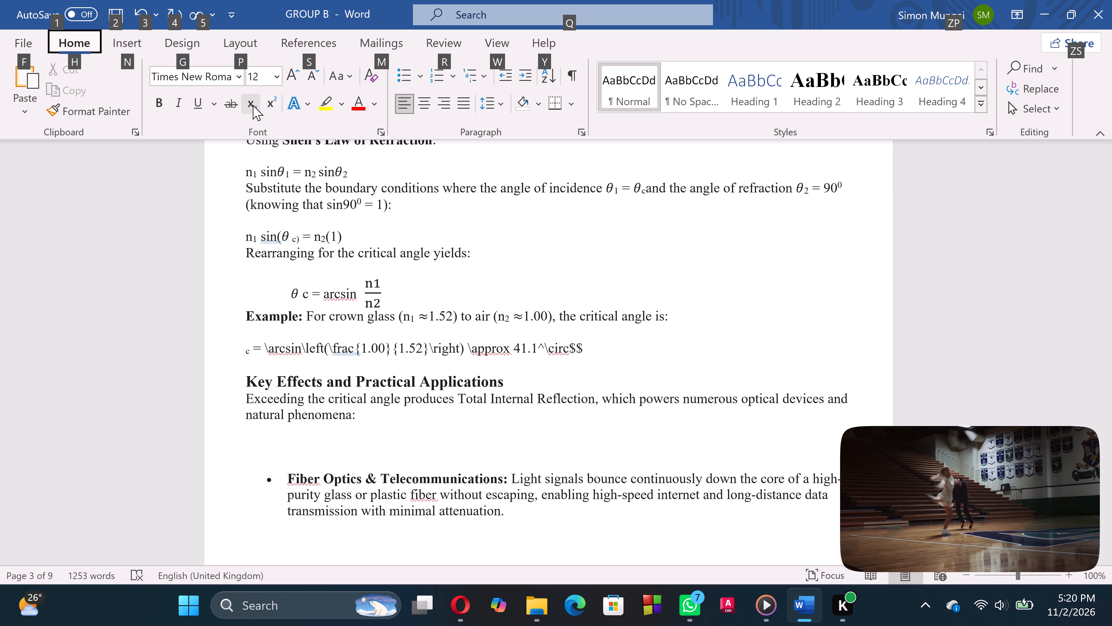
{"action": "left_click", "coordinate": [238, 343]}
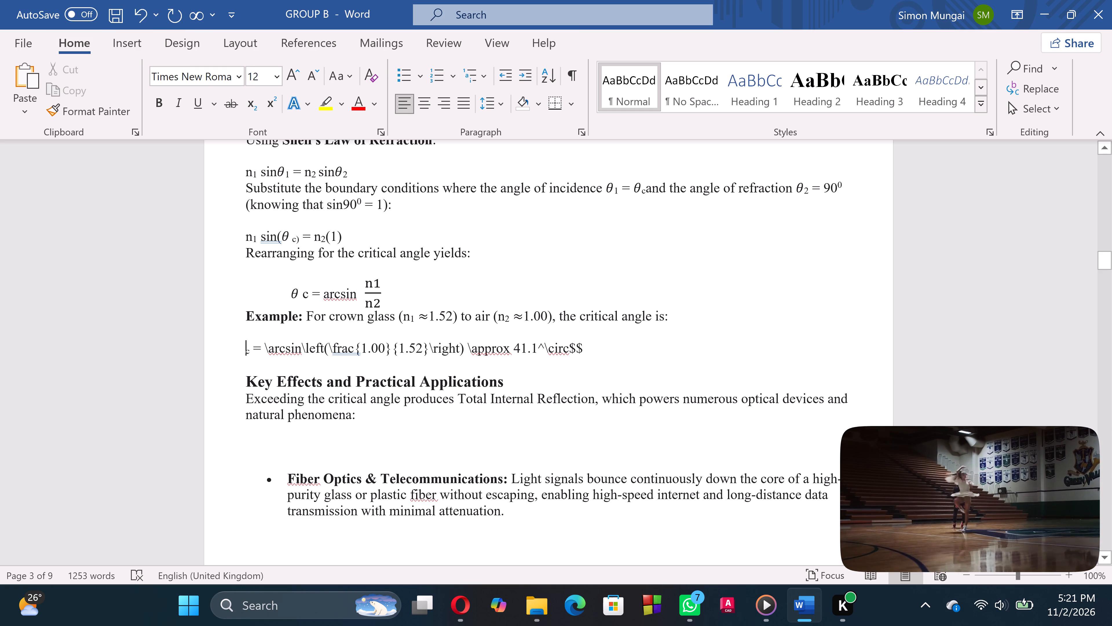
{"action": "key", "text": "ctrl+v"}
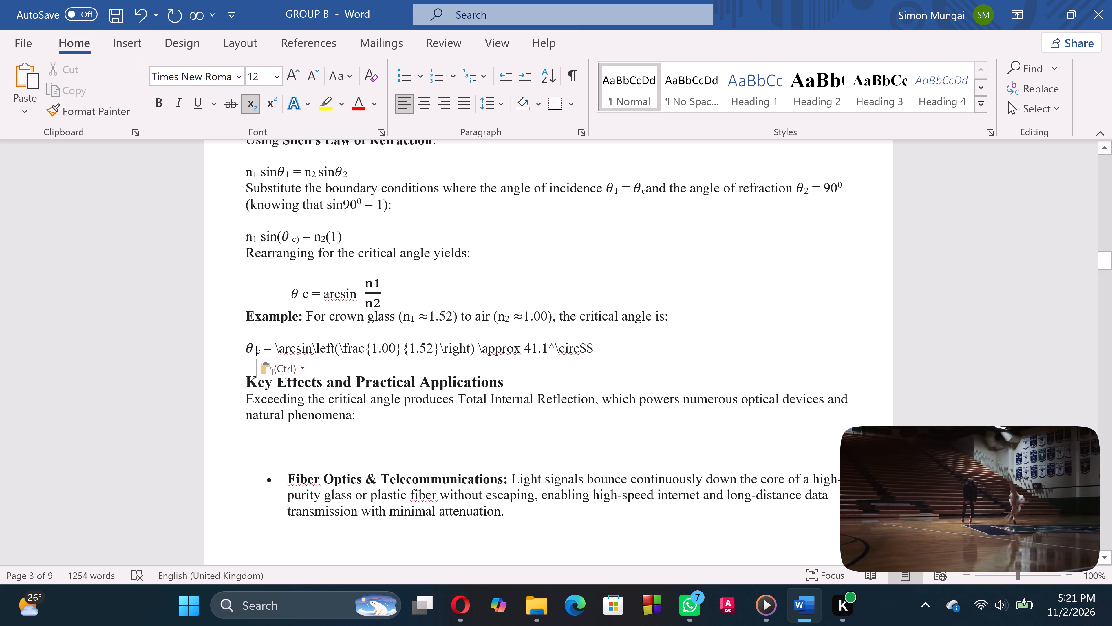
Delete the backslash before "arcsin" in the formula below the Example line.
{"action": "left_click", "coordinate": [286, 351]}
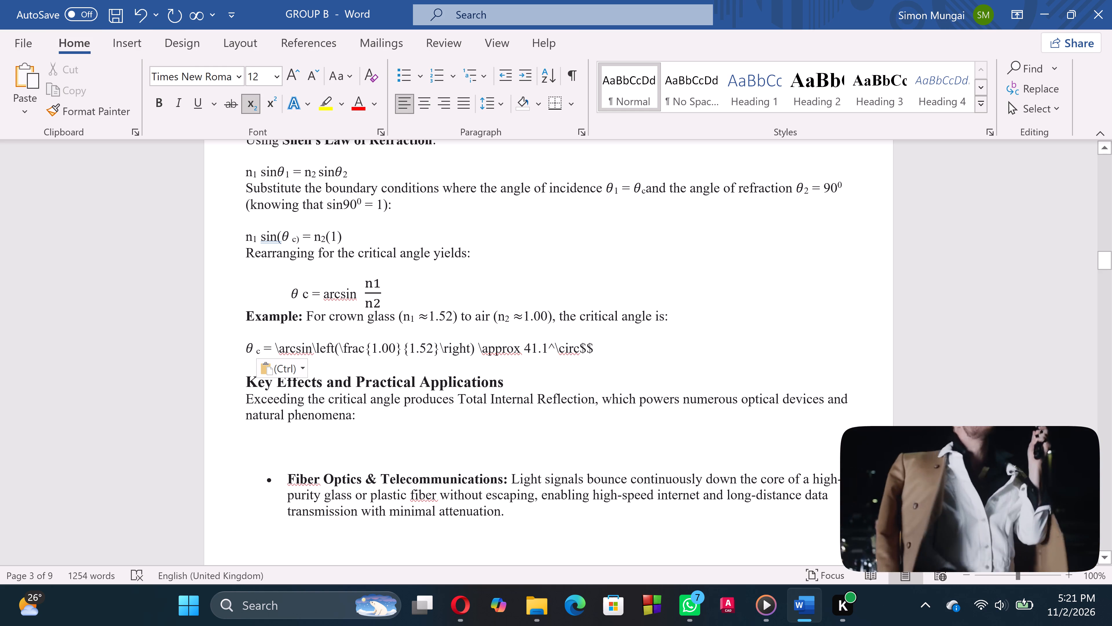
{"action": "left_click", "coordinate": [280, 349]}
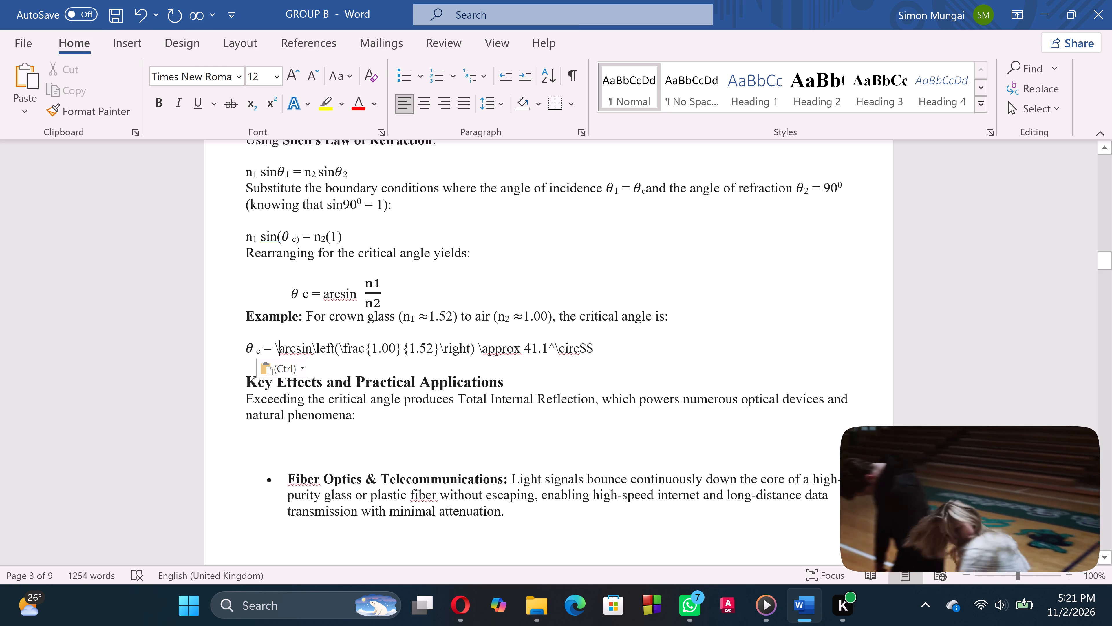
{"action": "key", "text": "BackSpace"}
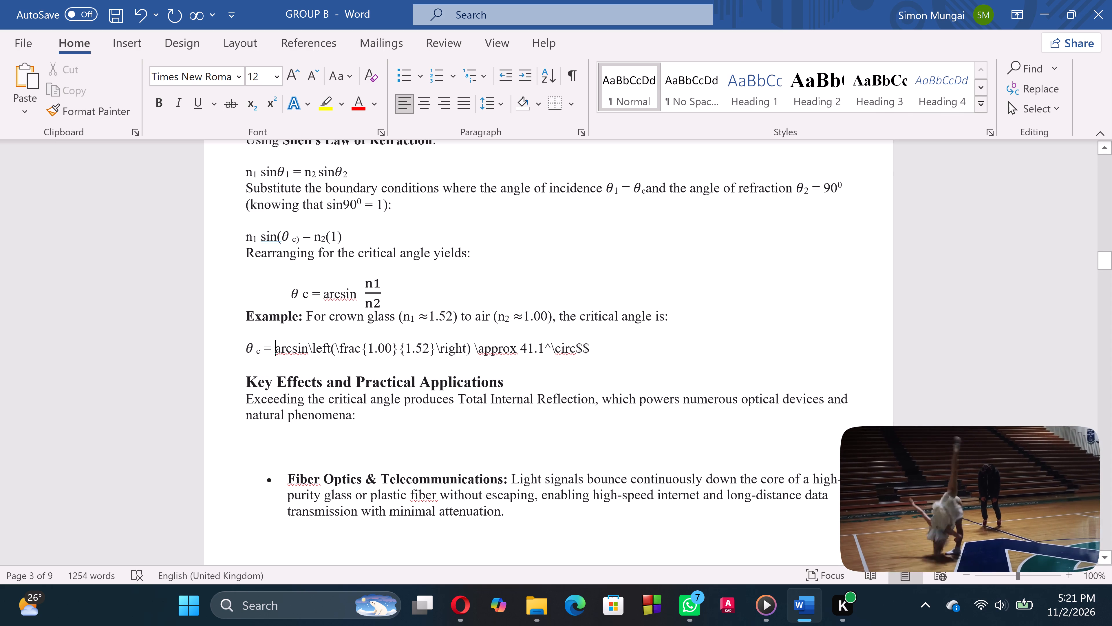
Remove the raw "\left(\frac{1.00}{1.52}\right)" code after "arcsin" in the formula below the Example line.
{"action": "left_click", "coordinate": [398, 350]}
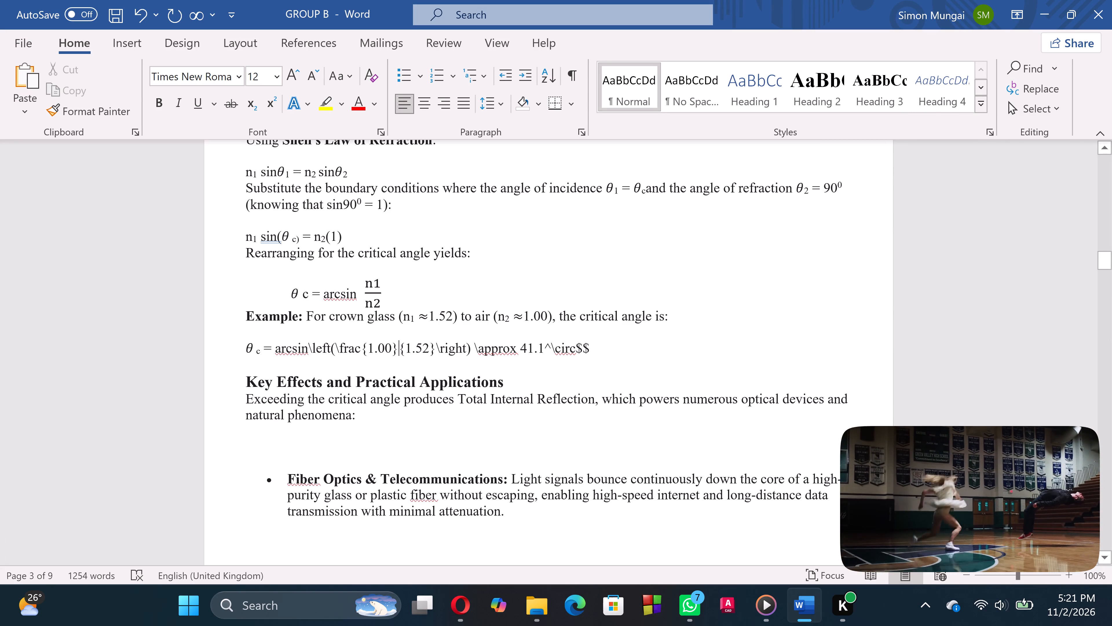
{"action": "left_click", "coordinate": [469, 350]}
{"action": "key", "text": "BackSpace"}
{"action": "key", "text": "BackSpace"}
{"action": "key", "text": "BackSpace"}
{"action": "key", "text": "BackSpace"}
{"action": "key", "text": "BackSpace"}
{"action": "key", "text": "BackSpace"}
{"action": "key", "text": "BackSpace"}
{"action": "key", "text": "BackSpace"}
{"action": "key", "text": "BackSpace"}
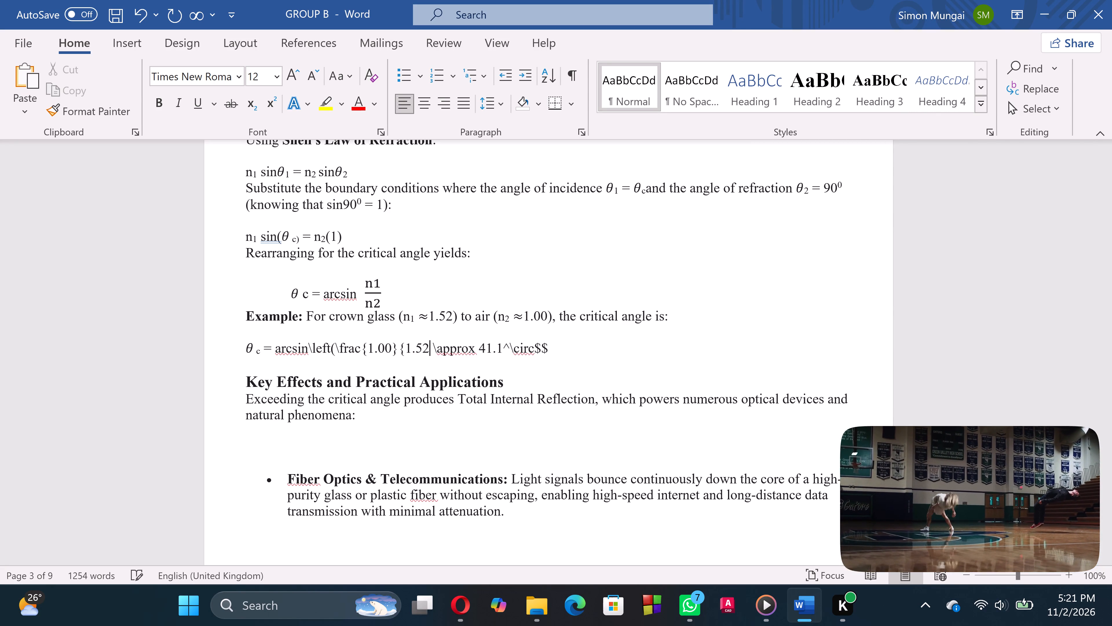
{"action": "key", "text": "BackSpace"}
{"action": "key", "text": "BackSpace"}
{"action": "key", "text": "BackSpace"}
{"action": "key", "text": "BackSpace"}
{"action": "key", "text": "BackSpace"}
{"action": "key", "text": "BackSpace"}
{"action": "key", "text": "BackSpace"}
{"action": "key", "text": "BackSpace"}
{"action": "key", "text": "BackSpace"}
{"action": "key", "text": "BackSpace"}
{"action": "key", "text": "BackSpace"}
{"action": "key", "text": "BackSpace"}
{"action": "key", "text": "BackSpace"}
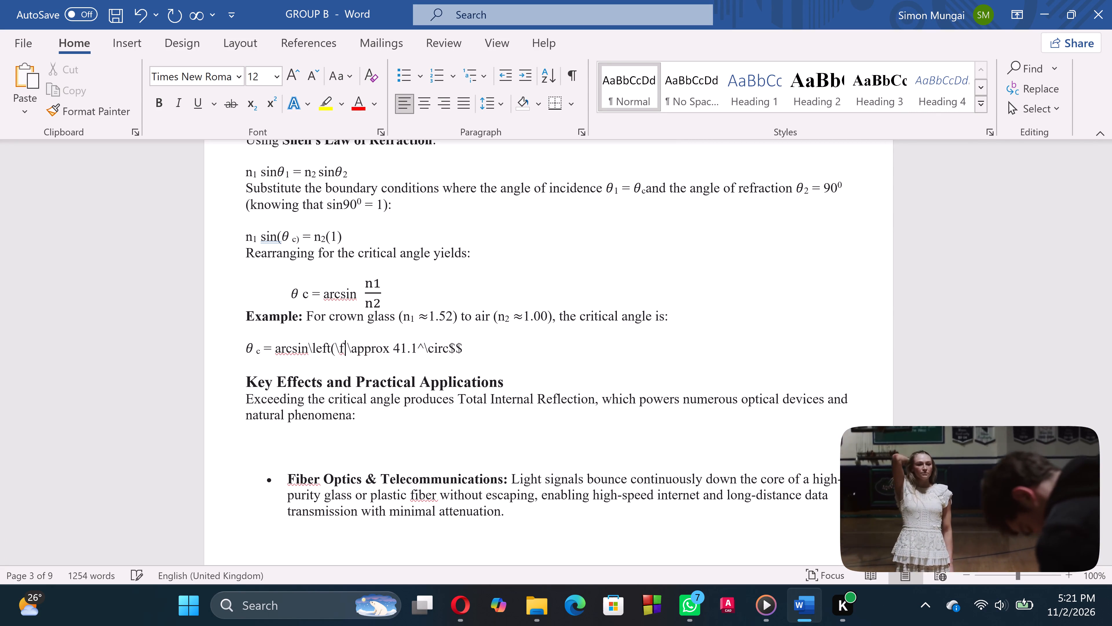
{"action": "key", "text": "BackSpace"}
{"action": "key", "text": "BackSpace"}
{"action": "key", "text": "BackSpace"}
{"action": "key", "text": "BackSpace"}
{"action": "key", "text": "BackSpace"}
{"action": "key", "text": "BackSpace"}
{"action": "key", "text": "BackSpace"}
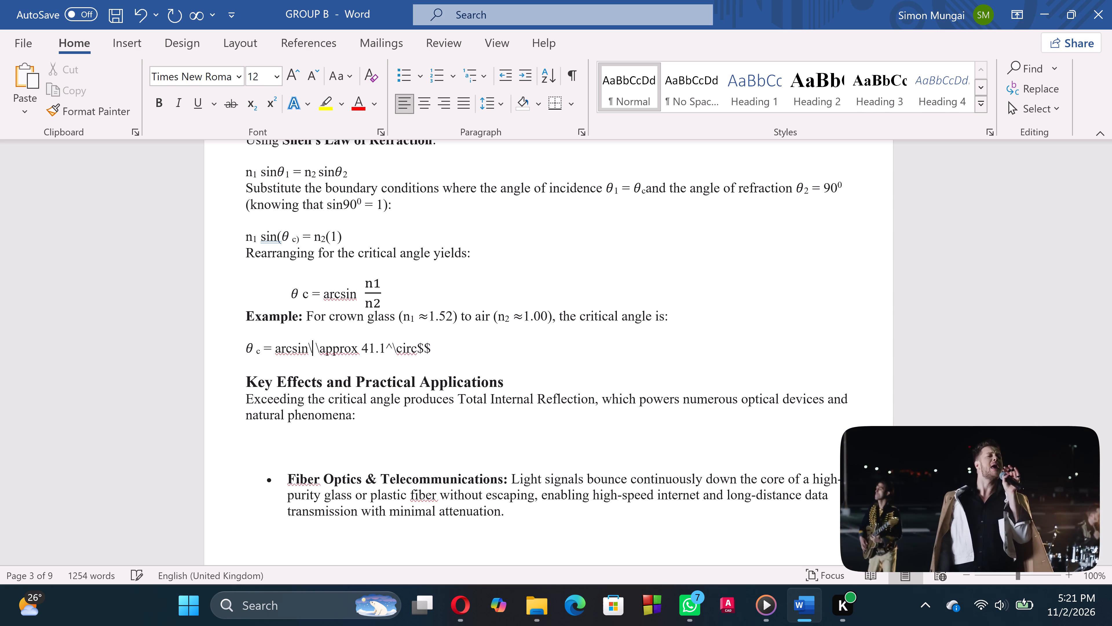
{"action": "key", "text": "BackSpace"}
Indent the θc formula below the Example line with leading spaces.
{"action": "left_click", "coordinate": [242, 345]}
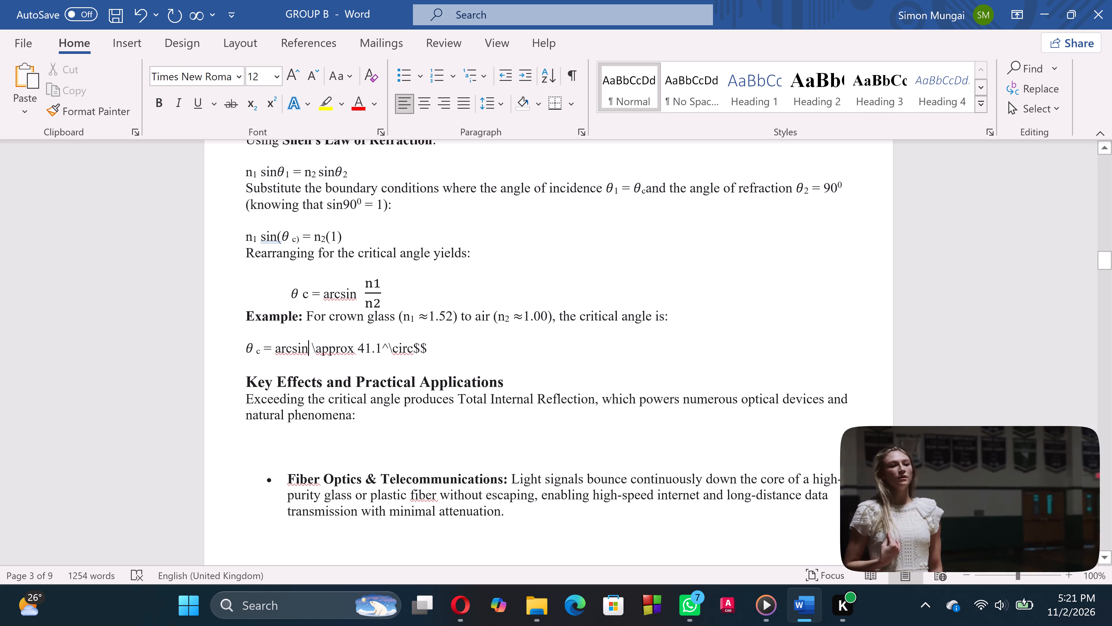
{"action": "key", "text": "space"}
{"action": "key", "text": "space"}
{"action": "key", "text": "space"}
{"action": "key", "text": "space"}
{"action": "key", "text": "space"}
{"action": "key", "text": "space"}
{"action": "key", "text": "space"}
{"action": "key", "text": "space"}
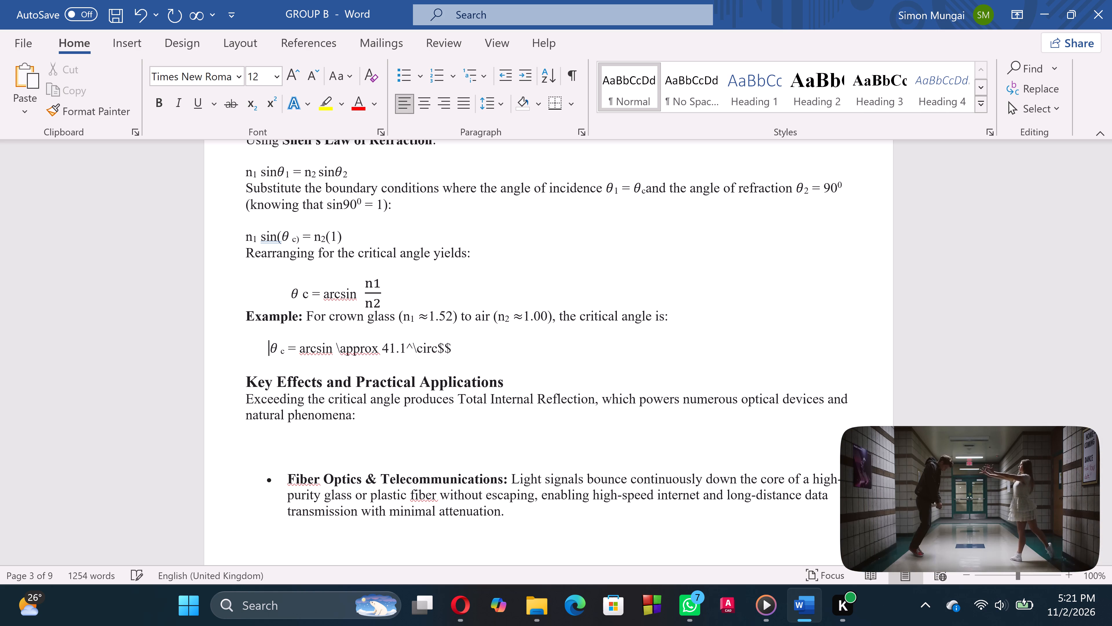
{"action": "key", "text": "space"}
{"action": "key", "text": "space"}
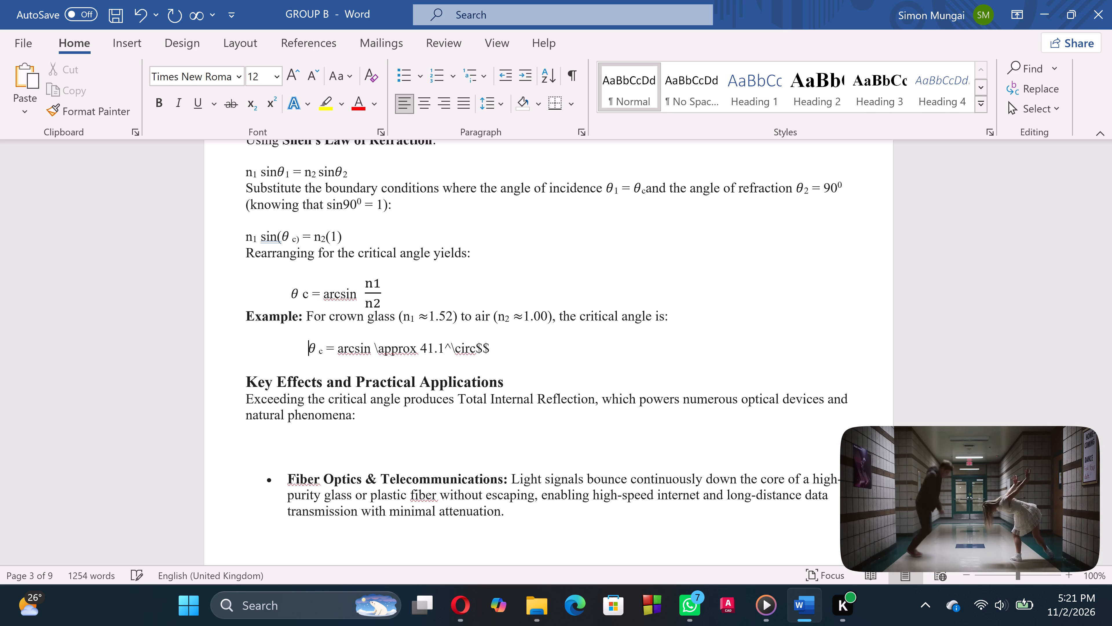
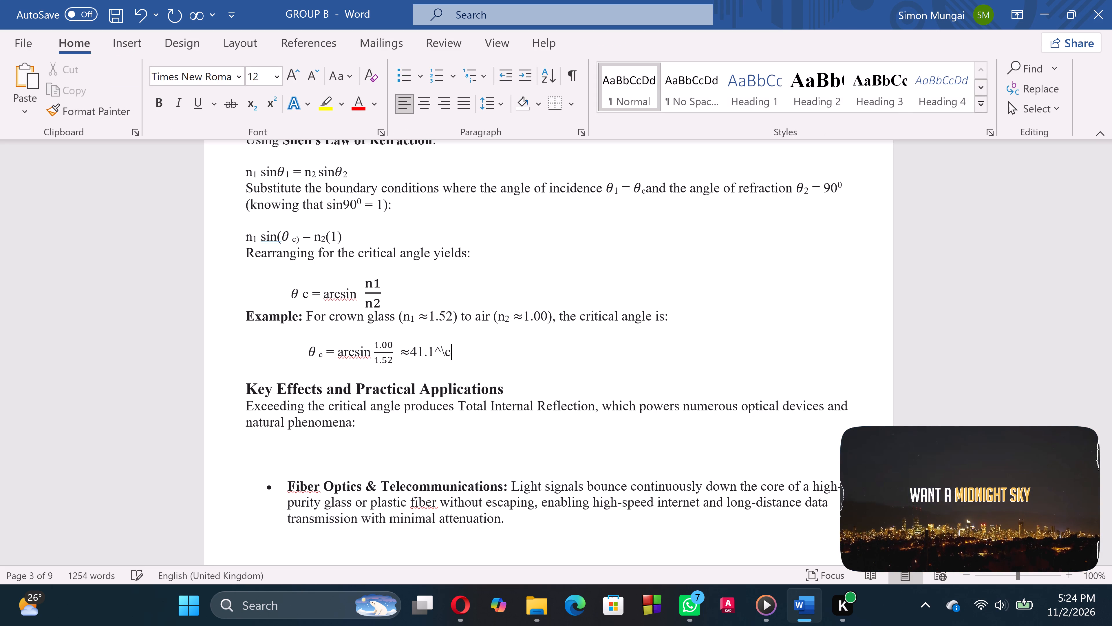
{"action": "key", "text": "BackSpace"}
{"action": "key", "text": "BackSpace"}
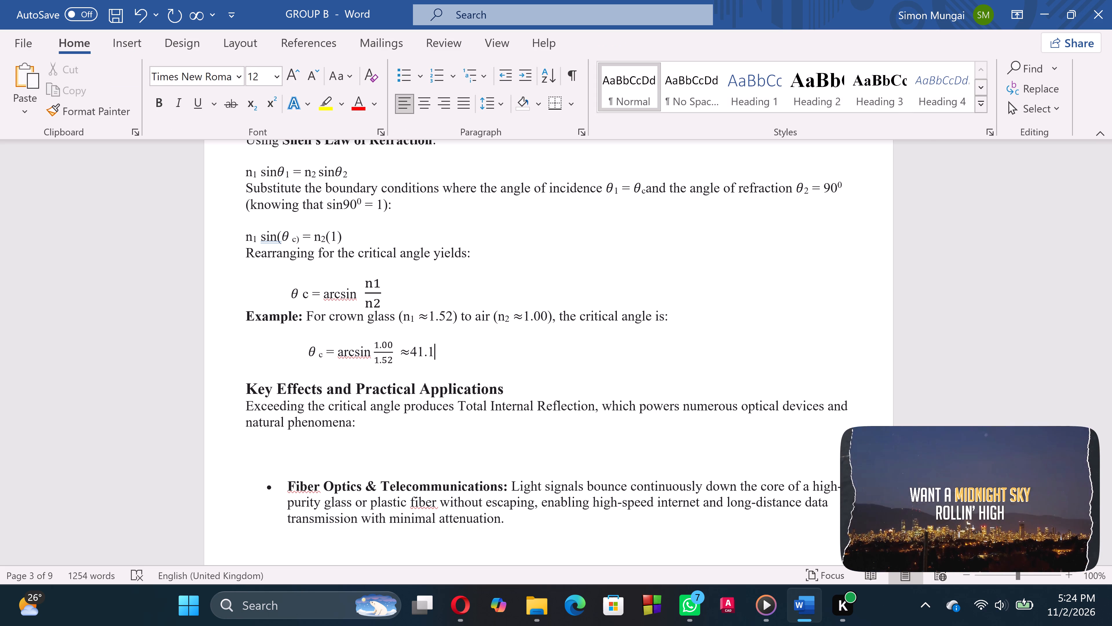
{"action": "key", "text": "ctrl+shift+equal"}
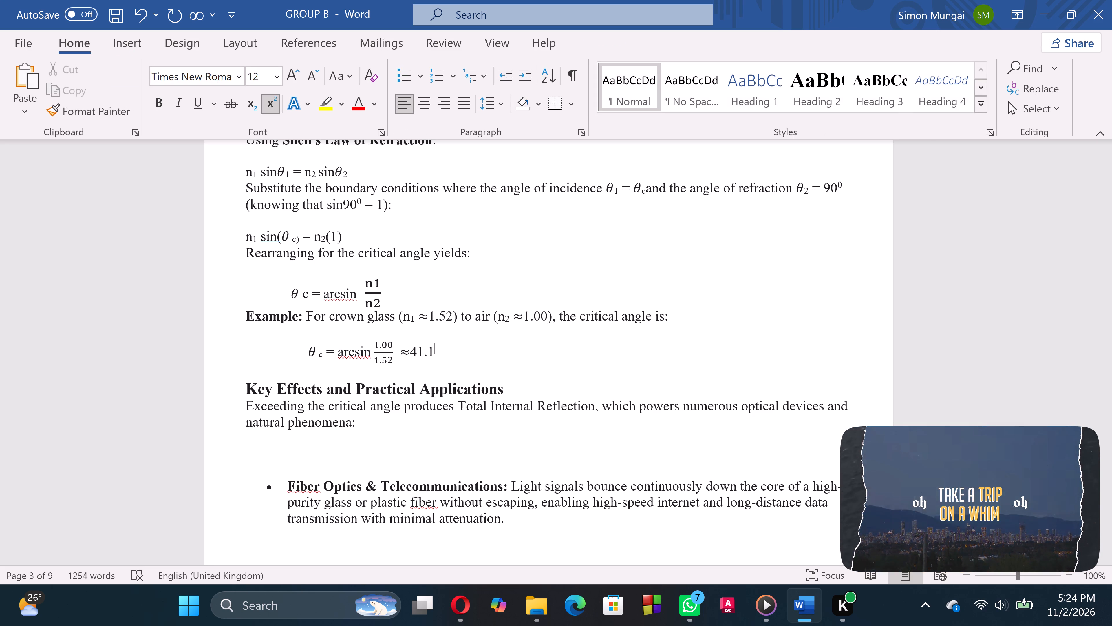
{"action": "key", "text": "0"}
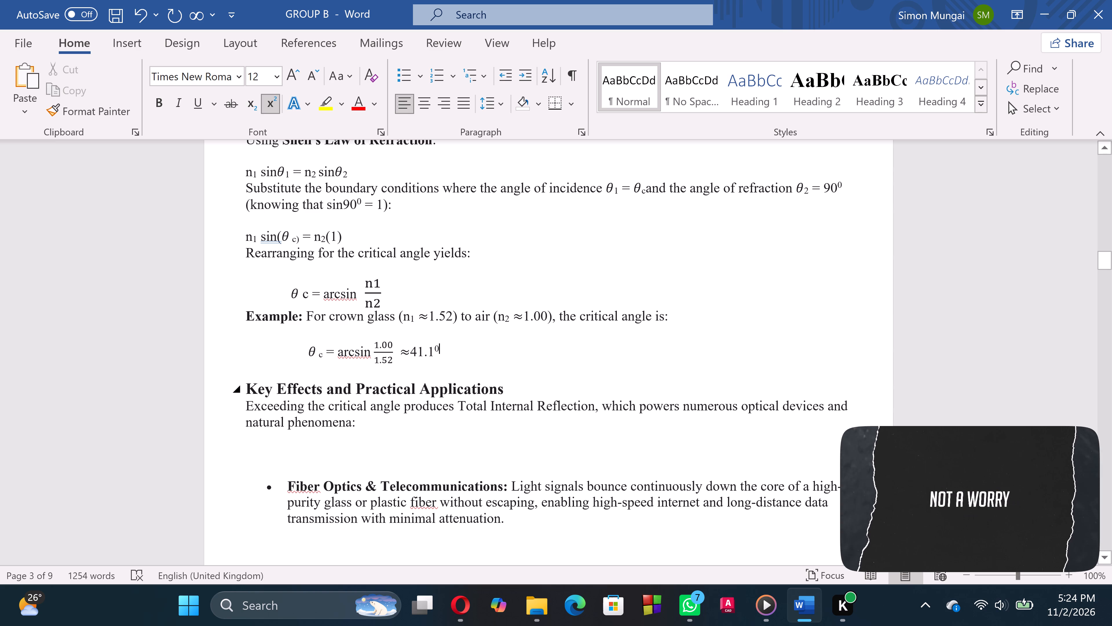
Add the flagged word "arcsin" to the spelling dictionary.
{"action": "scroll", "coordinate": [510, 449], "scroll_direction": "down", "scroll_amount": 1}
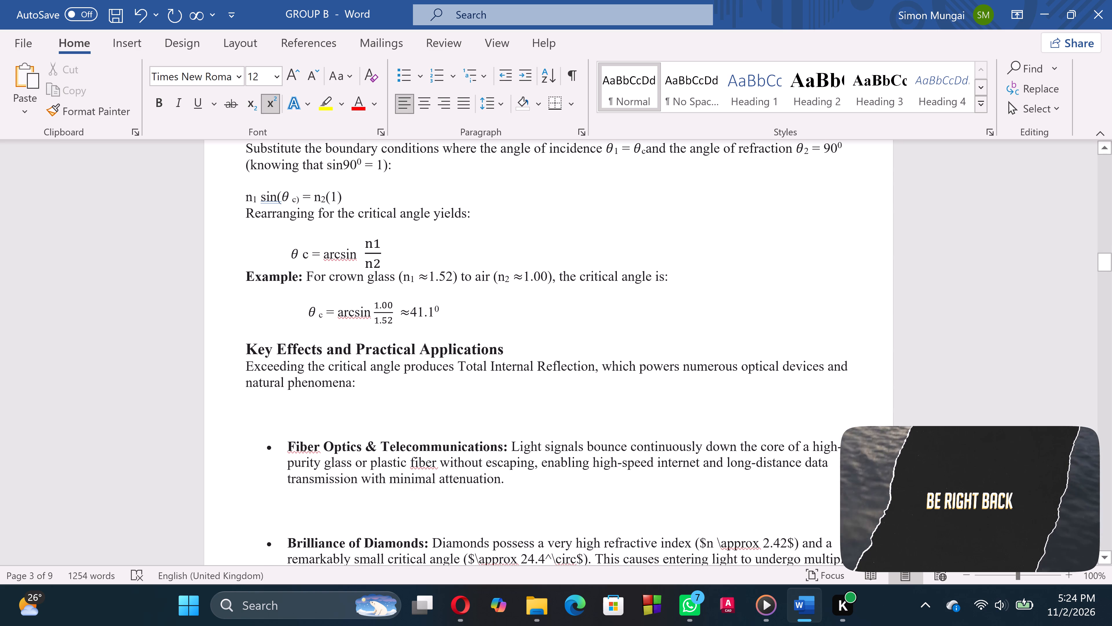
{"action": "left_click", "coordinate": [351, 310]}
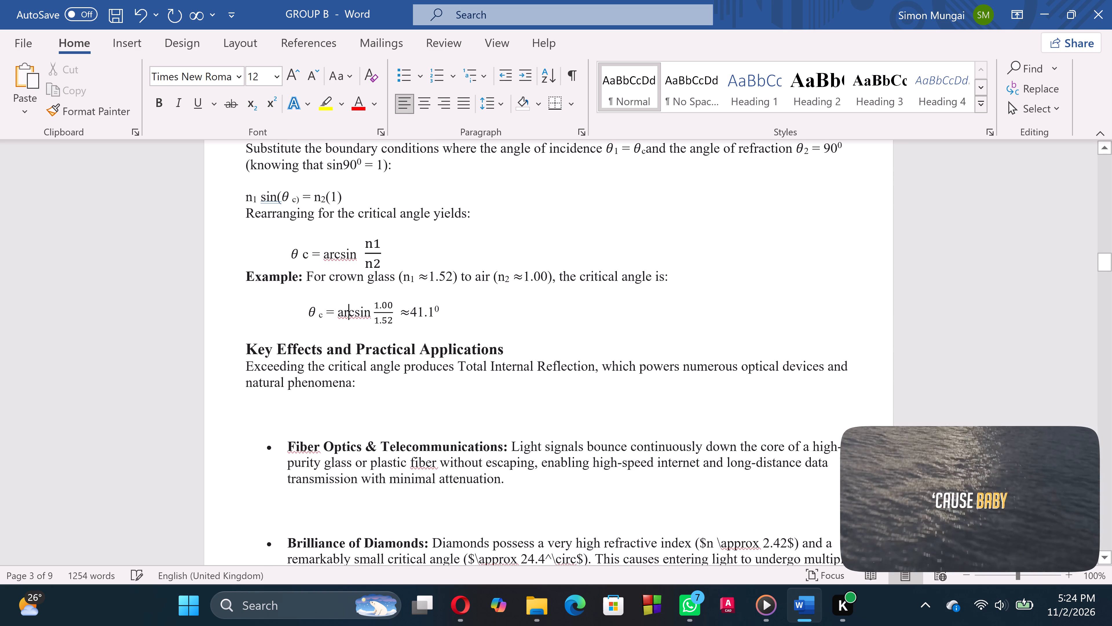
{"action": "right_click", "coordinate": [351, 310]}
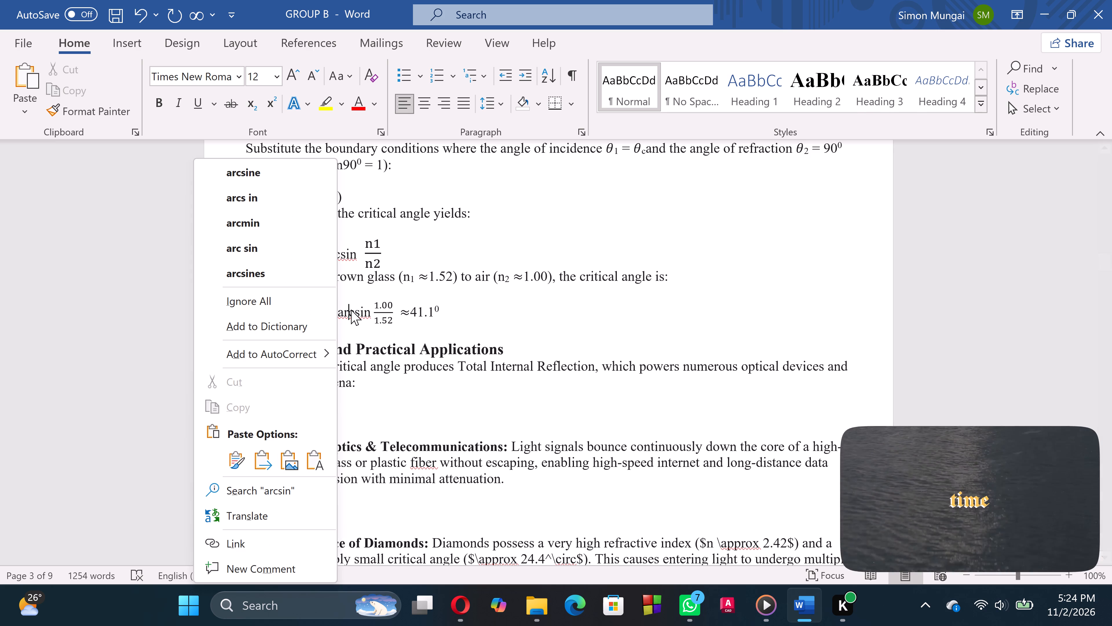
{"action": "left_click", "coordinate": [273, 320]}
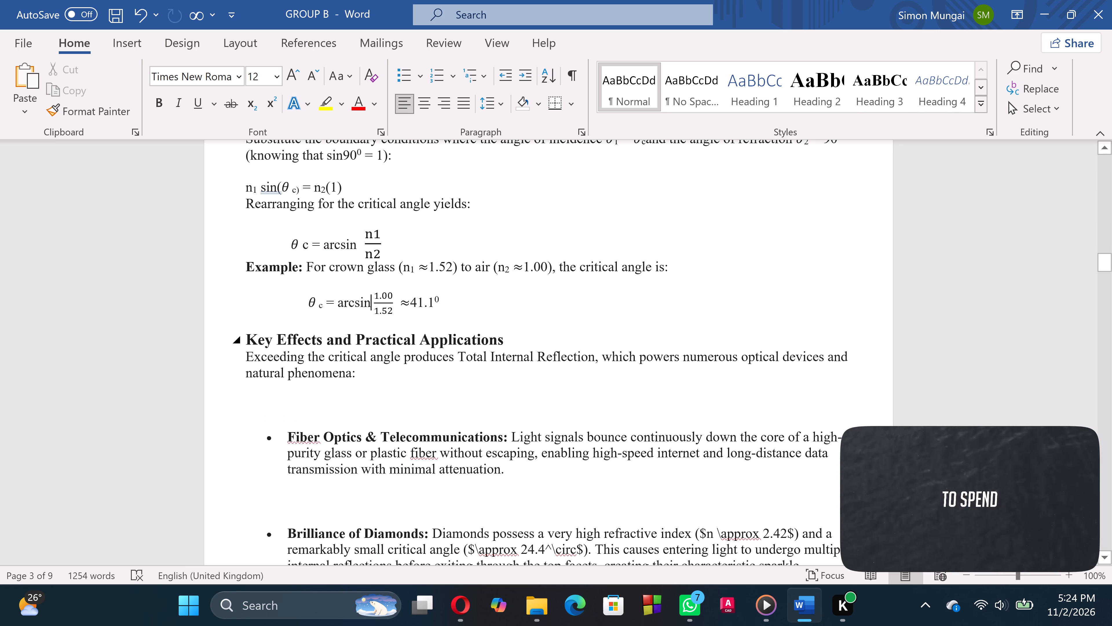
Remove the empty paragraphs directly above and below the Fiber Optics & Telecommunications bullet.
{"action": "scroll", "coordinate": [436, 340], "scroll_direction": "down", "scroll_amount": 1}
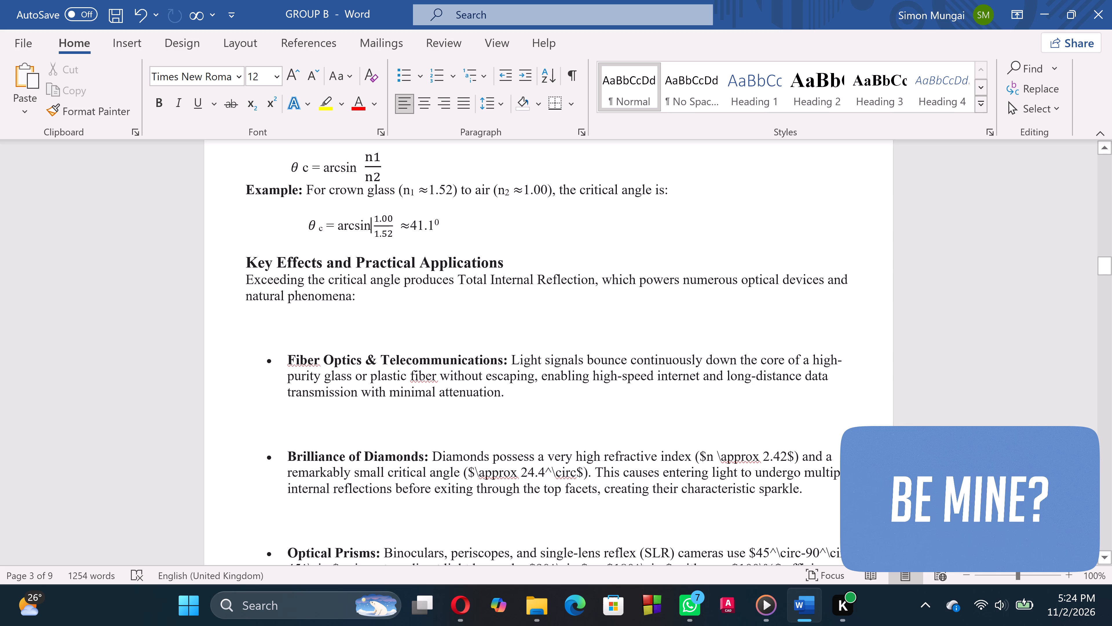
{"action": "left_click", "coordinate": [288, 331]}
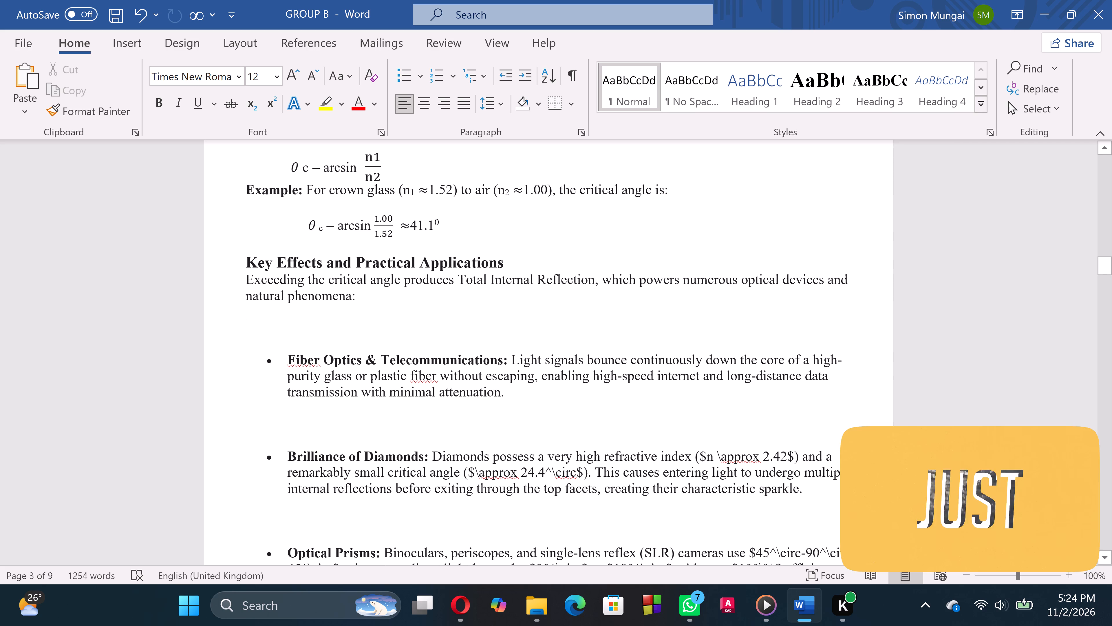
{"action": "key", "text": "BackSpace"}
{"action": "key", "text": "BackSpace"}
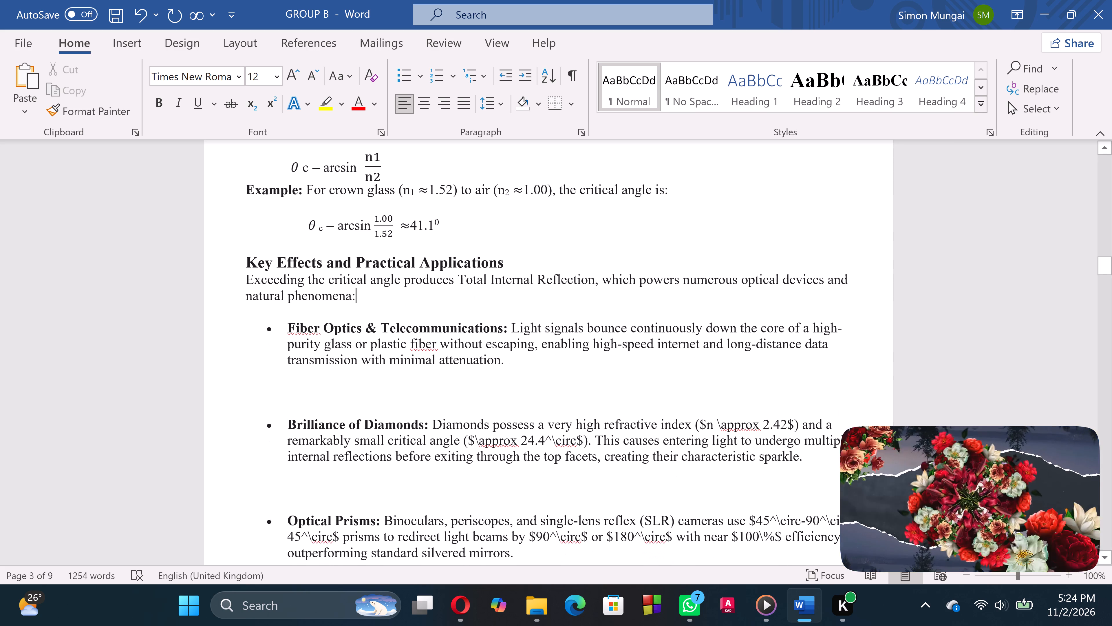
{"action": "left_click", "coordinate": [284, 392]}
{"action": "key", "text": "BackSpace"}
{"action": "key", "text": "BackSpace"}
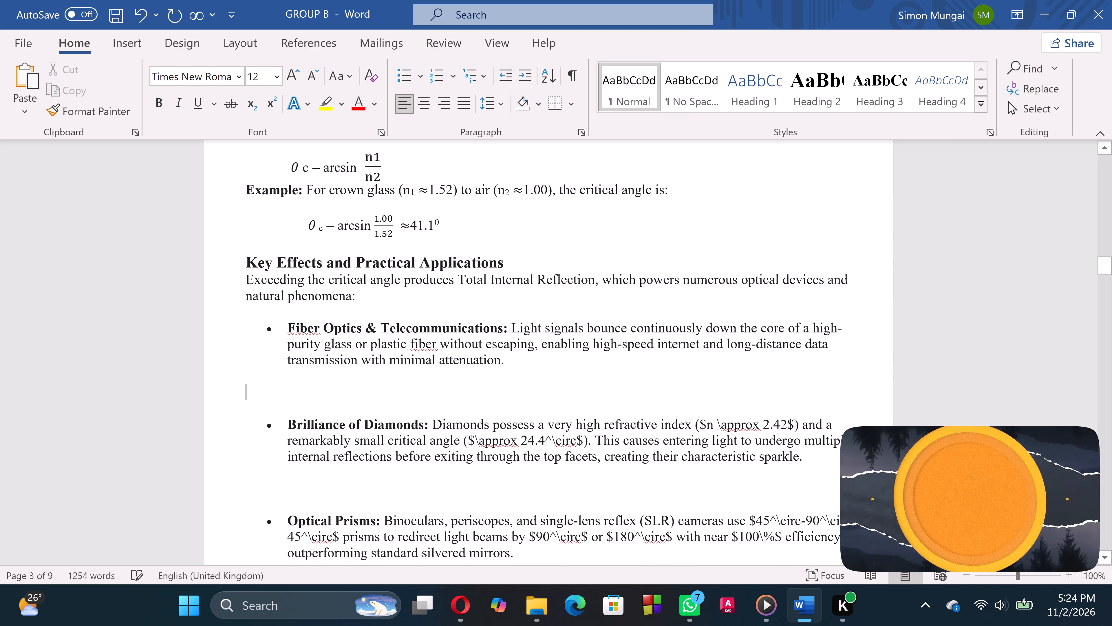
{"action": "key", "text": "BackSpace"}
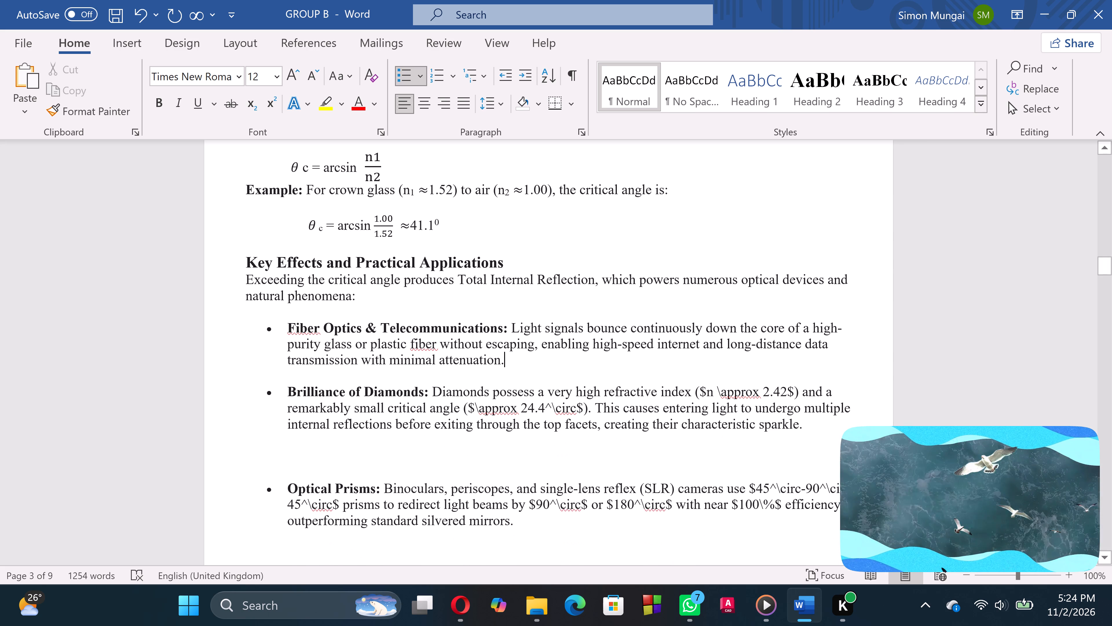
Remove the empty paragraphs after the Brilliance of Diamonds bullet and after the Optical Prisms bullet.
{"action": "left_click", "coordinate": [303, 455]}
{"action": "key", "text": "BackSpace"}
{"action": "key", "text": "BackSpace"}
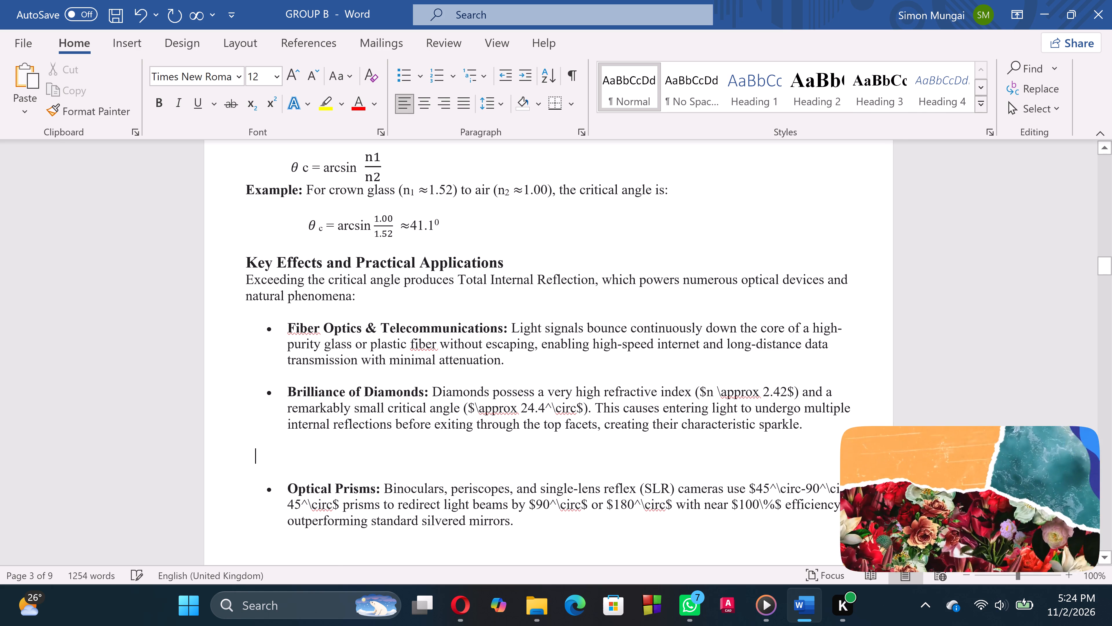
{"action": "key", "text": "BackSpace"}
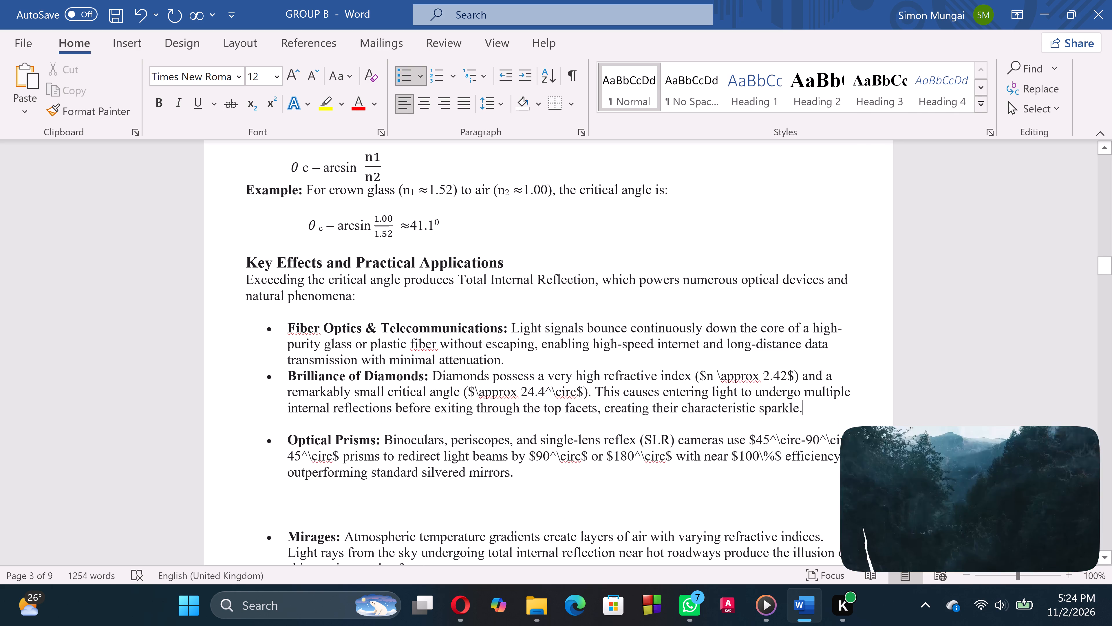
{"action": "left_click", "coordinate": [308, 510]}
{"action": "key", "text": "BackSpace"}
{"action": "key", "text": "BackSpace"}
{"action": "key", "text": "BackSpace"}
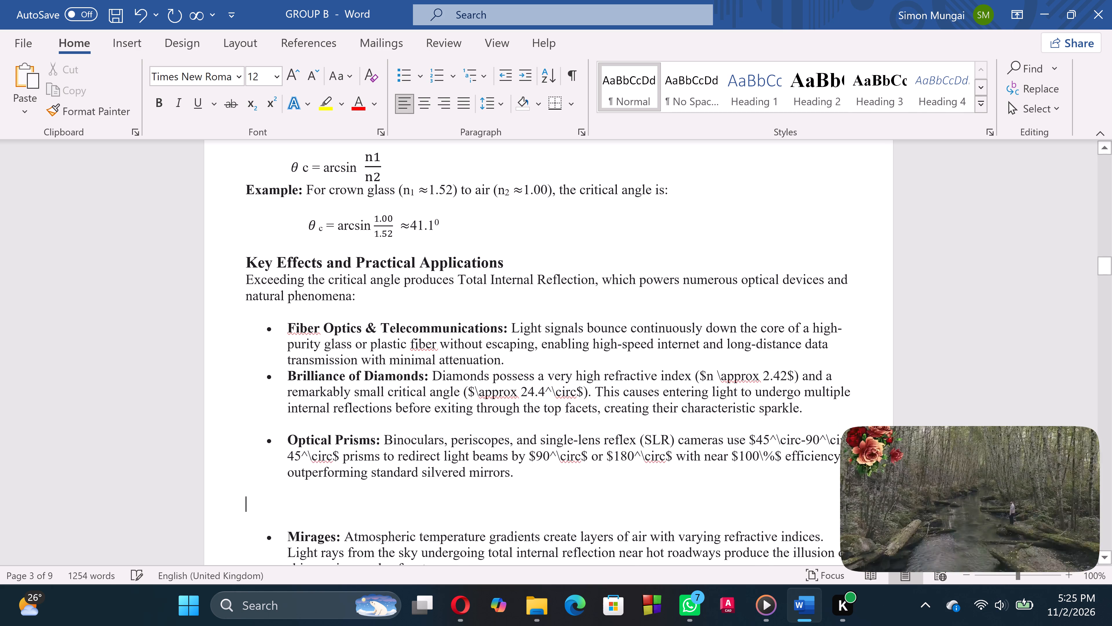
Delete the closing question "Would you like to explore sample problem sets…" and the empty paragraphs around the Mirages bullet.
{"action": "scroll", "coordinate": [428, 530], "scroll_direction": "down", "scroll_amount": 1}
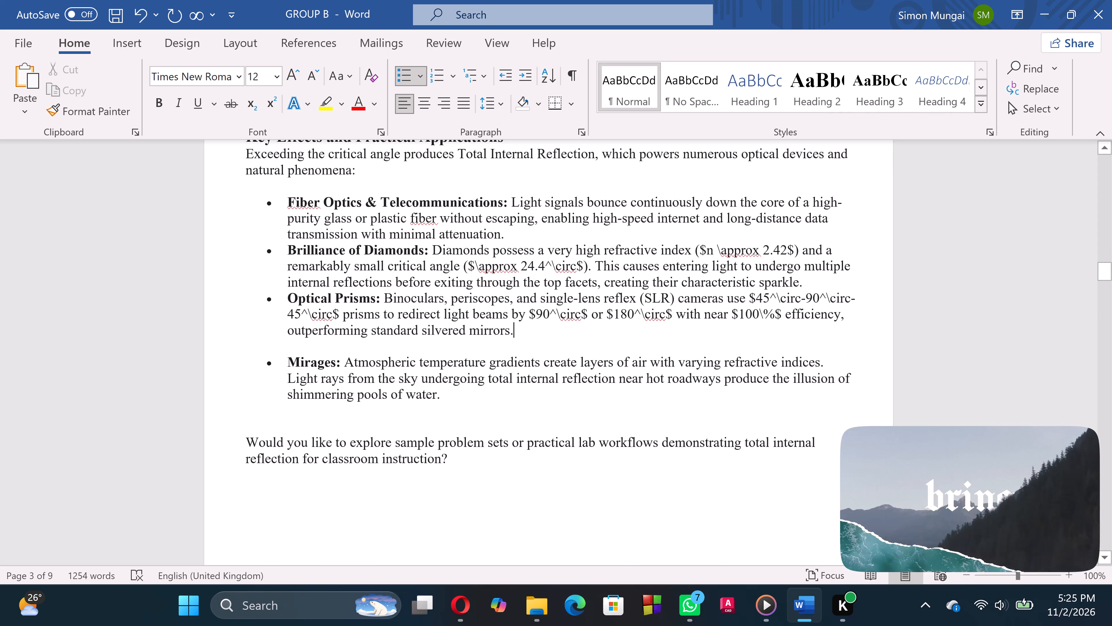
{"action": "left_click", "coordinate": [453, 459]}
{"action": "key", "text": "BackSpace"}
{"action": "key", "text": "BackSpace"}
{"action": "key", "text": "BackSpace"}
{"action": "key", "text": "BackSpace"}
{"action": "key", "text": "BackSpace"}
{"action": "key", "text": "BackSpace"}
{"action": "key", "text": "BackSpace"}
{"action": "key", "text": "BackSpace"}
{"action": "key", "text": "BackSpace"}
{"action": "key", "text": "BackSpace"}
{"action": "key", "text": "BackSpace"}
{"action": "key", "text": "BackSpace"}
{"action": "key", "text": "BackSpace"}
{"action": "key", "text": "BackSpace"}
{"action": "key", "text": "BackSpace"}
{"action": "key", "text": "BackSpace"}
{"action": "key", "text": "BackSpace"}
{"action": "key", "text": "BackSpace"}
{"action": "key", "text": "BackSpace"}
{"action": "key", "text": "BackSpace"}
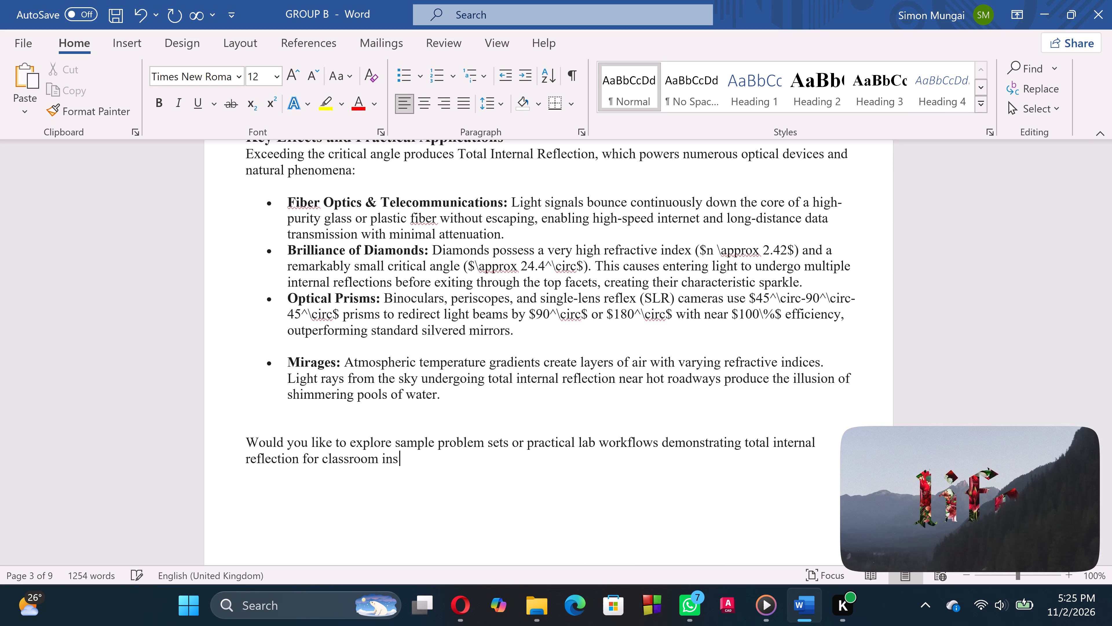
{"action": "key", "text": "BackSpace"}
{"action": "key", "text": "BackSpace"}
{"action": "key", "text": "BackSpace"}
{"action": "key", "text": "BackSpace"}
{"action": "key", "text": "BackSpace"}
{"action": "key", "text": "BackSpace"}
{"action": "key", "text": "BackSpace"}
{"action": "key", "text": "BackSpace"}
{"action": "key", "text": "BackSpace"}
{"action": "key", "text": "BackSpace"}
{"action": "key", "text": "BackSpace"}
{"action": "key", "text": "BackSpace"}
{"action": "key", "text": "BackSpace"}
{"action": "key", "text": "BackSpace"}
{"action": "key", "text": "BackSpace"}
{"action": "key", "text": "BackSpace"}
{"action": "key", "text": "BackSpace"}
{"action": "key", "text": "BackSpace"}
{"action": "key", "text": "BackSpace"}
{"action": "key", "text": "BackSpace"}
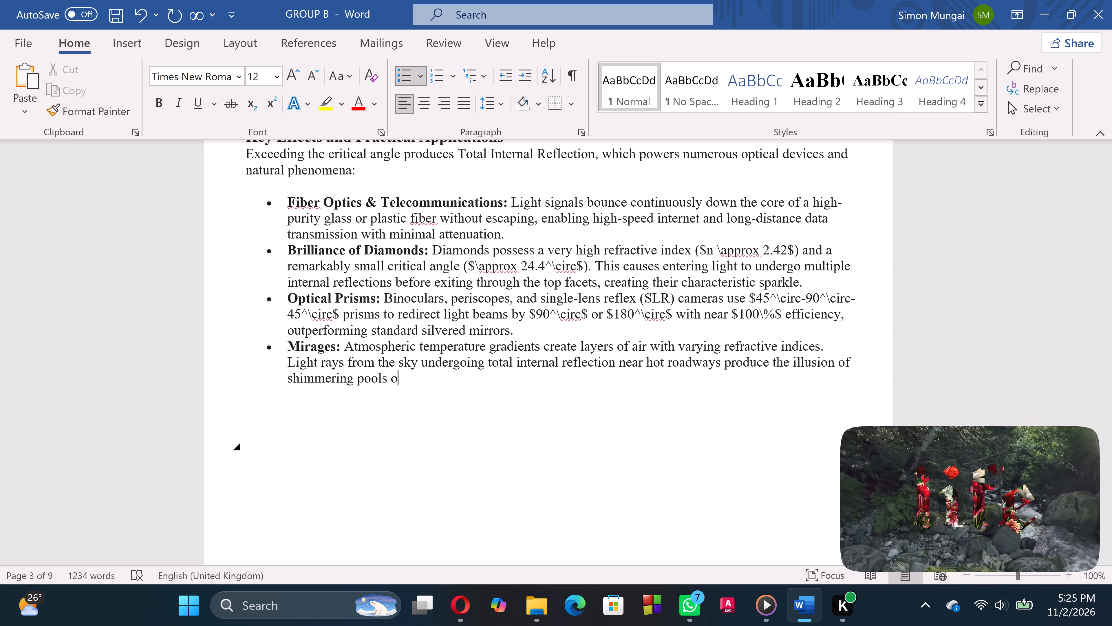
Complete the end of the Mirages bullet so that it reads "shimmering pools of water.".
{"action": "type", "text": "f wa"}
{"action": "type", "text": "ter"}
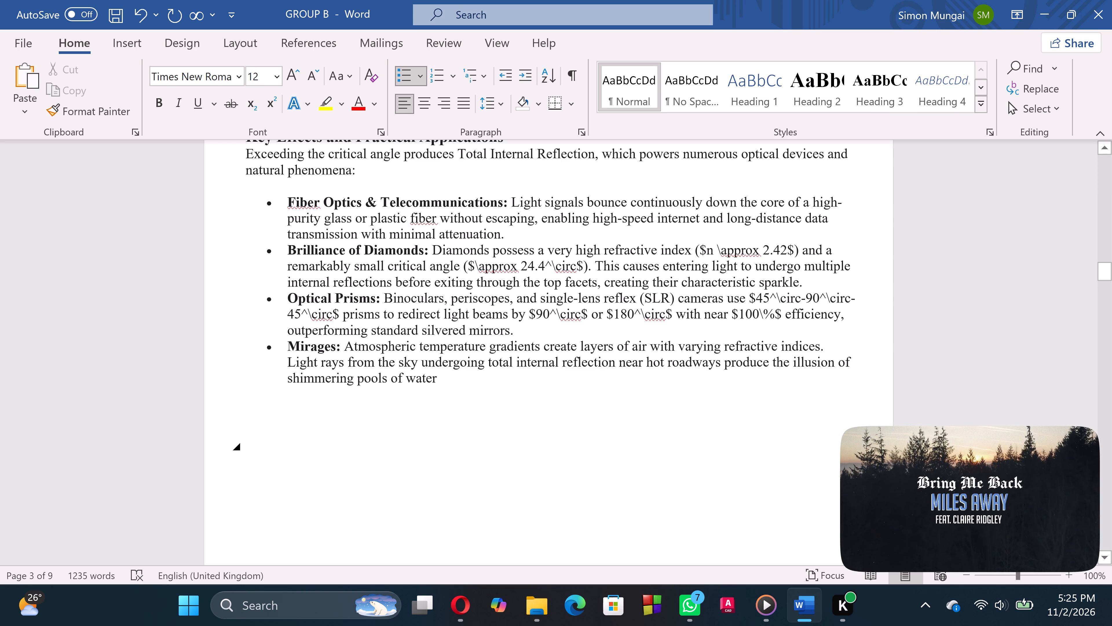
{"action": "key", "text": "period"}
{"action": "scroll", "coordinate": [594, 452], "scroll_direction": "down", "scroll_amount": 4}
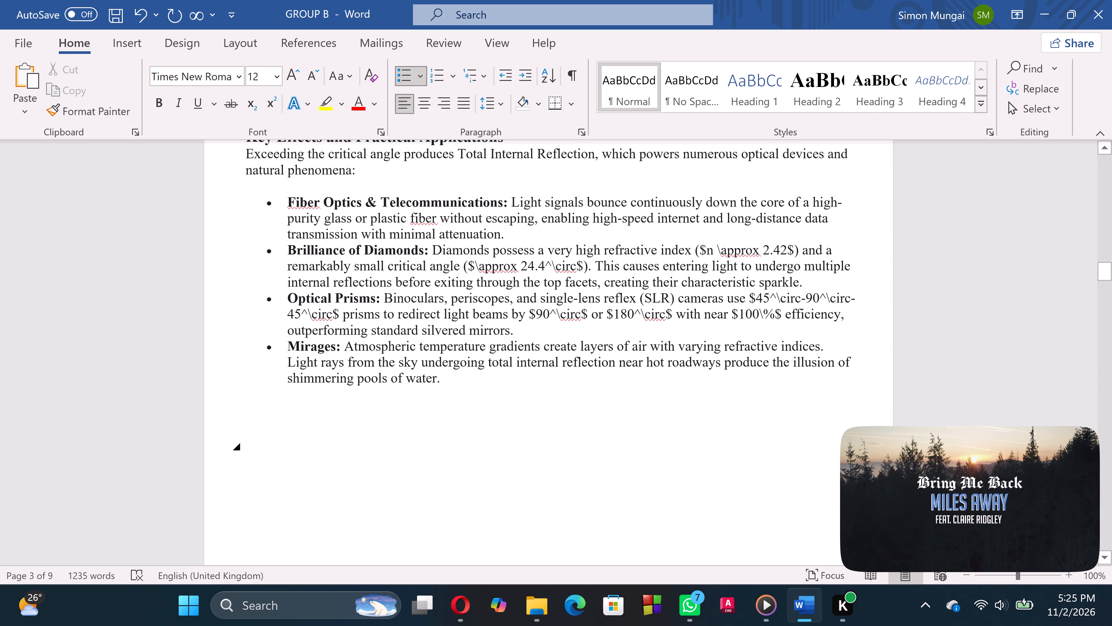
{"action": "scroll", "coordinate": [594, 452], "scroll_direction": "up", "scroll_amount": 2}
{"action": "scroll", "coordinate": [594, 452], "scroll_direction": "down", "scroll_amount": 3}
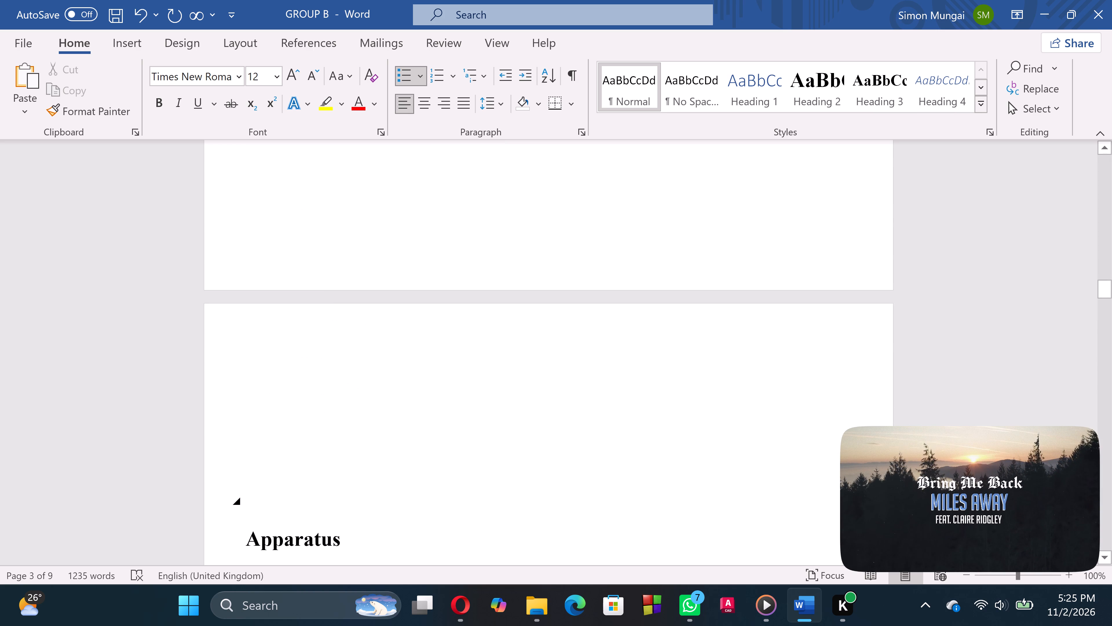
Delete all the empty paragraphs between the end of the Mirages bullet and the Apparatus heading.
{"action": "scroll", "coordinate": [594, 452], "scroll_direction": "down", "scroll_amount": 5}
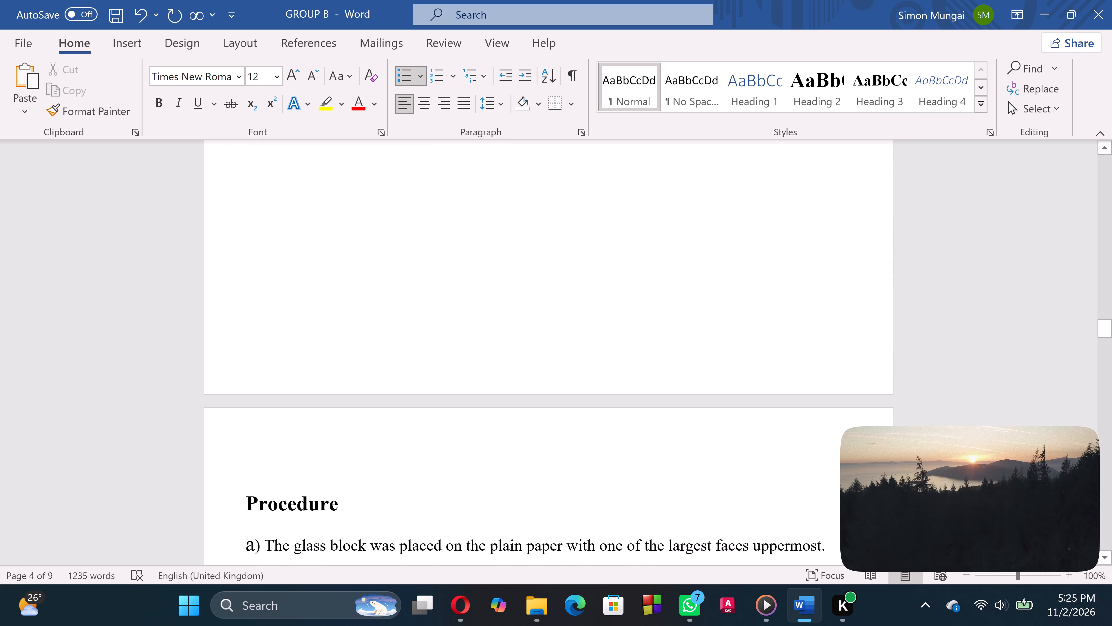
{"action": "scroll", "coordinate": [343, 454], "scroll_direction": "up", "scroll_amount": 5}
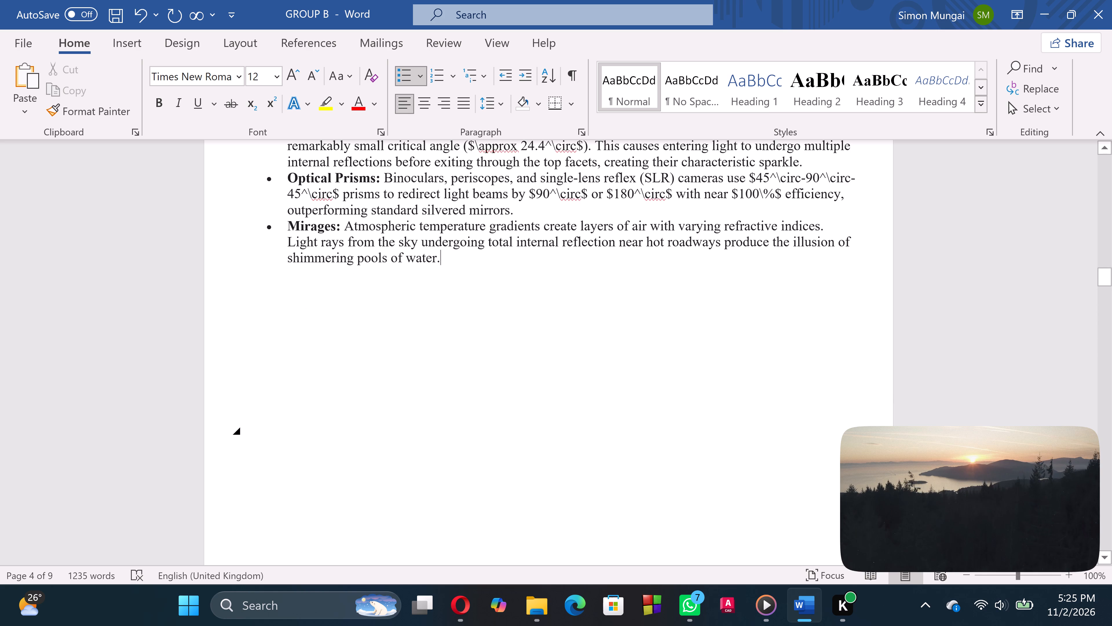
{"action": "scroll", "coordinate": [317, 443], "scroll_direction": "down", "scroll_amount": 3}
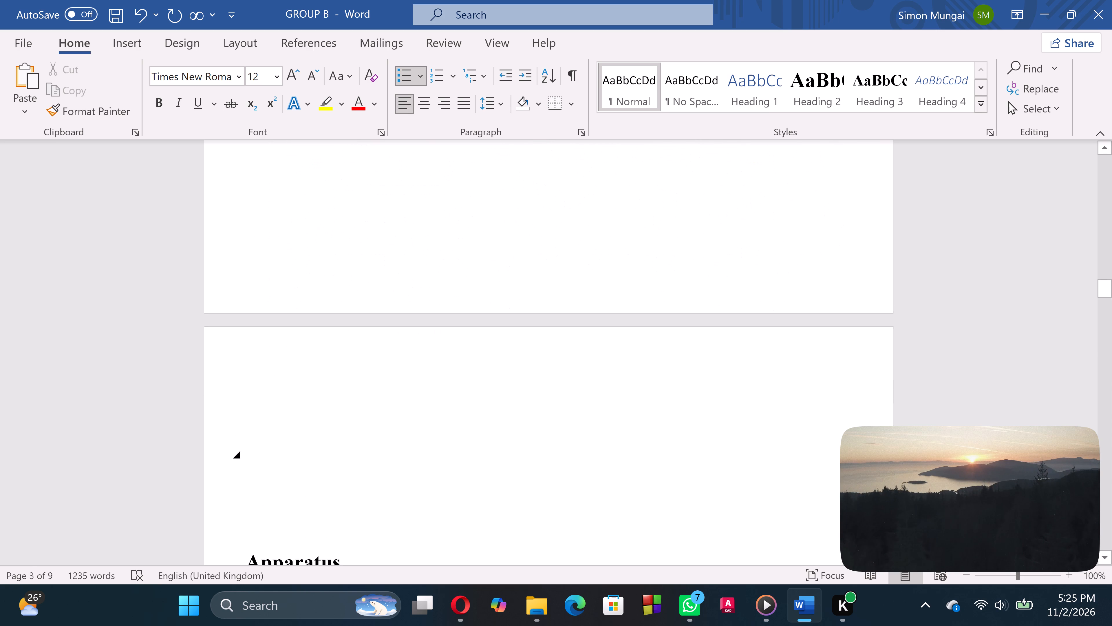
{"action": "scroll", "coordinate": [317, 443], "scroll_direction": "down", "scroll_amount": 1}
{"action": "left_click", "coordinate": [237, 171]}
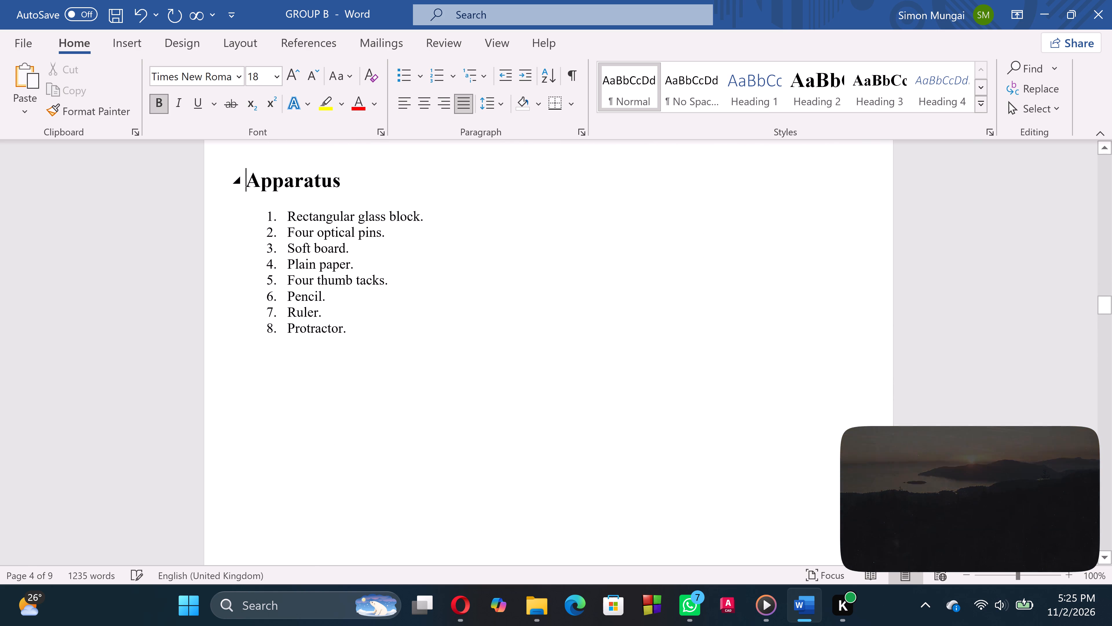
{"action": "key", "text": "BackSpace"}
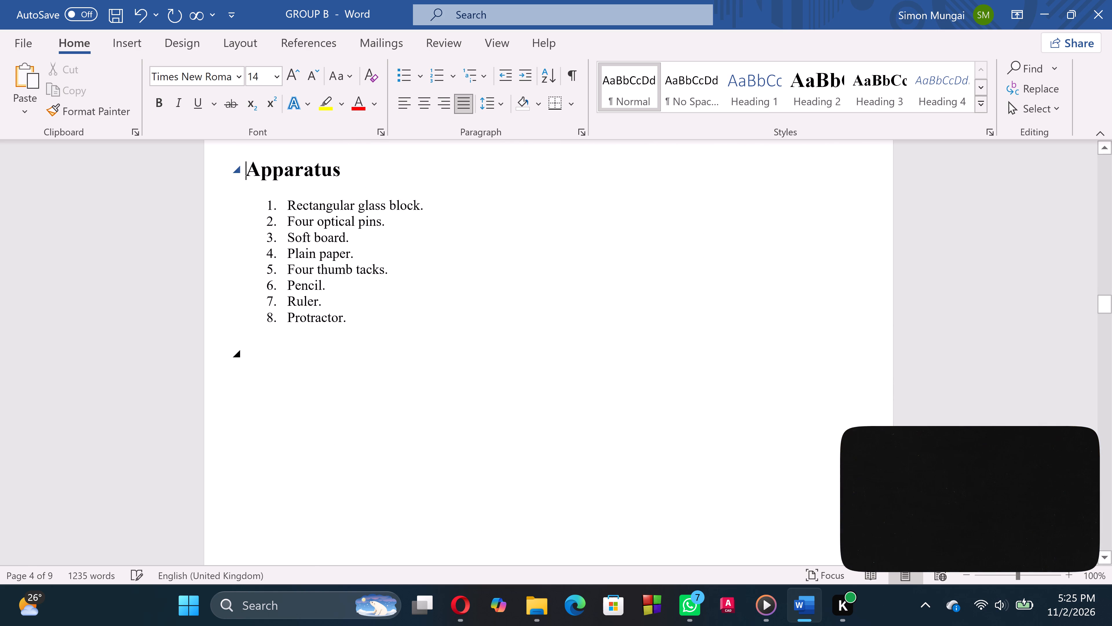
{"action": "key", "text": "BackSpace"}
{"action": "key", "text": "BackSpace"}
{"action": "key", "text": "BackSpace"}
{"action": "key", "text": "BackSpace"}
{"action": "key", "text": "BackSpace"}
{"action": "key", "text": "BackSpace"}
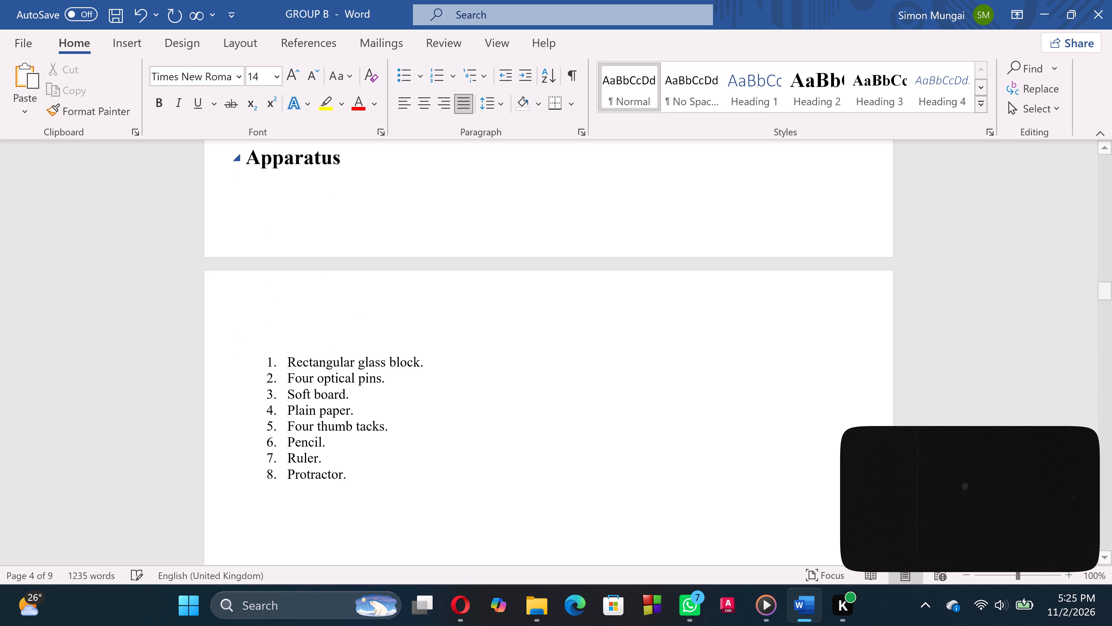
{"action": "key", "text": "BackSpace"}
{"action": "key", "text": "BackSpace"}
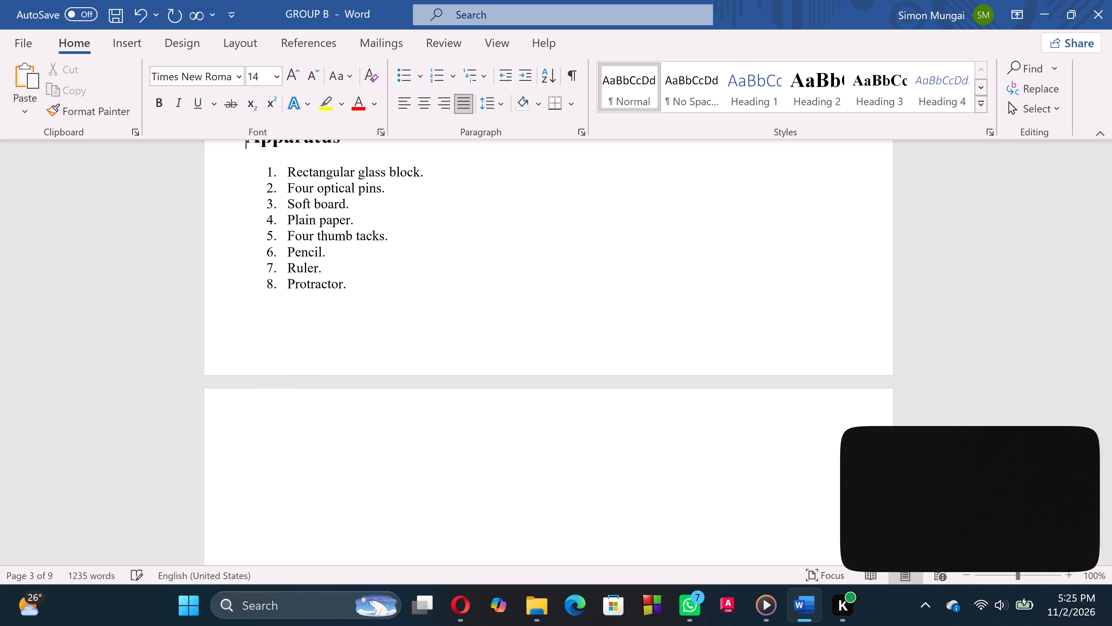
{"action": "key", "text": "BackSpace"}
{"action": "key", "text": "BackSpace"}
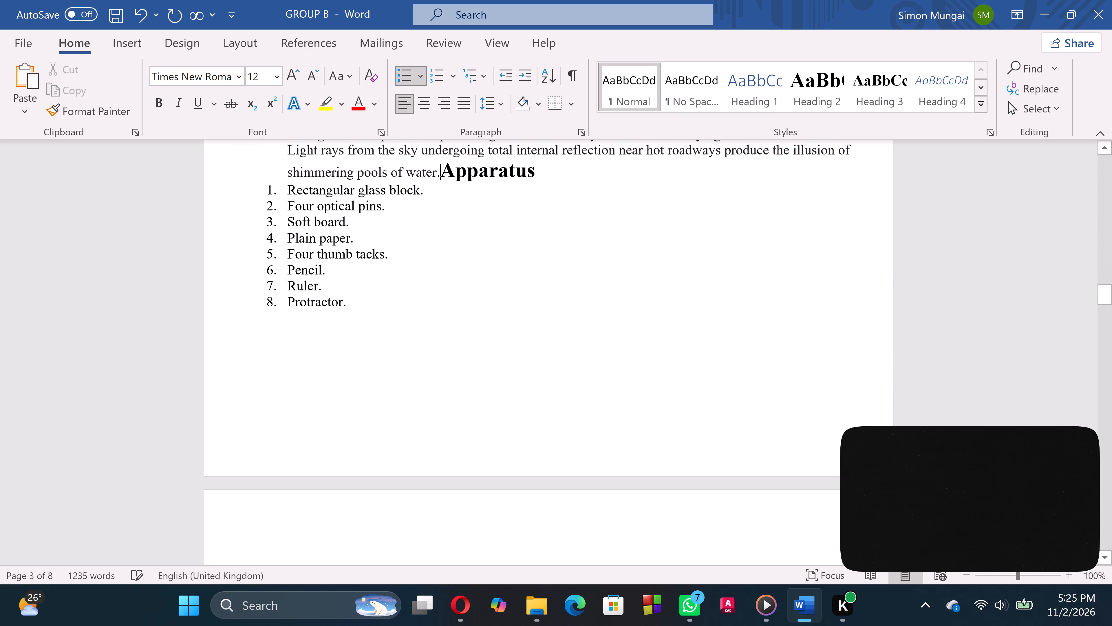
Put the Apparatus heading on its own line below the Mirages bullet, separated by one blank line without a bullet.
{"action": "key", "text": "space"}
{"action": "key", "text": "space"}
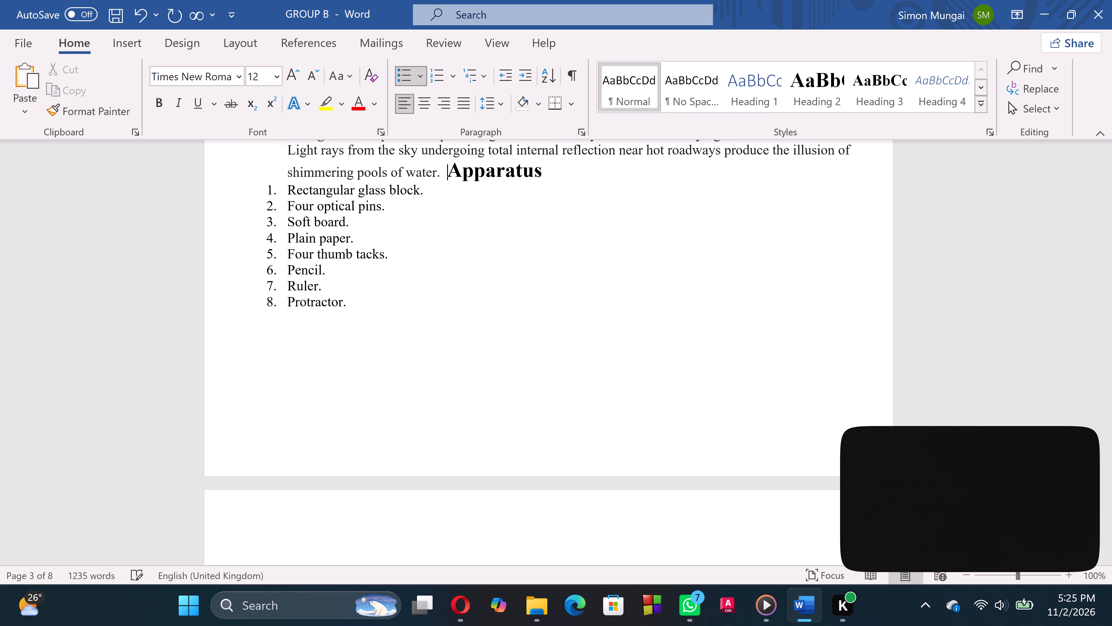
{"action": "key", "text": "Return"}
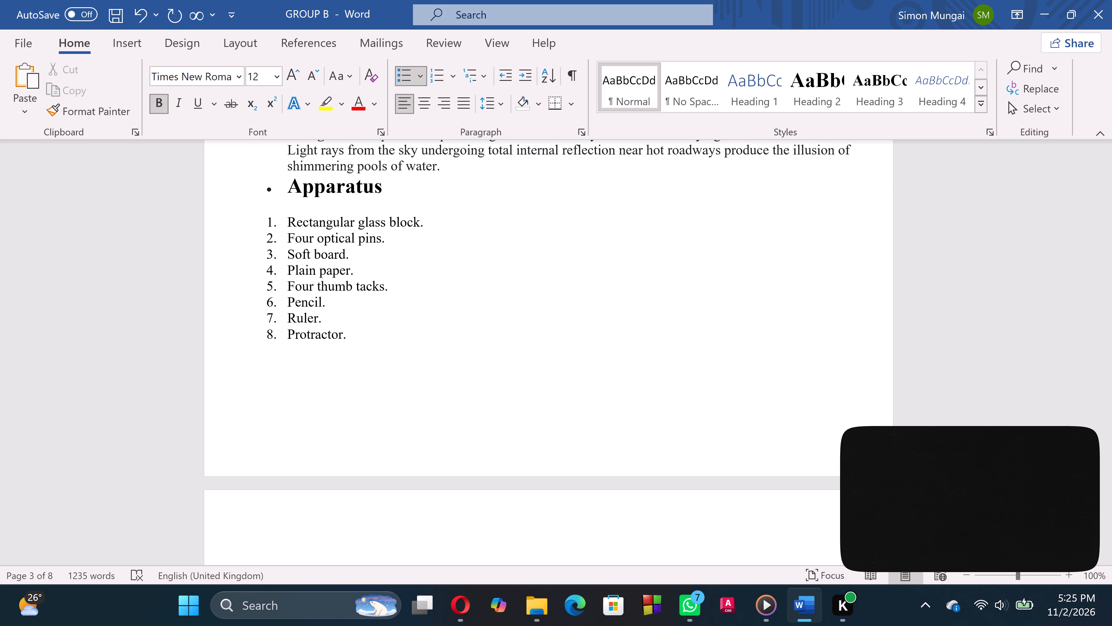
{"action": "key", "text": "Return"}
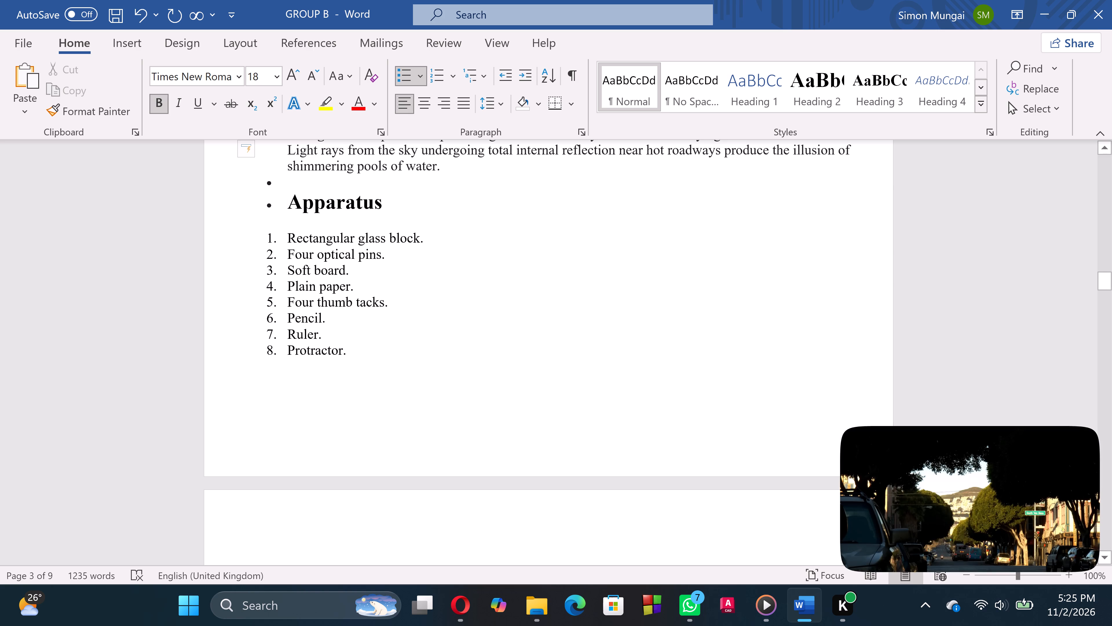
{"action": "left_click", "coordinate": [276, 182]}
{"action": "key", "text": "BackSpace"}
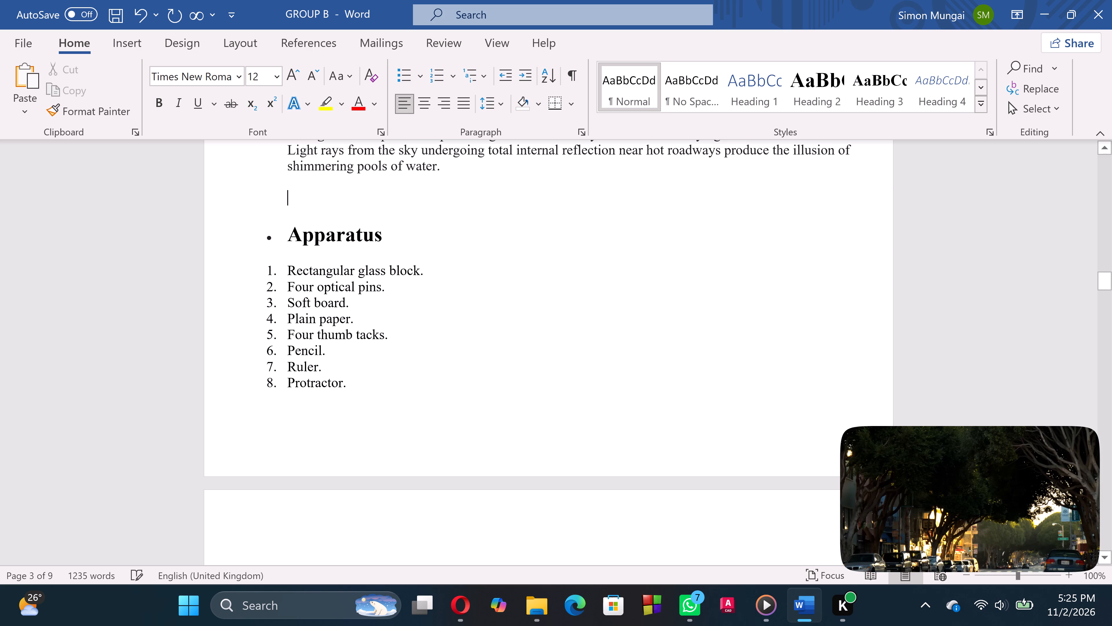
{"action": "key", "text": "BackSpace"}
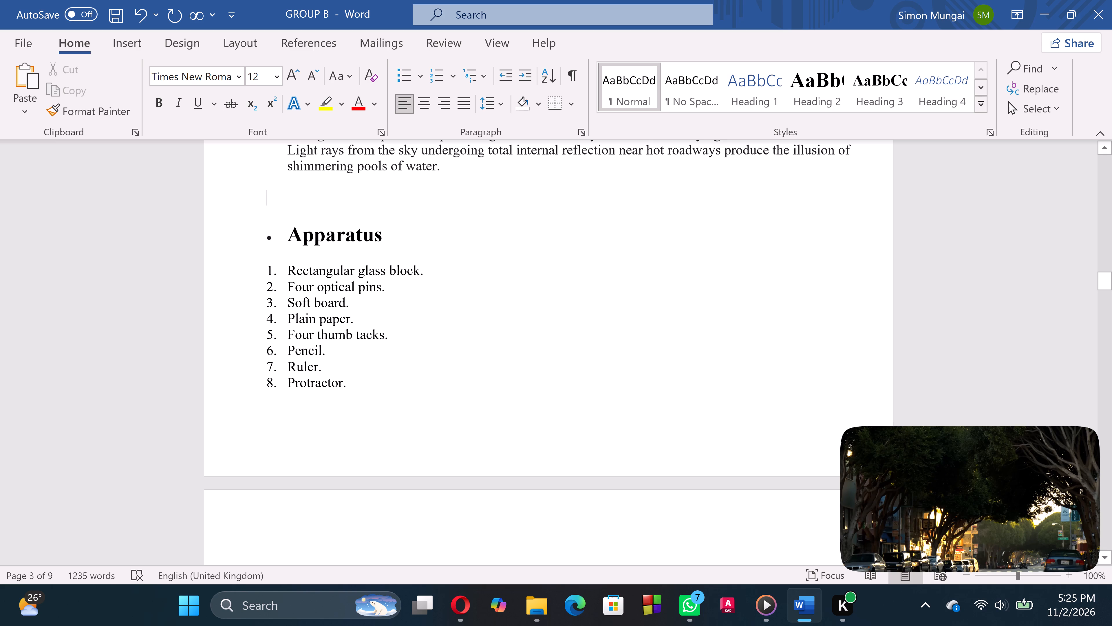
Increase the indent of the Apparatus heading and its numbered list, from Rectangular glass block to Protractor, by three increments.
{"action": "left_click_drag", "start_coordinate": [259, 236], "coordinate": [260, 236]}
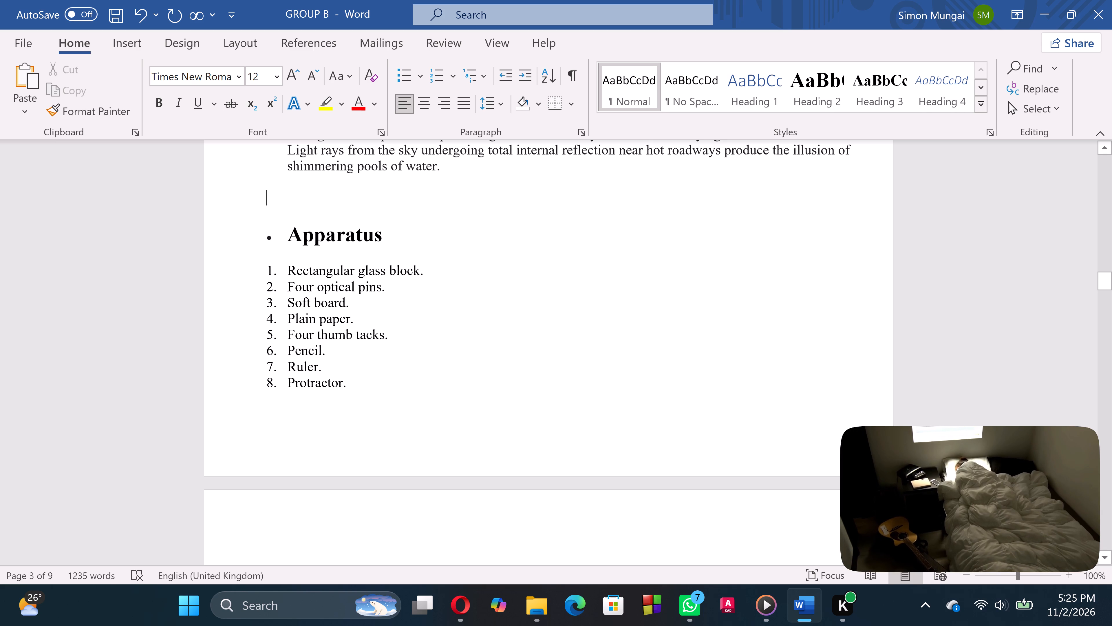
{"action": "left_click_drag", "start_coordinate": [260, 236], "coordinate": [440, 376]}
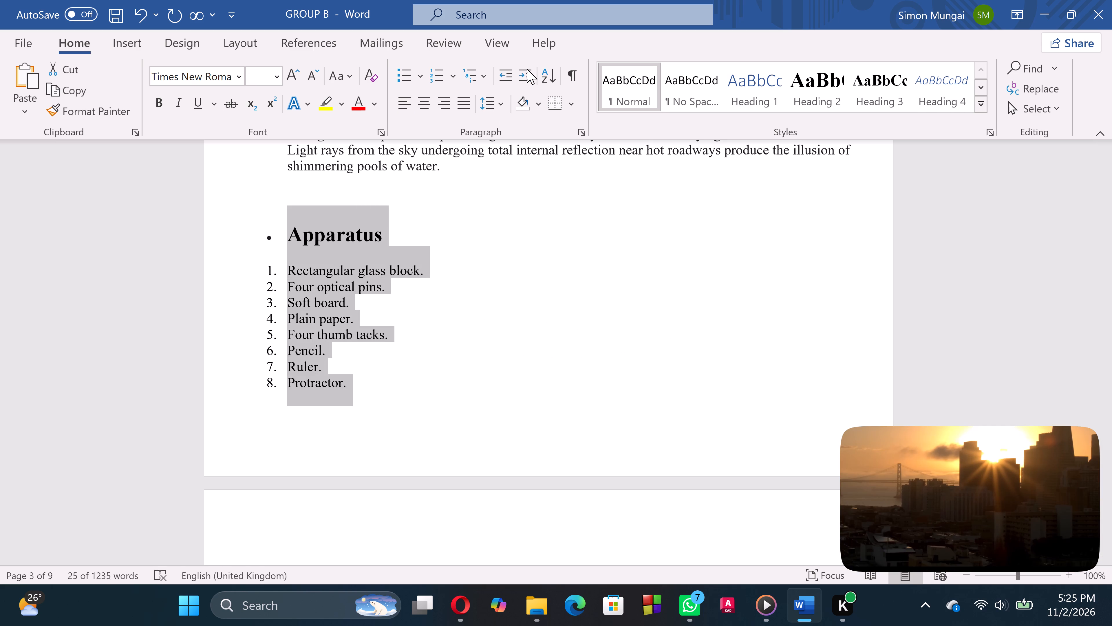
{"action": "left_click", "coordinate": [526, 71]}
{"action": "double_click", "coordinate": [526, 71]}
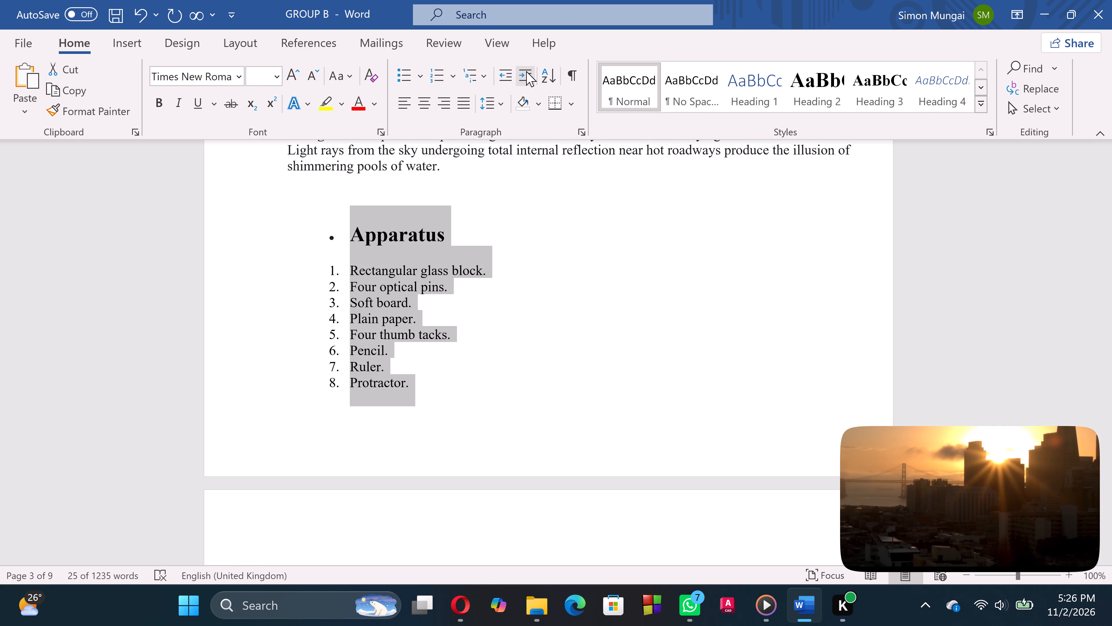
{"action": "left_click", "coordinate": [509, 223]}
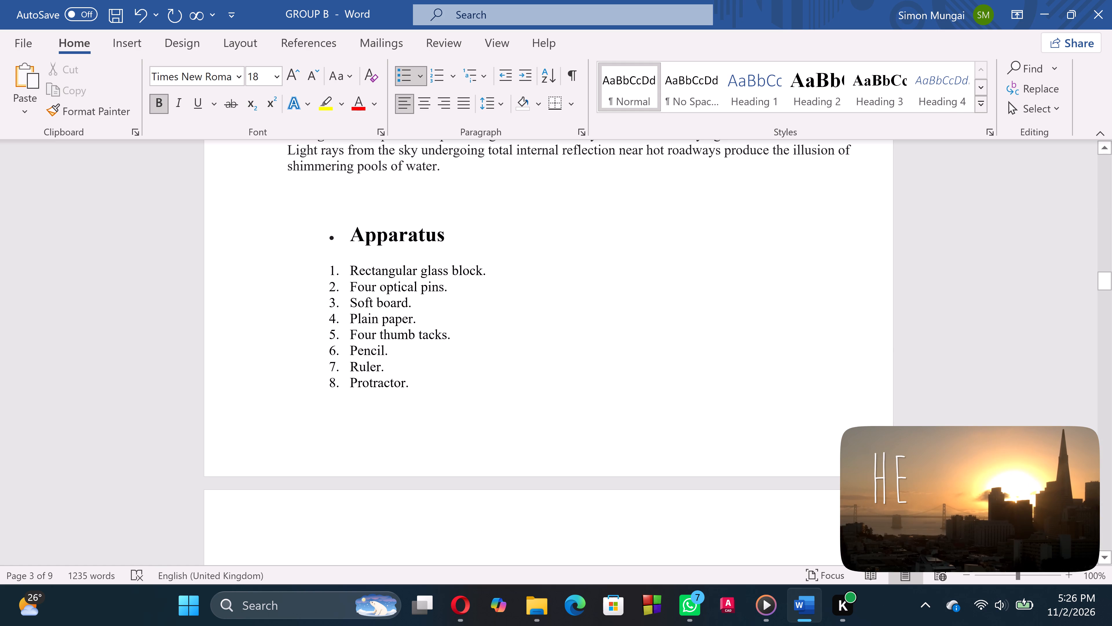
{"action": "left_click", "coordinate": [345, 257]}
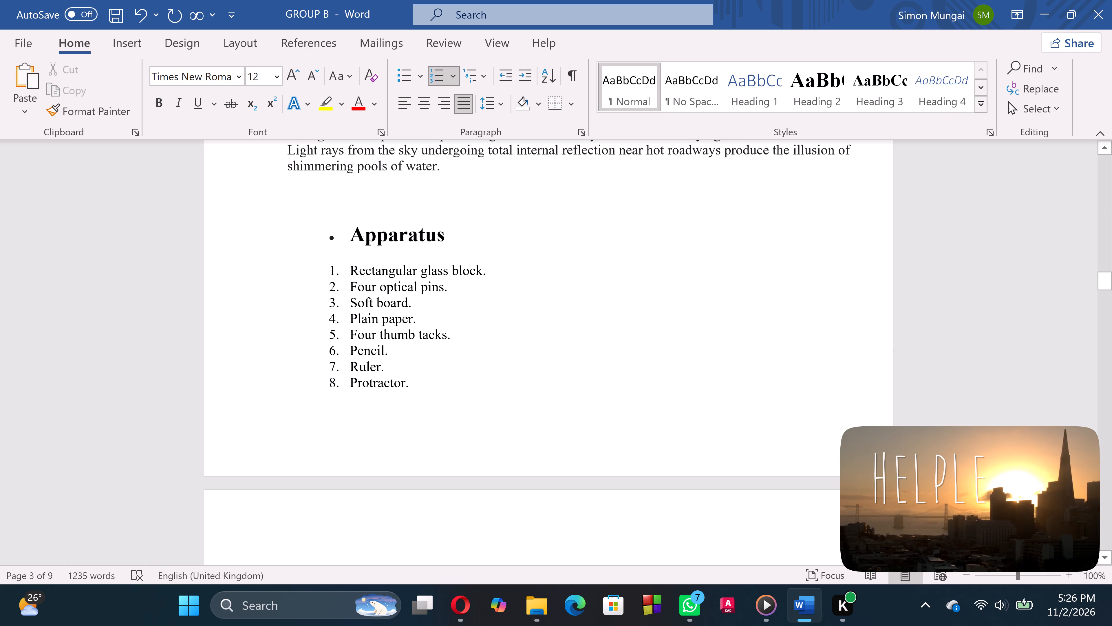
{"action": "left_click", "coordinate": [341, 249]}
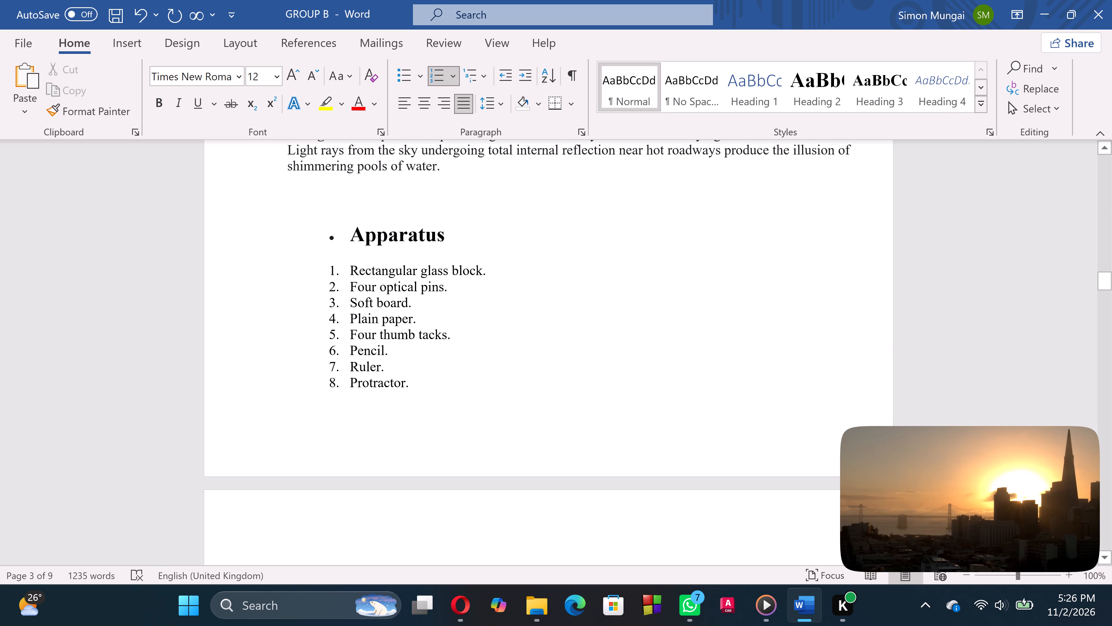
Remove the empty paragraphs directly before the Procedure heading to eliminate the blank page above it.
{"action": "scroll", "coordinate": [390, 241], "scroll_direction": "down", "scroll_amount": 6}
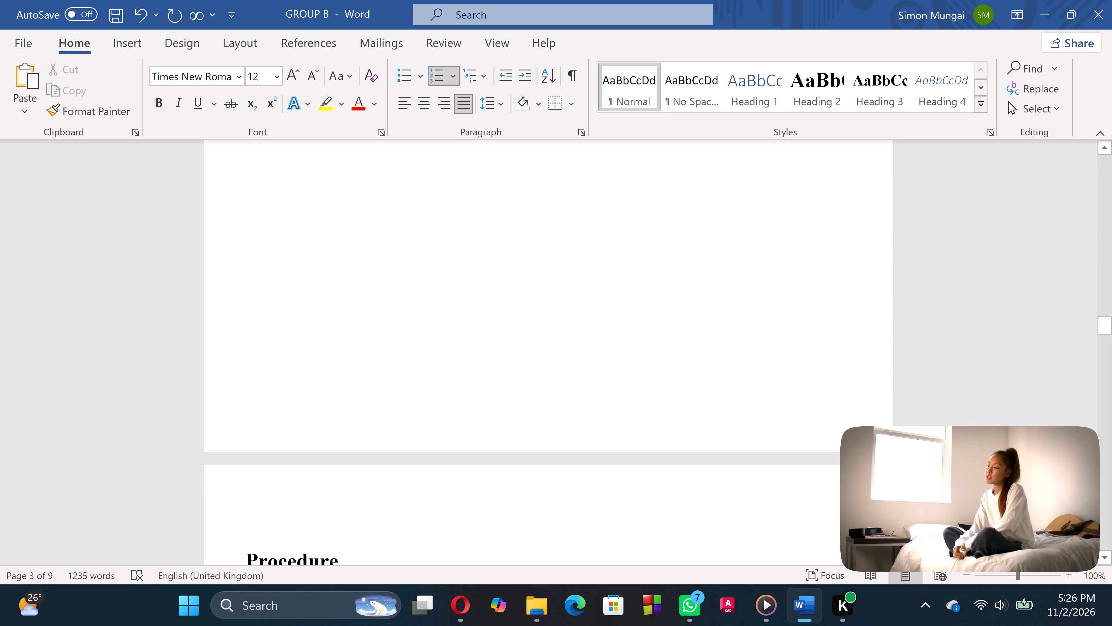
{"action": "scroll", "coordinate": [390, 241], "scroll_direction": "down", "scroll_amount": 1}
{"action": "scroll", "coordinate": [328, 192], "scroll_direction": "up", "scroll_amount": 3}
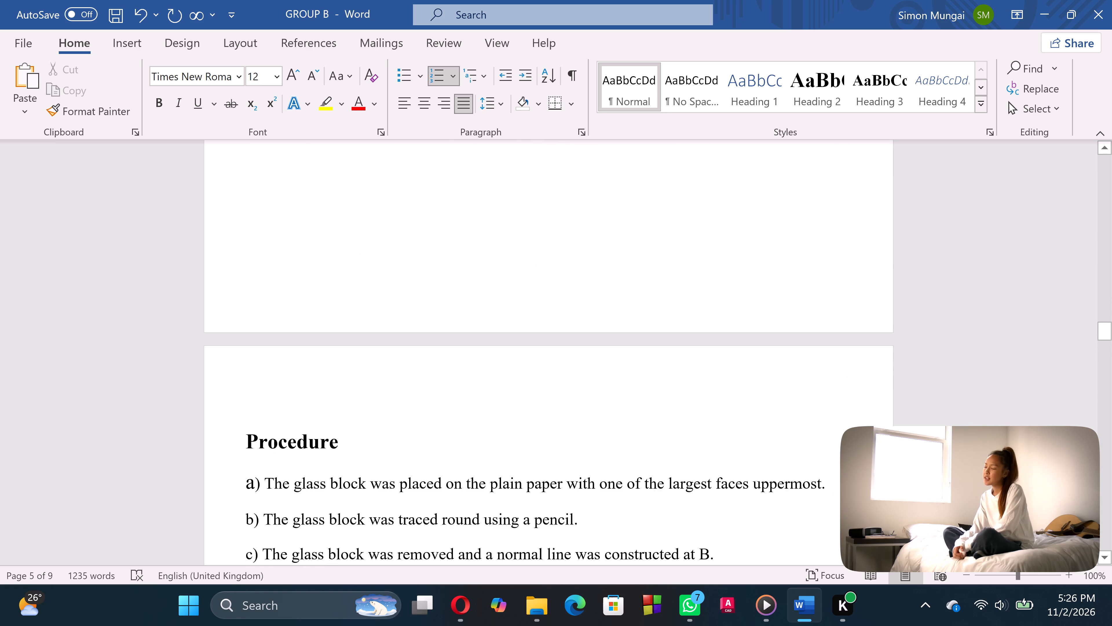
{"action": "left_click", "coordinate": [281, 240]}
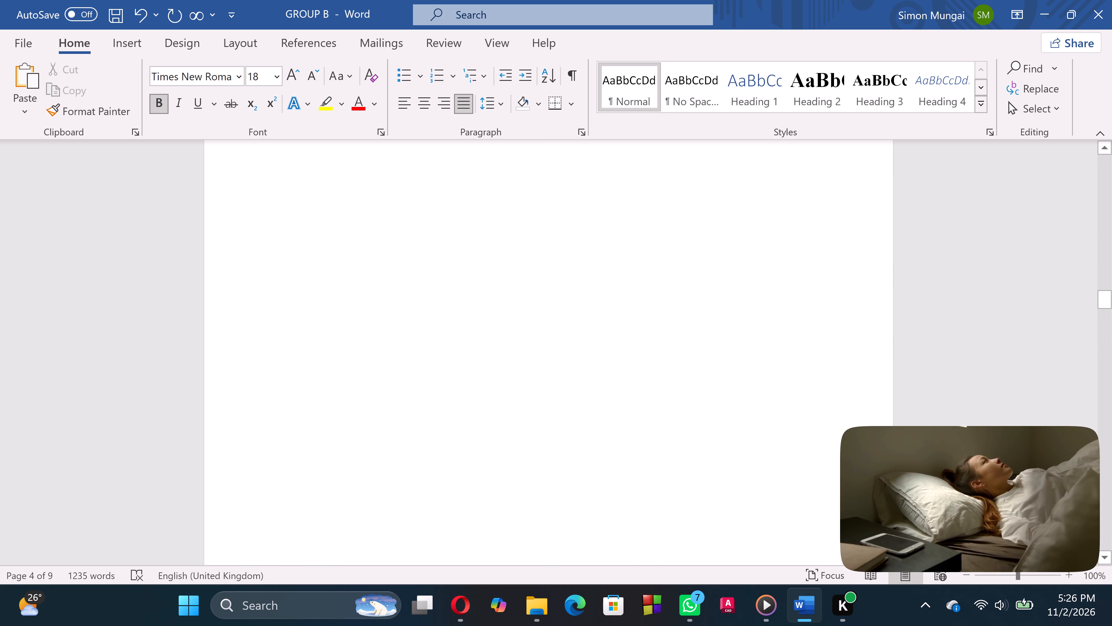
{"action": "scroll", "coordinate": [281, 240], "scroll_direction": "down", "scroll_amount": 2}
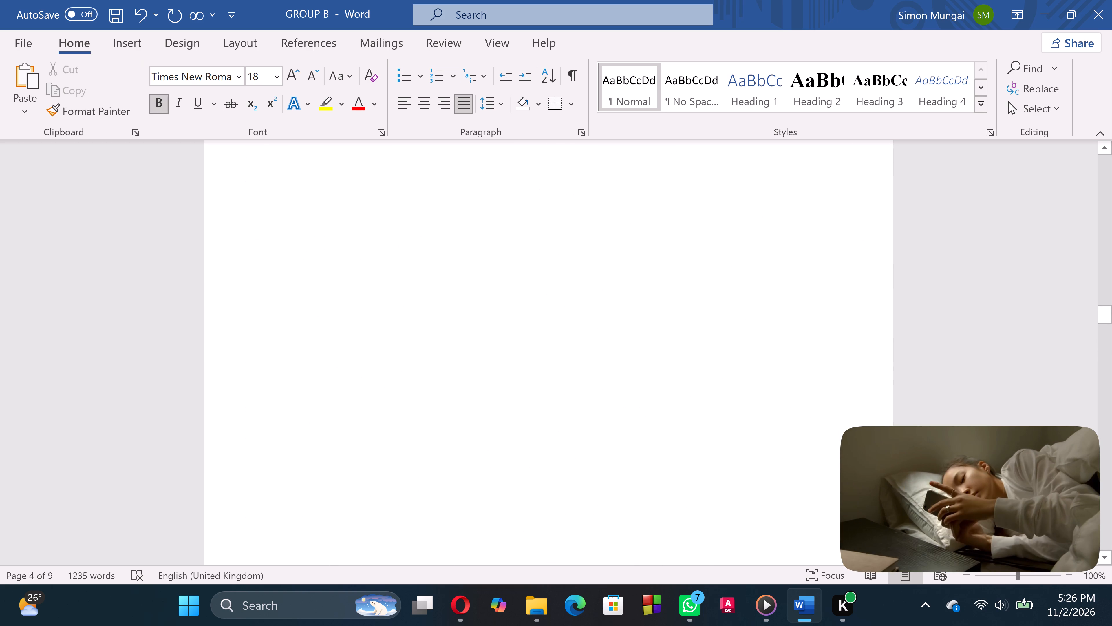
{"action": "scroll", "coordinate": [391, 370], "scroll_direction": "down", "scroll_amount": 2}
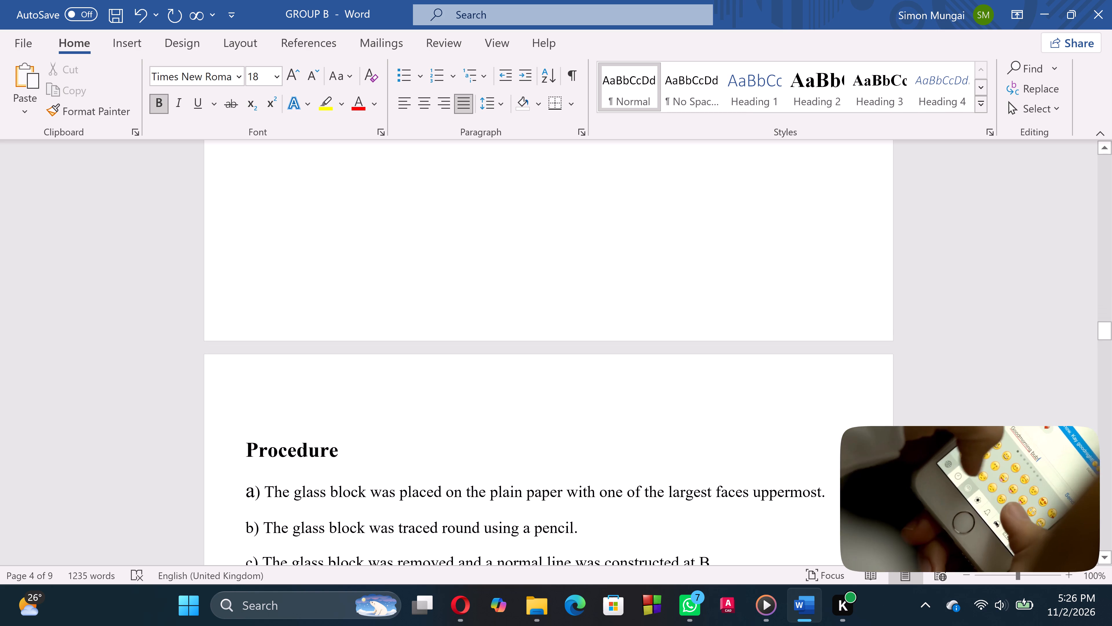
{"action": "left_click", "coordinate": [239, 436]}
{"action": "key", "text": "BackSpace"}
{"action": "key", "text": "BackSpace"}
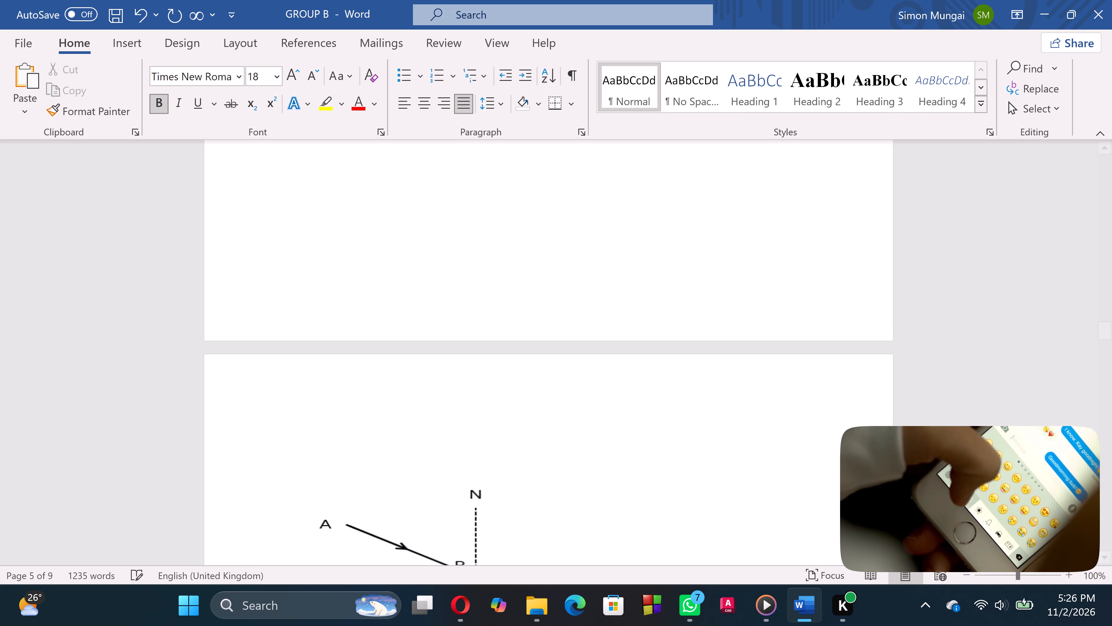
Review the layout from the Procedure section back up to the title page and down again to the Apparatus list.
{"action": "scroll", "coordinate": [239, 436], "scroll_direction": "up", "scroll_amount": 2}
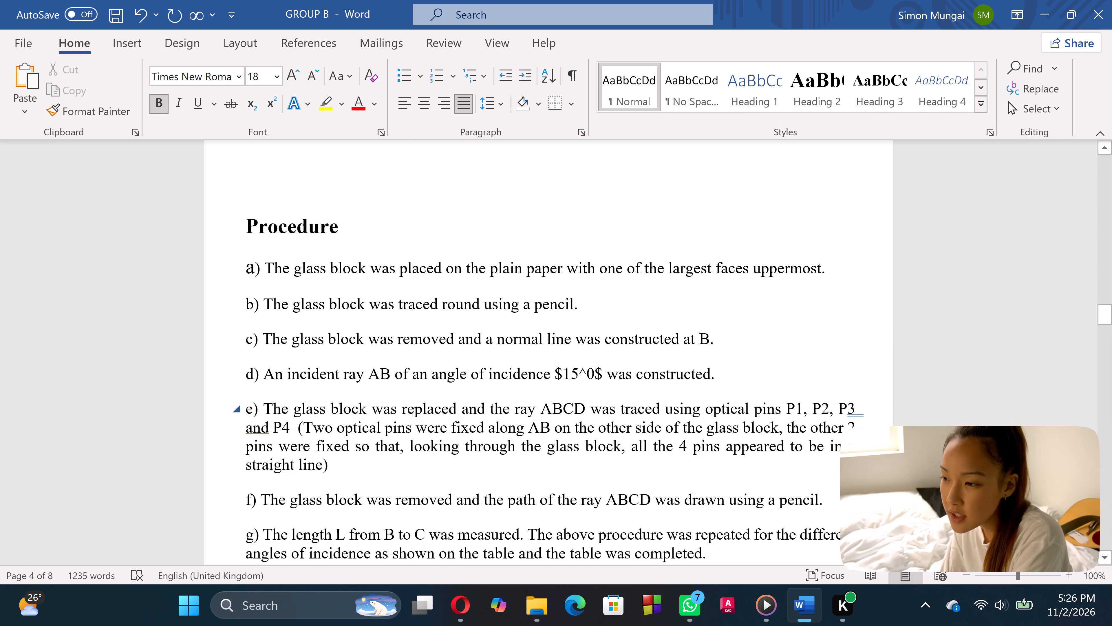
{"action": "scroll", "coordinate": [239, 436], "scroll_direction": "up", "scroll_amount": 5}
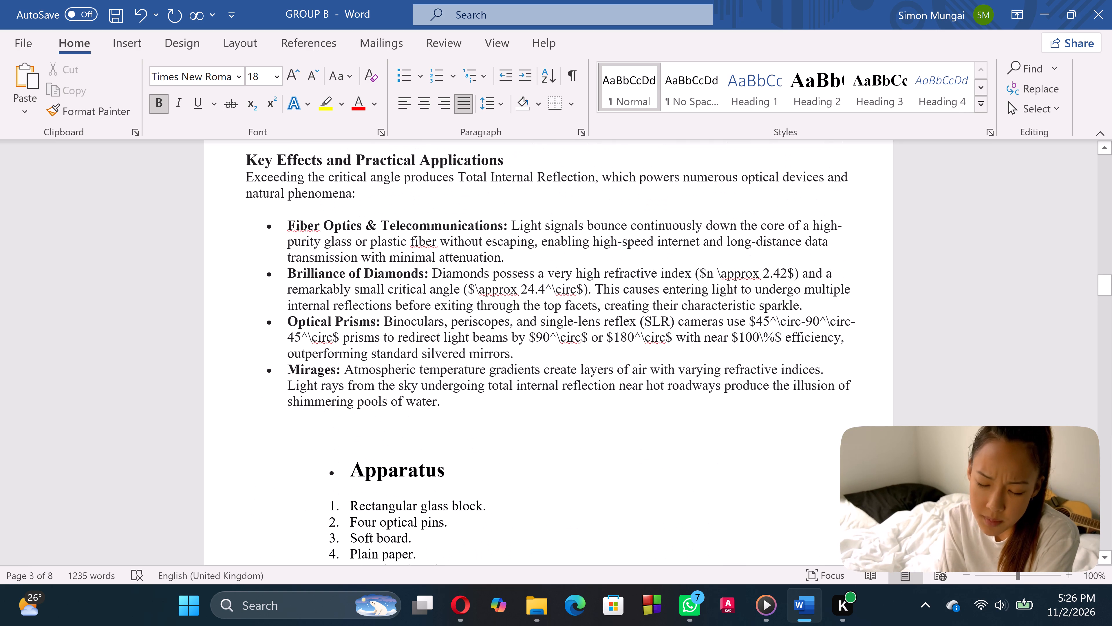
{"action": "scroll", "coordinate": [239, 436], "scroll_direction": "up", "scroll_amount": 7}
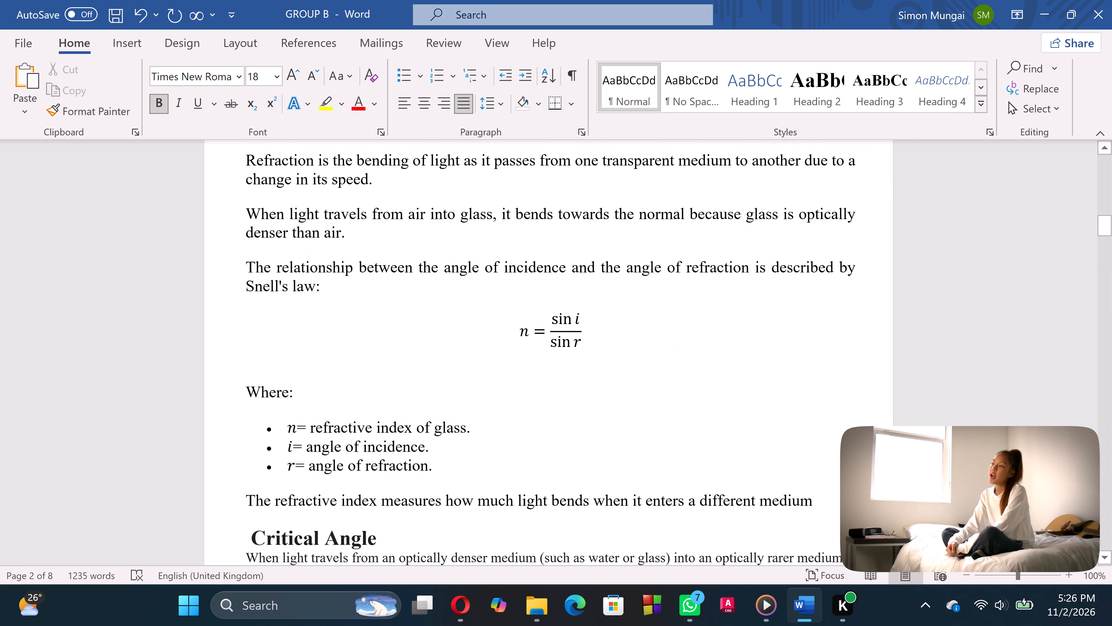
{"action": "scroll", "coordinate": [239, 436], "scroll_direction": "up", "scroll_amount": 3}
{"action": "scroll", "coordinate": [239, 436], "scroll_direction": "down", "scroll_amount": 4}
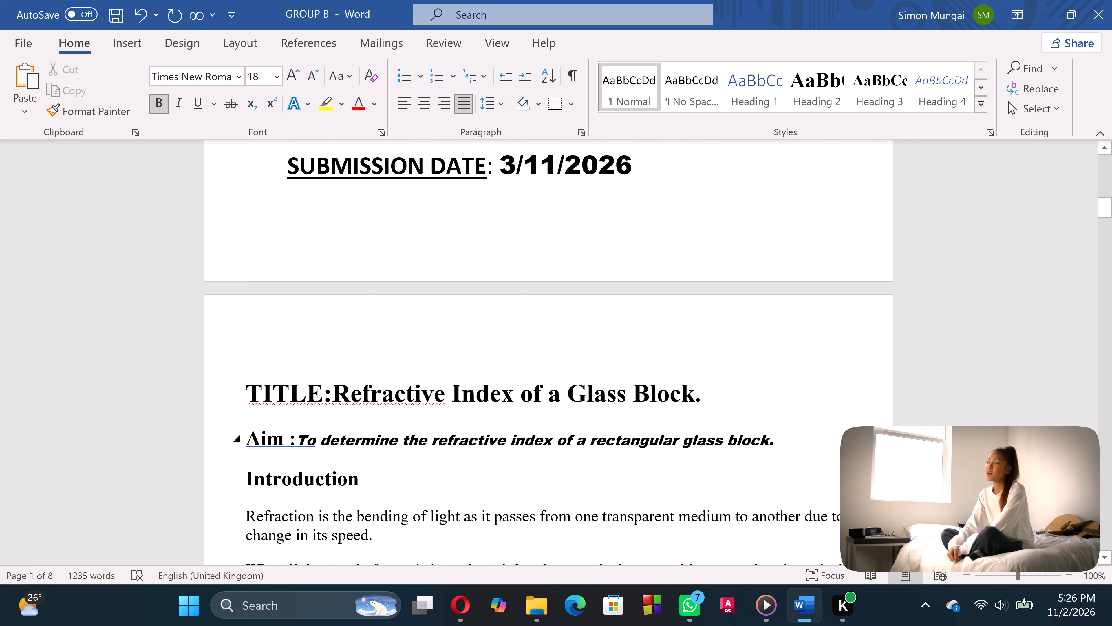
{"action": "scroll", "coordinate": [239, 436], "scroll_direction": "down", "scroll_amount": 4}
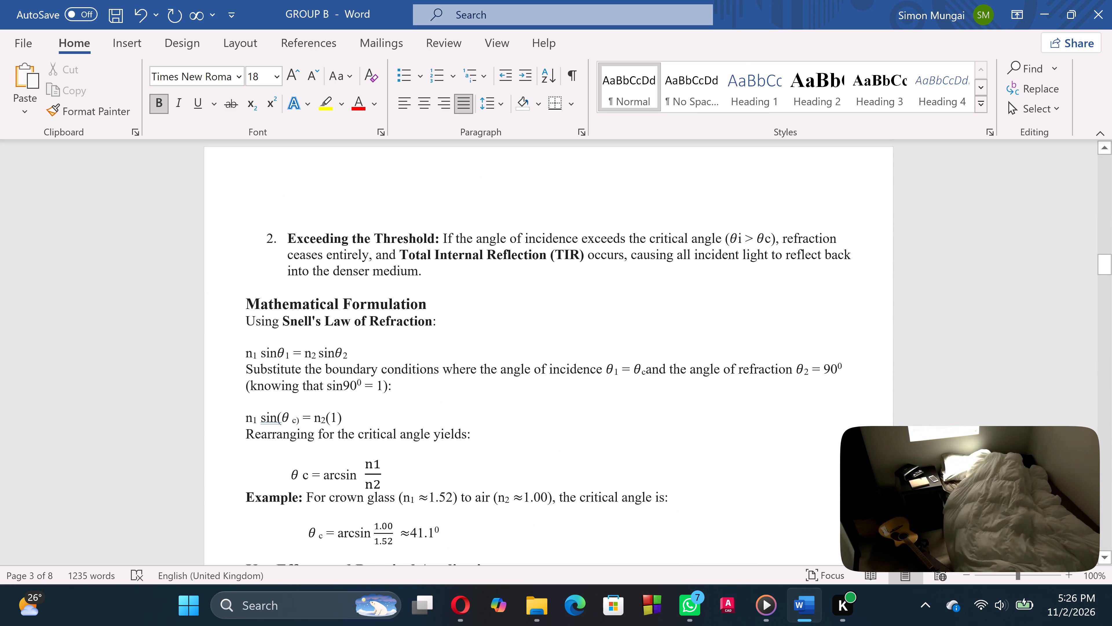
{"action": "scroll", "coordinate": [376, 298], "scroll_direction": "down", "scroll_amount": 3}
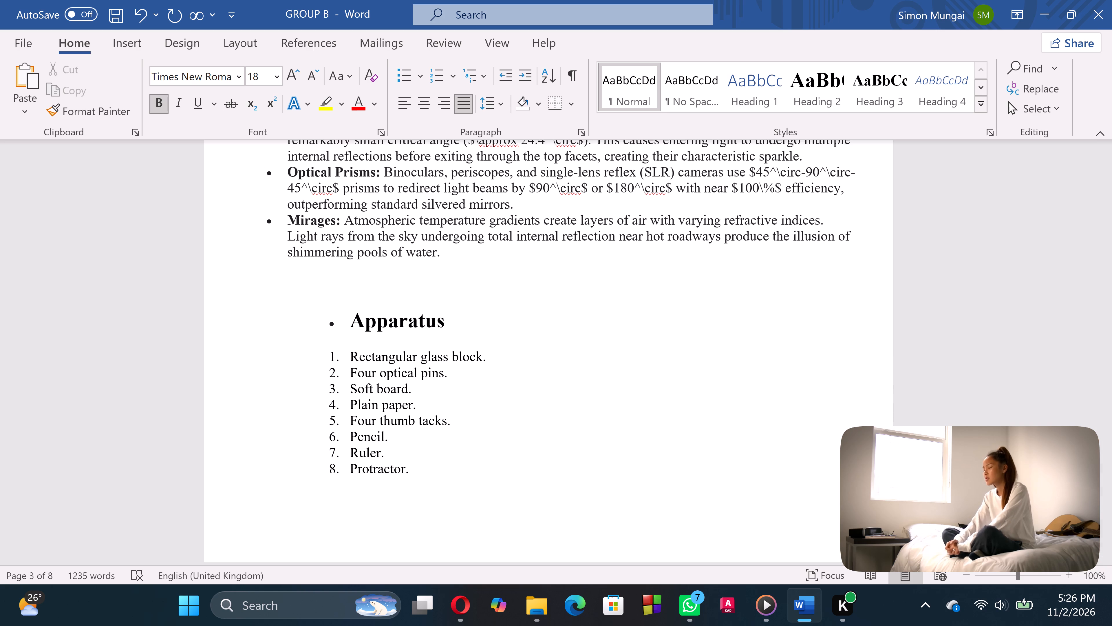
Ignore all spelling flags for the word "fiber", starting from the Fiber Optics & Telecommunications bullet.
{"action": "scroll", "coordinate": [531, 281], "scroll_direction": "up", "scroll_amount": 2}
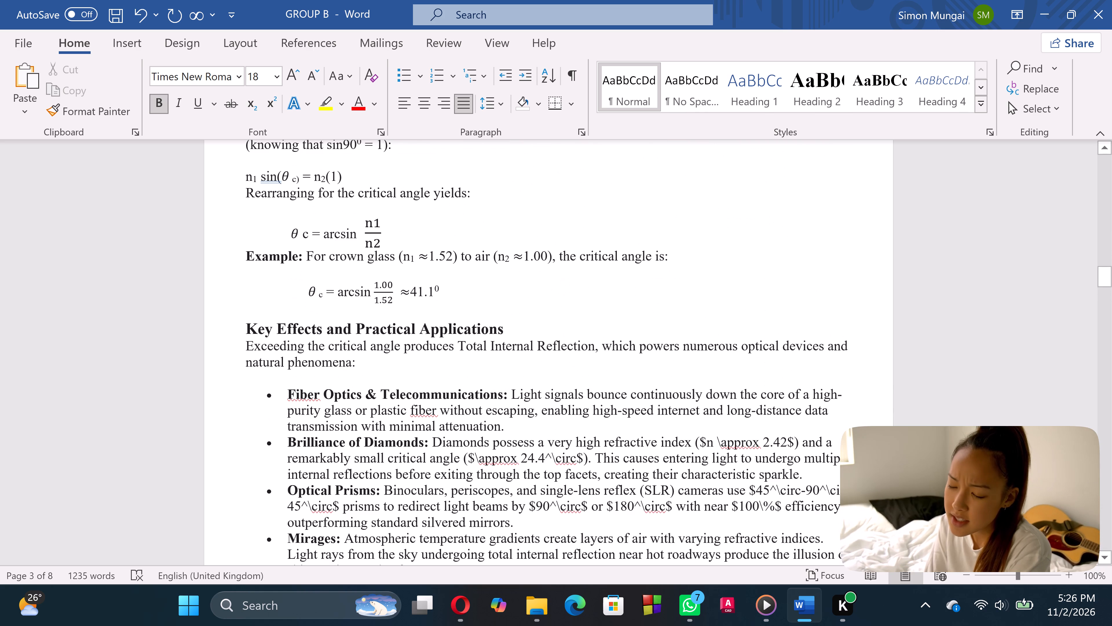
{"action": "left_click", "coordinate": [425, 412]}
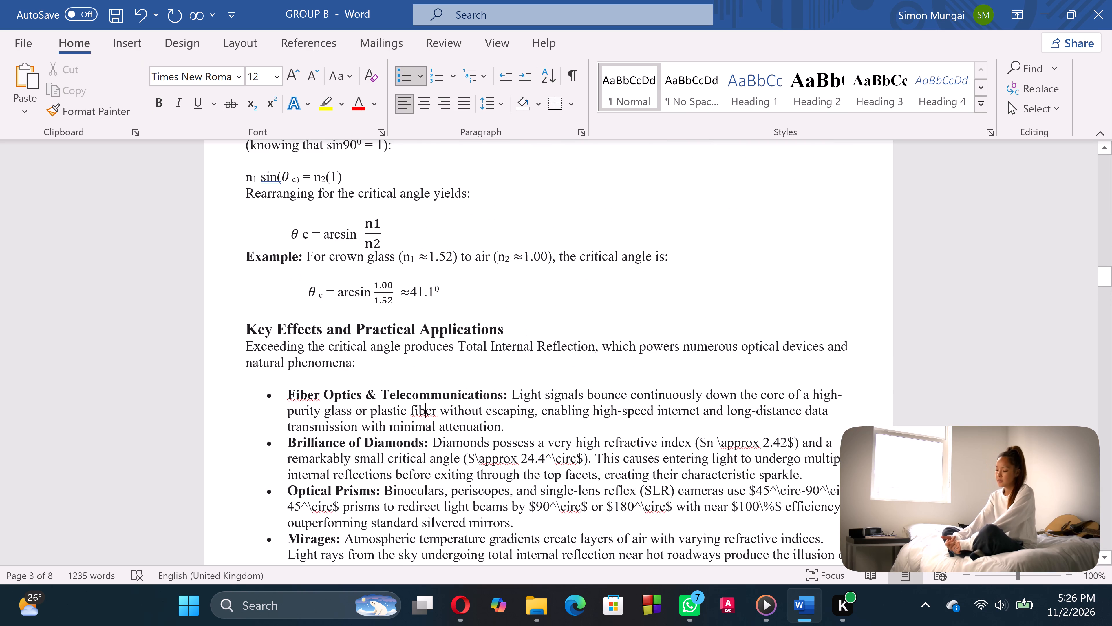
{"action": "right_click", "coordinate": [425, 412]}
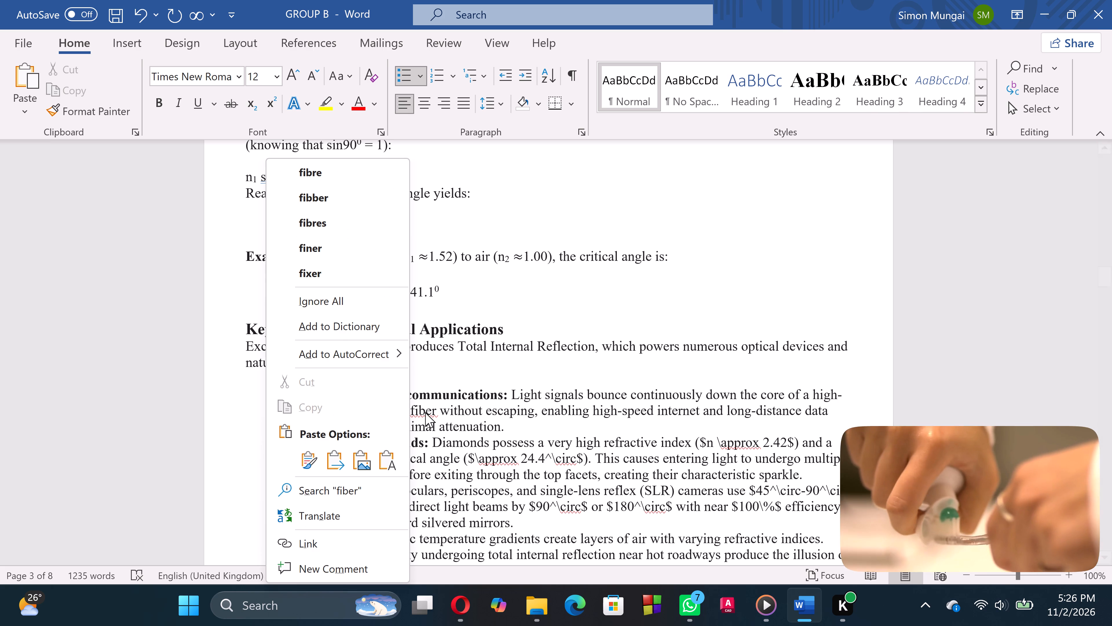
{"action": "left_click", "coordinate": [331, 306]}
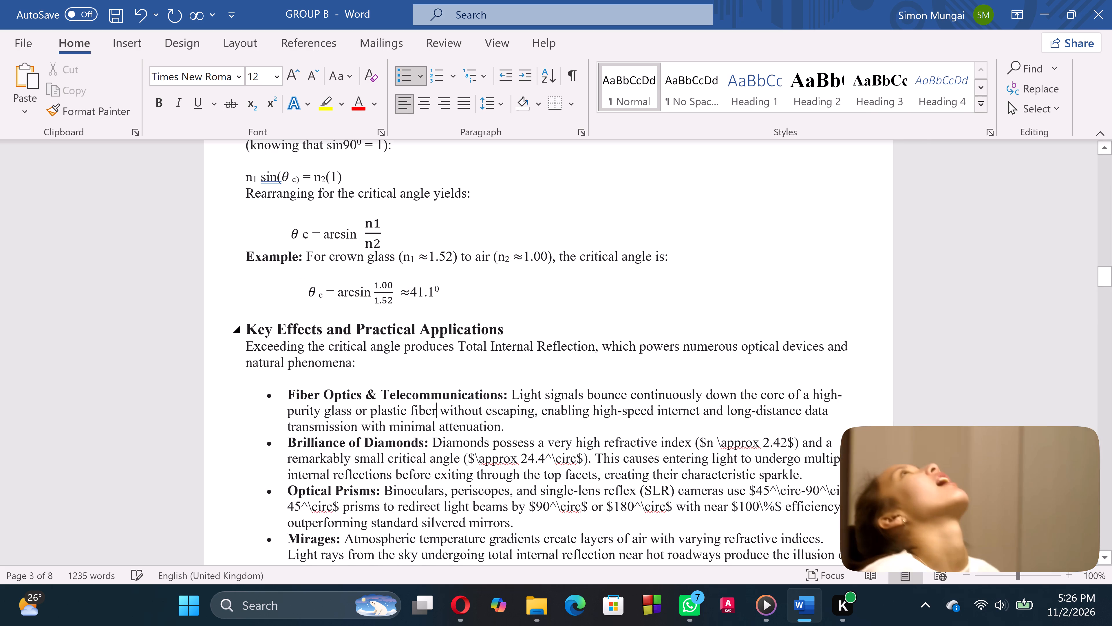
Replace the raw $\approx before 24.4 in the Brilliance of Diamonds bullet with an inline ≈ equation symbol.
{"action": "scroll", "coordinate": [511, 361], "scroll_direction": "down", "scroll_amount": 1}
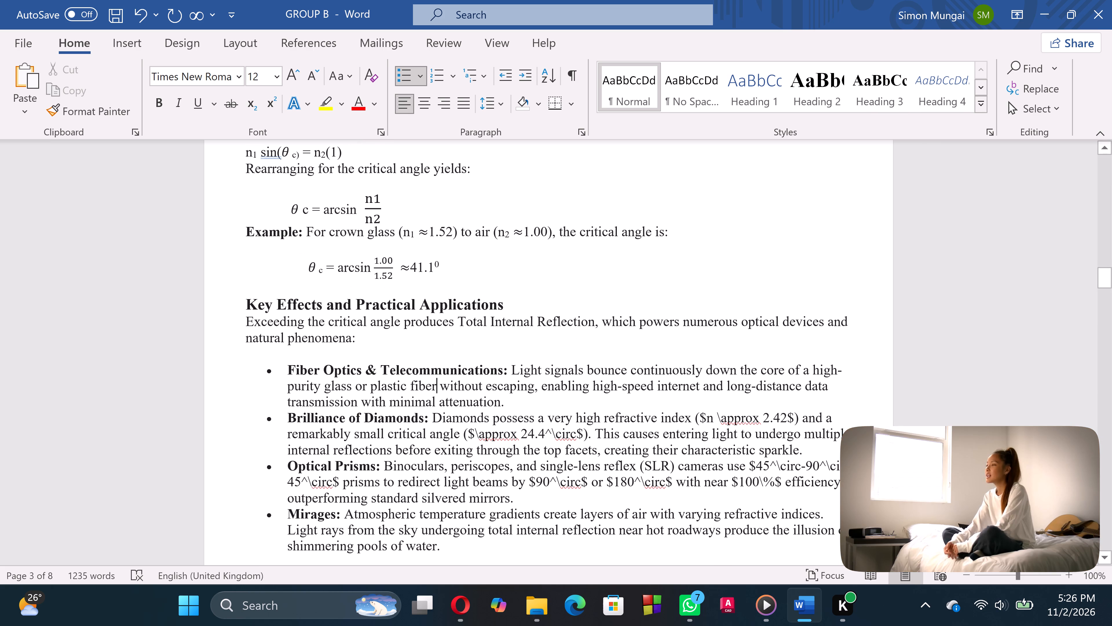
{"action": "left_click", "coordinate": [523, 434]}
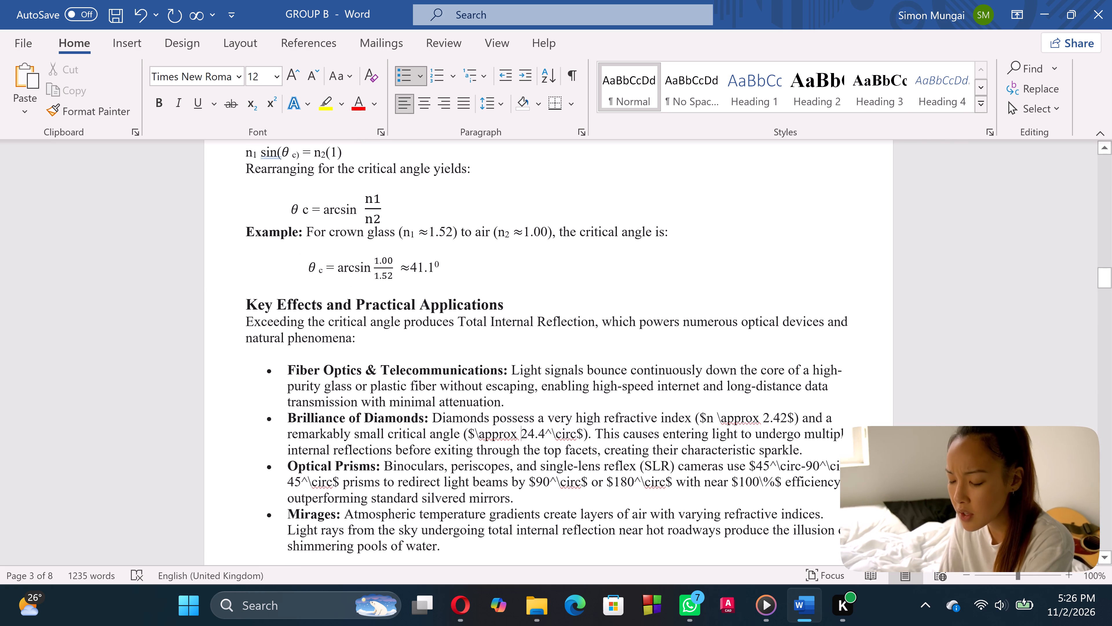
{"action": "key", "text": "BackSpace"}
{"action": "key", "text": "BackSpace"}
{"action": "key", "text": "BackSpace"}
{"action": "key", "text": "BackSpace"}
{"action": "key", "text": "BackSpace"}
{"action": "key", "text": "BackSpace"}
{"action": "key", "text": "BackSpace"}
{"action": "key", "text": "BackSpace"}
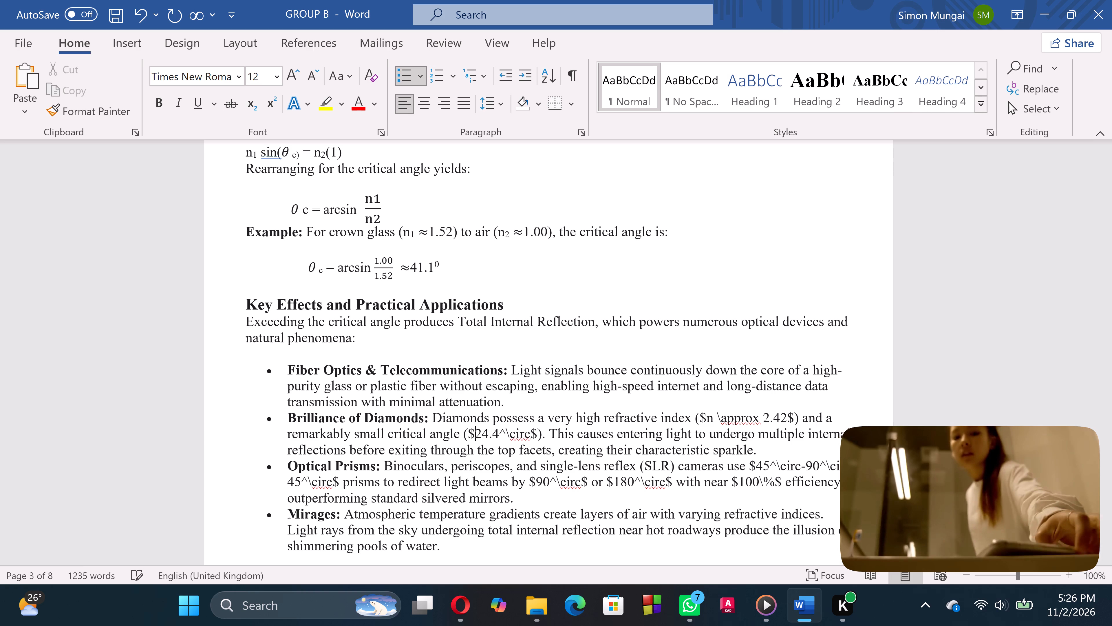
{"action": "key", "text": "BackSpace"}
{"action": "key", "text": "alt+equal"}
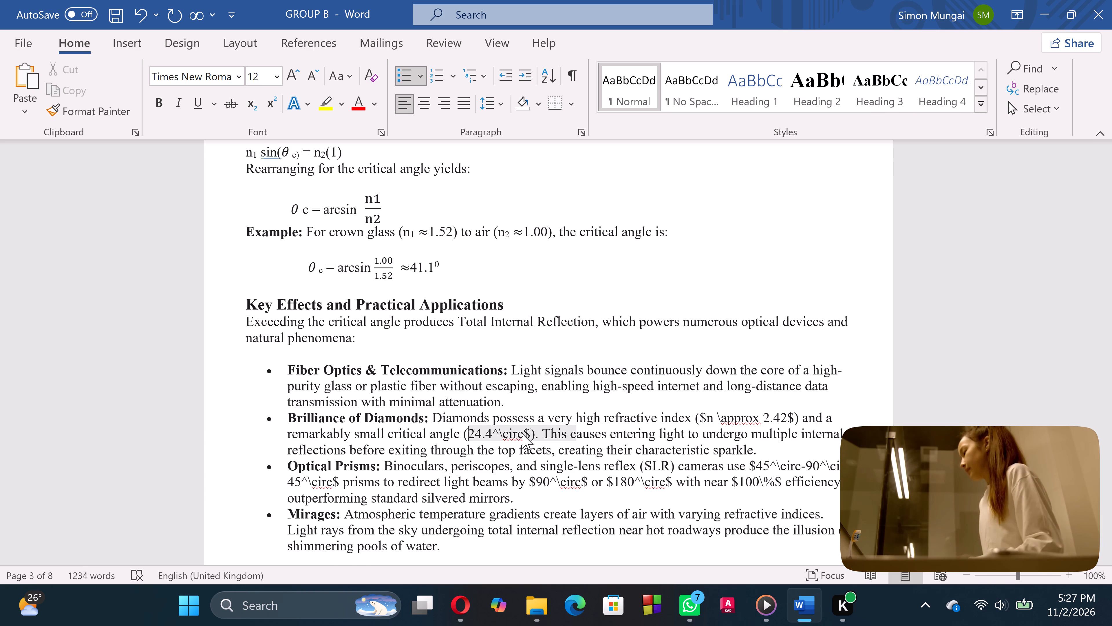
{"action": "left_click", "coordinate": [314, 106]}
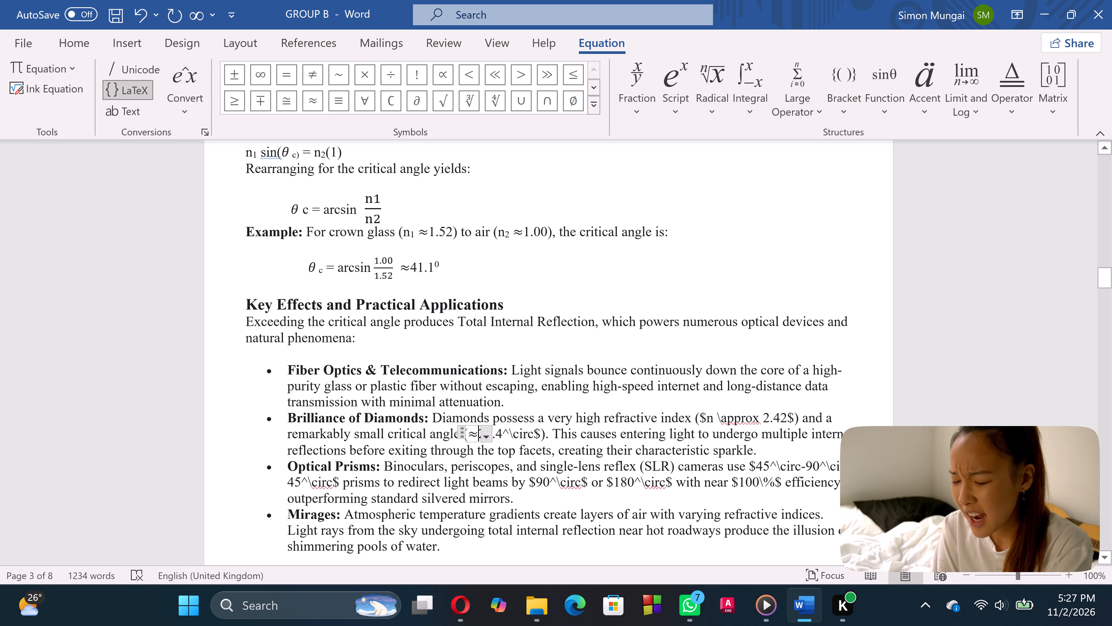
Replace the raw ^\circ$ after 24.4 in the Brilliance of Diamonds bullet with a superscript 0.
{"action": "left_click", "coordinate": [539, 429]}
{"action": "key", "text": "BackSpace"}
{"action": "key", "text": "BackSpace"}
{"action": "key", "text": "BackSpace"}
{"action": "key", "text": "BackSpace"}
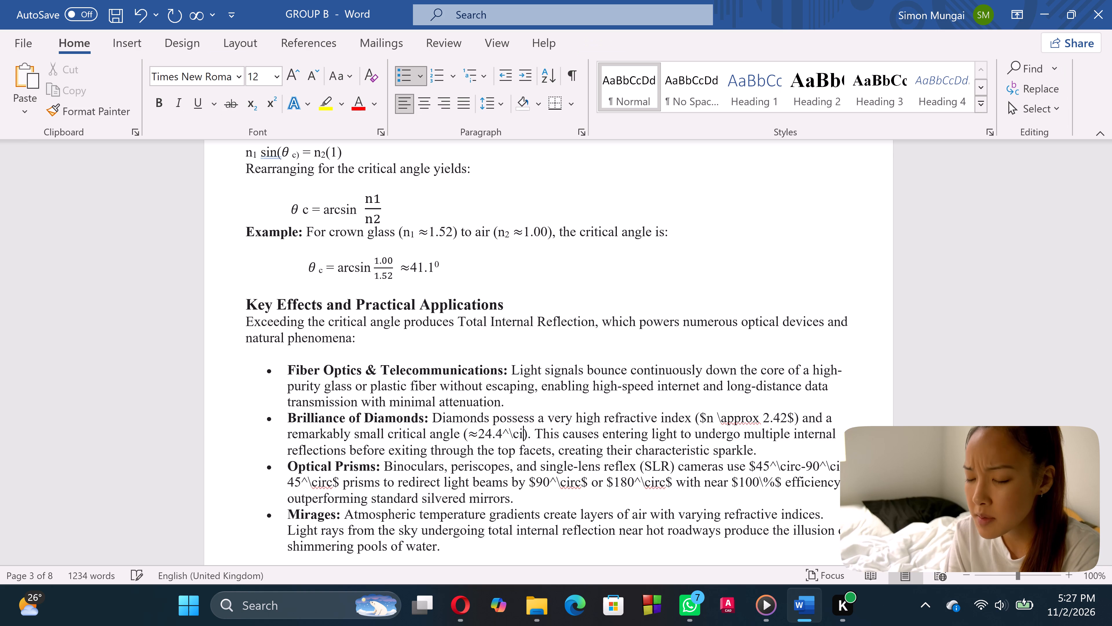
{"action": "key", "text": "BackSpace"}
{"action": "key", "text": "BackSpace"}
{"action": "key", "text": "BackSpace"}
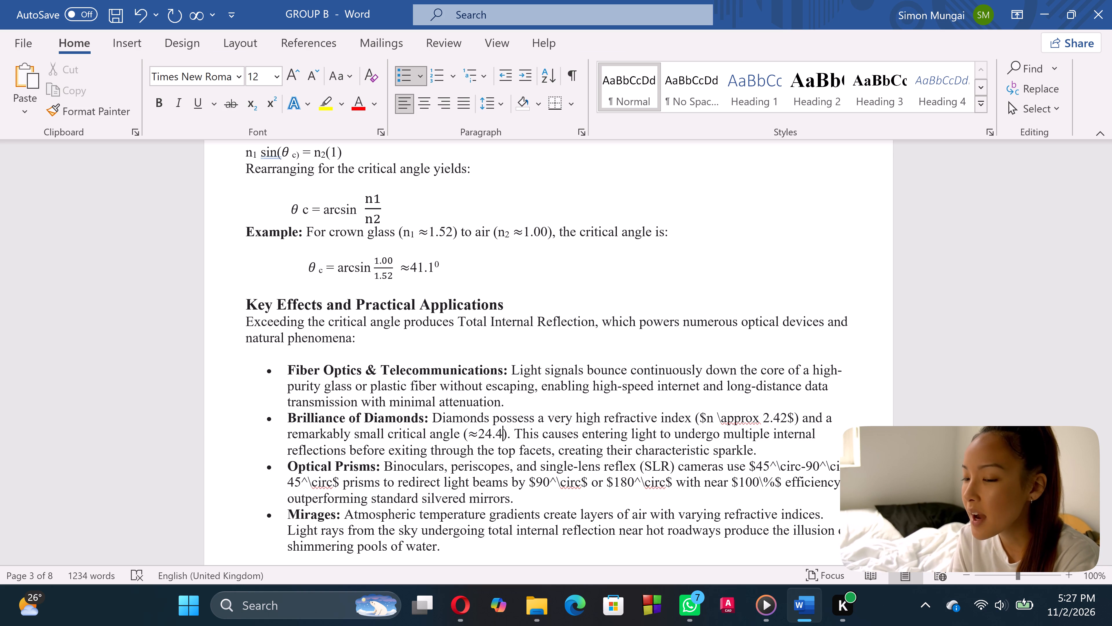
{"action": "key", "text": "ctrl+shift+equal"}
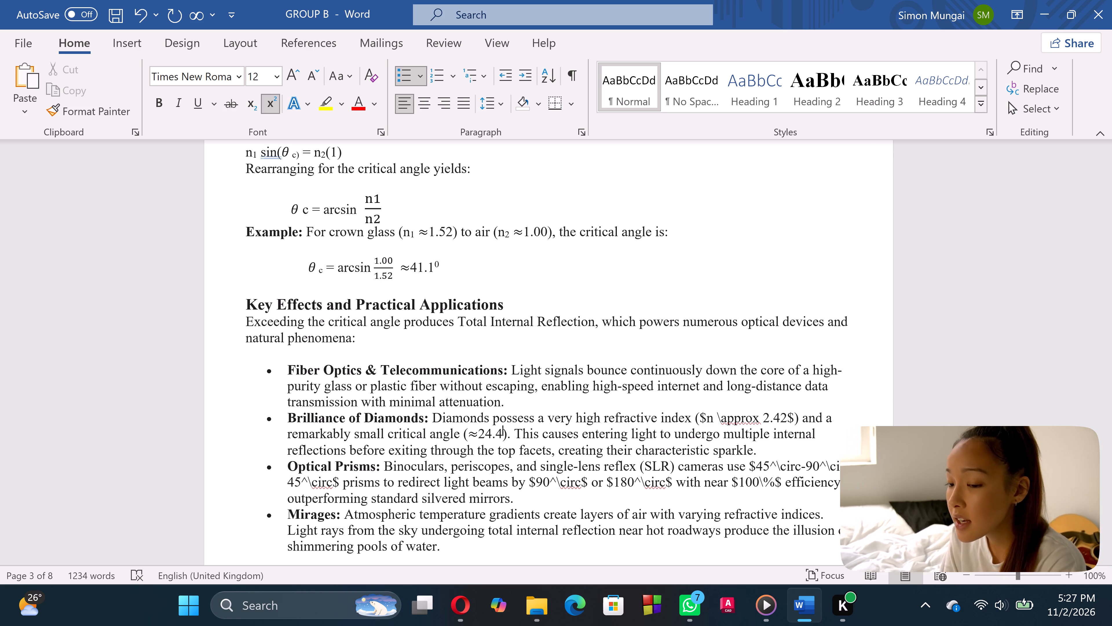
{"action": "key", "text": "0"}
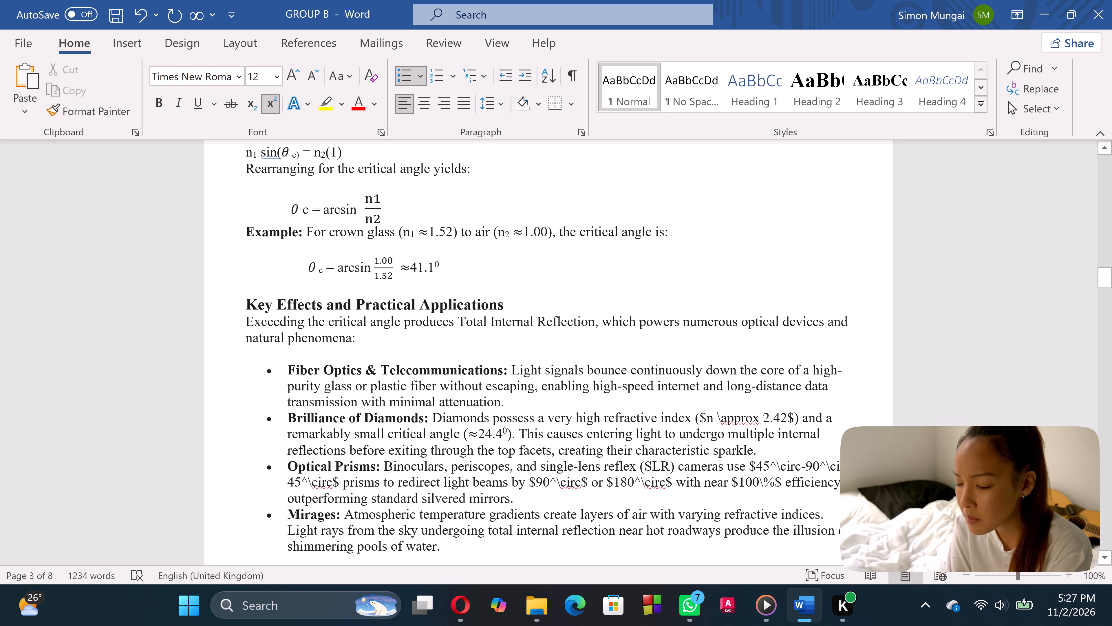
Rewrite the raw refractive index in the Brilliance of Diamonds bullet as n ≈2.42, using an inline ≈ equation symbol and removing both dollar signs.
{"action": "left_click", "coordinate": [706, 413]}
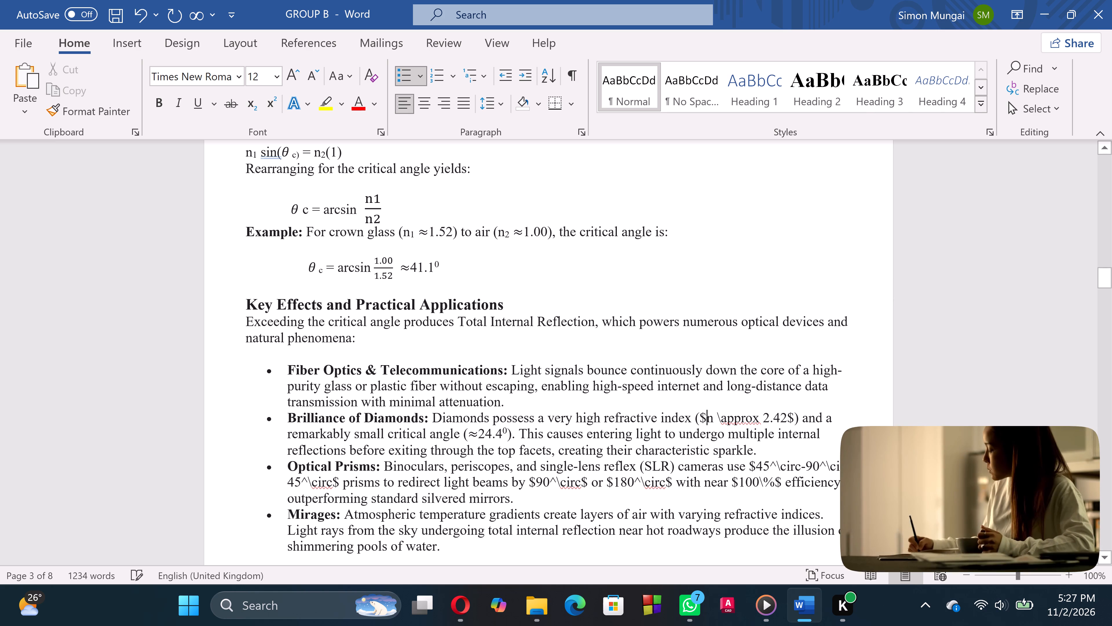
{"action": "key", "text": "BackSpace"}
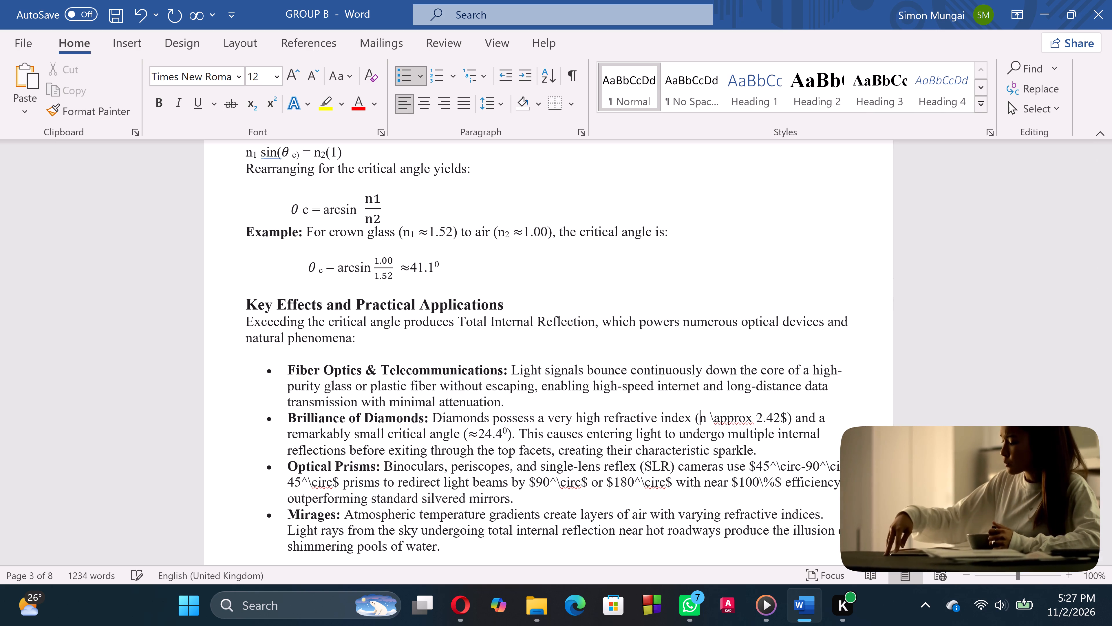
{"action": "left_click", "coordinate": [754, 417]}
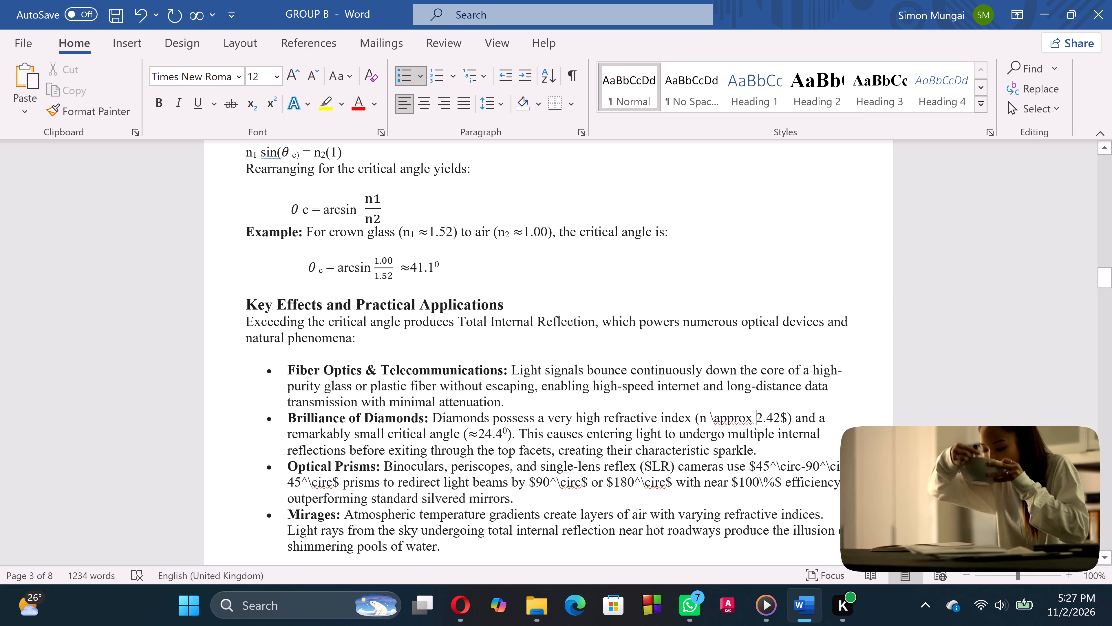
{"action": "key", "text": "BackSpace"}
{"action": "key", "text": "BackSpace"}
{"action": "key", "text": "BackSpace"}
{"action": "key", "text": "BackSpace"}
{"action": "key", "text": "BackSpace"}
{"action": "key", "text": "BackSpace"}
{"action": "key", "text": "BackSpace"}
{"action": "key", "text": "BackSpace"}
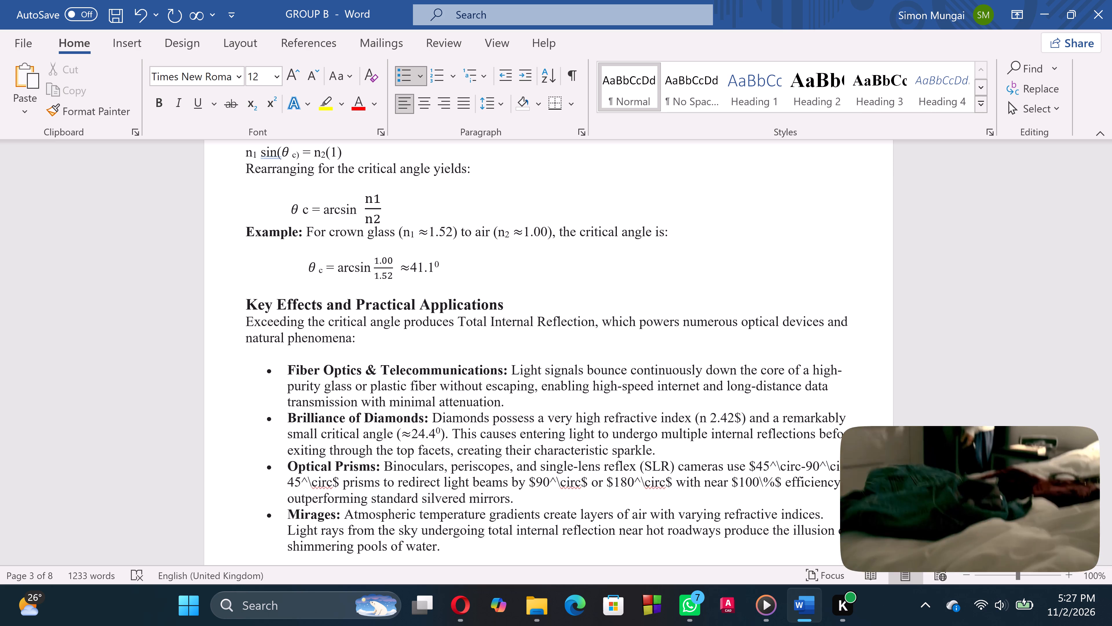
{"action": "key", "text": "alt+equal"}
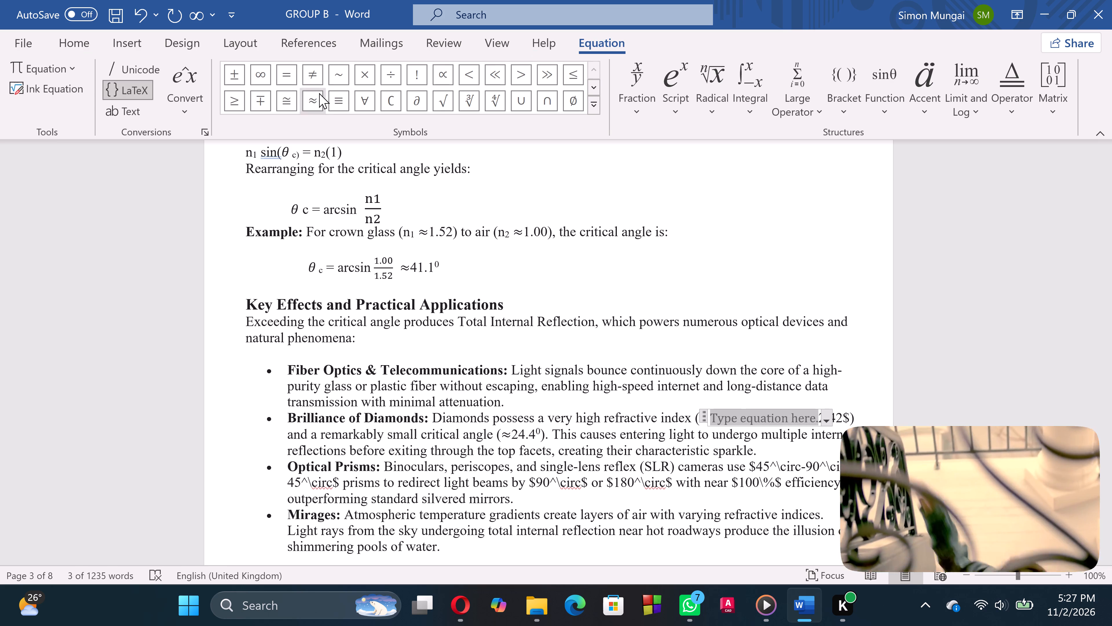
{"action": "left_click", "coordinate": [320, 98]}
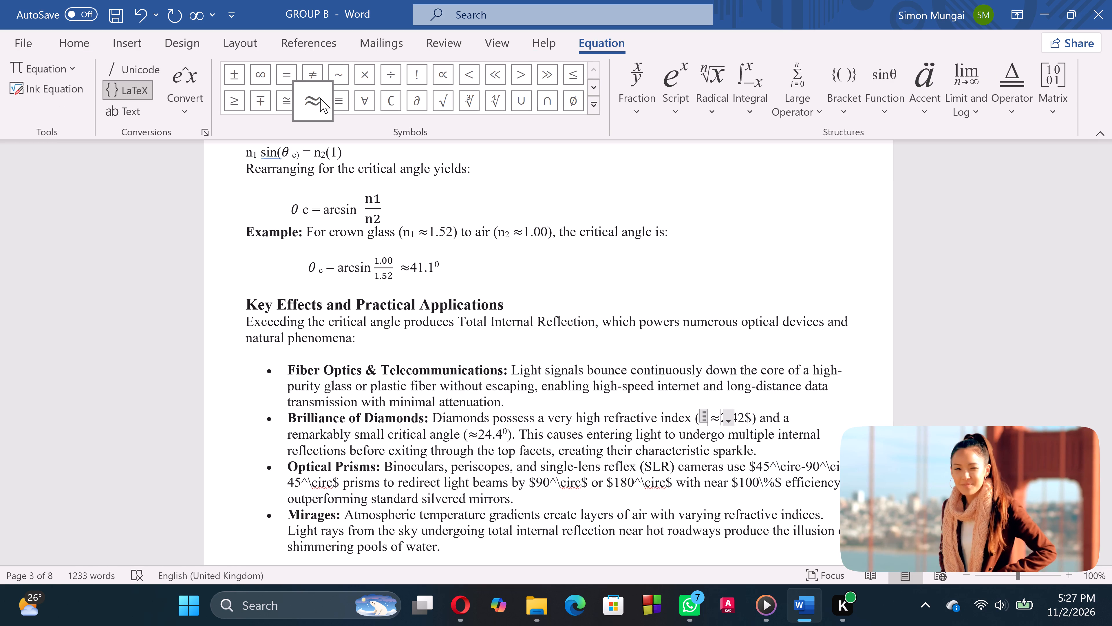
{"action": "left_click", "coordinate": [751, 418]}
{"action": "key", "text": "BackSpace"}
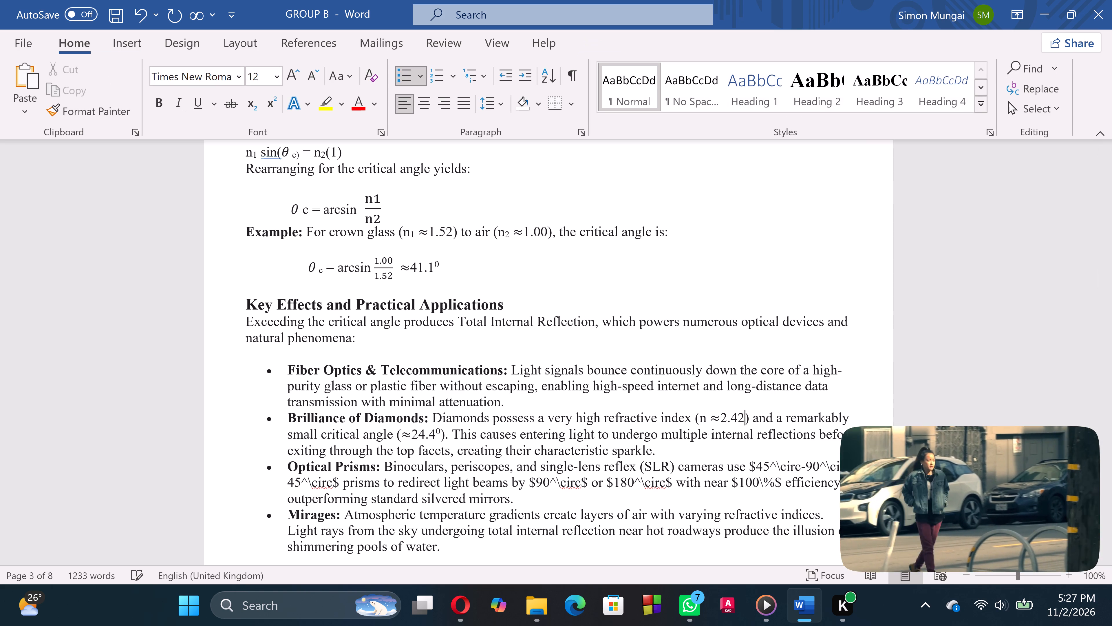
Replace the raw ^\circ after the first 45 in the Optical Prisms bullet with a superscript 0.
{"action": "scroll", "coordinate": [697, 445], "scroll_direction": "down", "scroll_amount": 1}
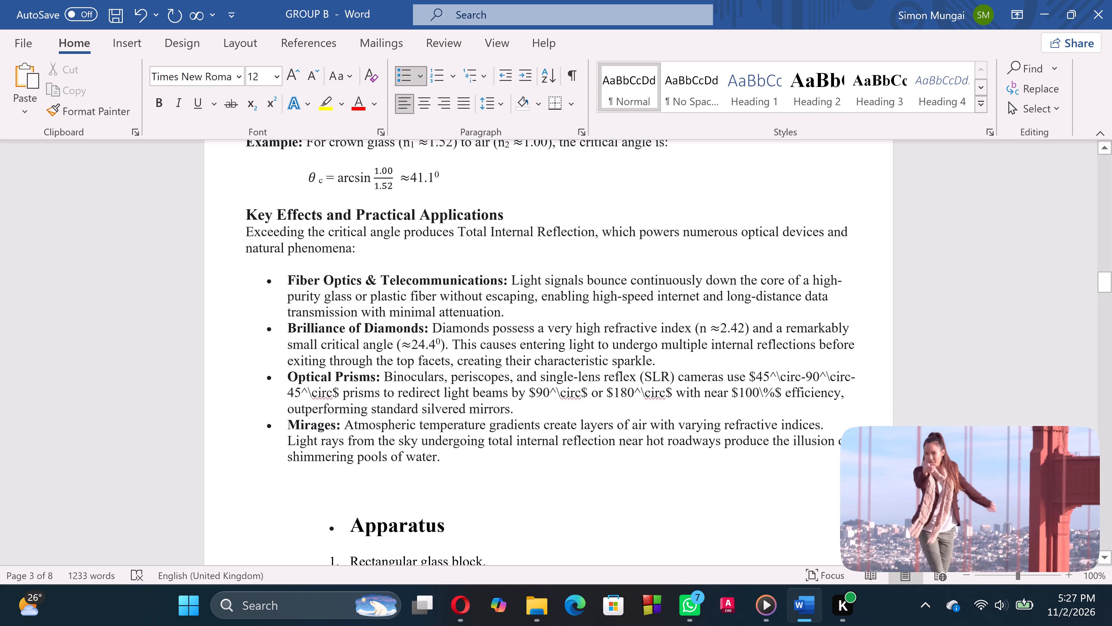
{"action": "scroll", "coordinate": [697, 445], "scroll_direction": "down", "scroll_amount": 1}
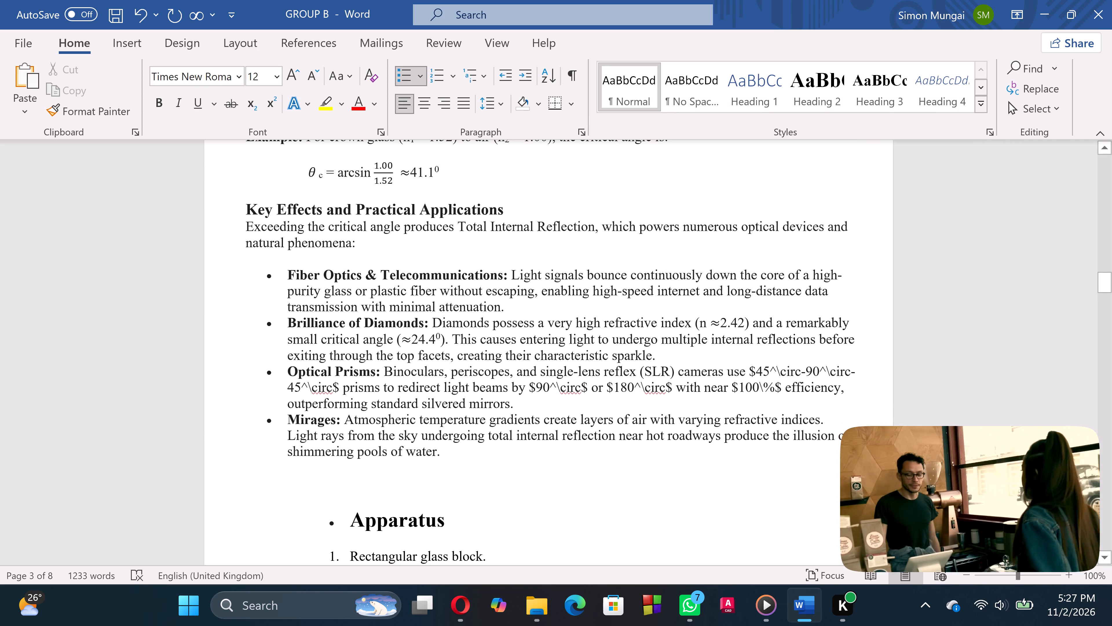
{"action": "left_click", "coordinate": [779, 372]}
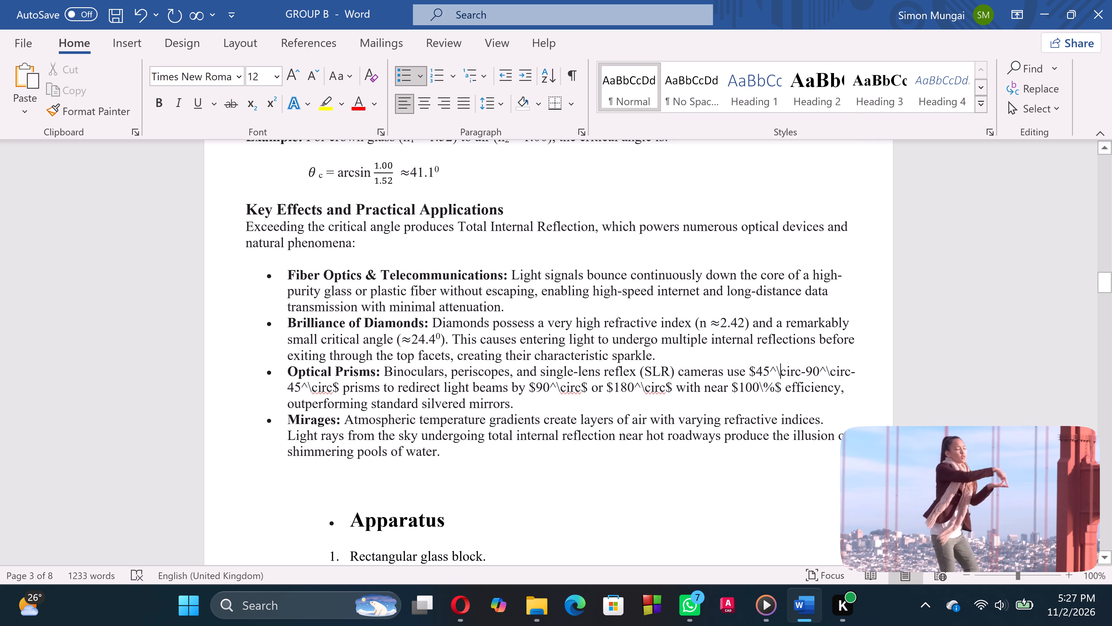
{"action": "left_click", "coordinate": [801, 371]}
{"action": "key", "text": "BackSpace"}
{"action": "key", "text": "BackSpace"}
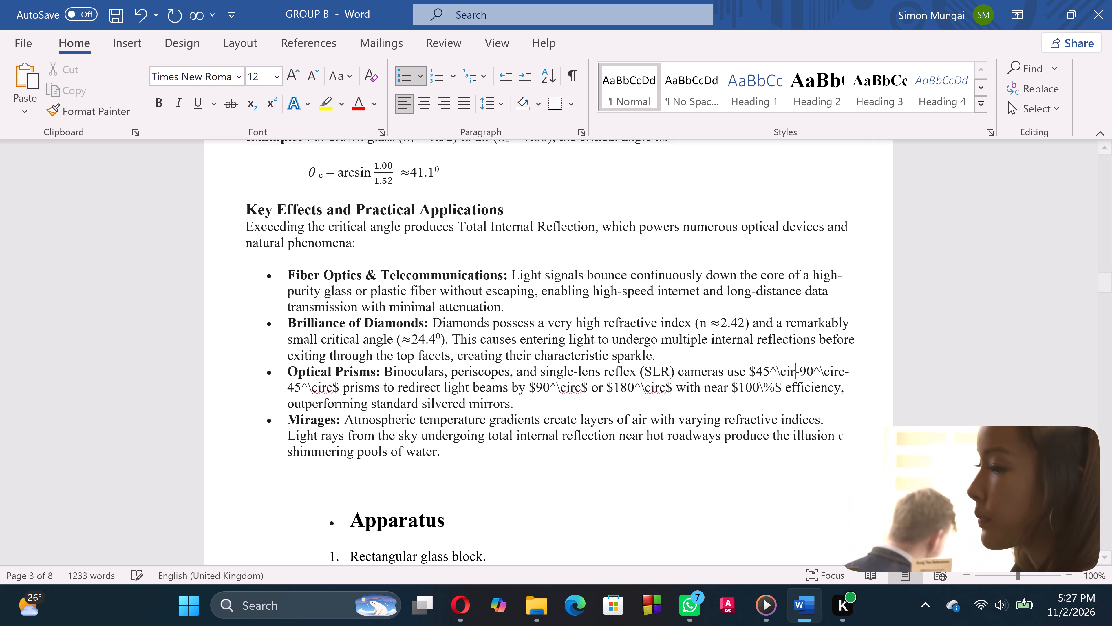
{"action": "key", "text": "BackSpace"}
{"action": "key", "text": "BackSpace"}
{"action": "key", "text": "BackSpace"}
{"action": "key", "text": "BackSpace"}
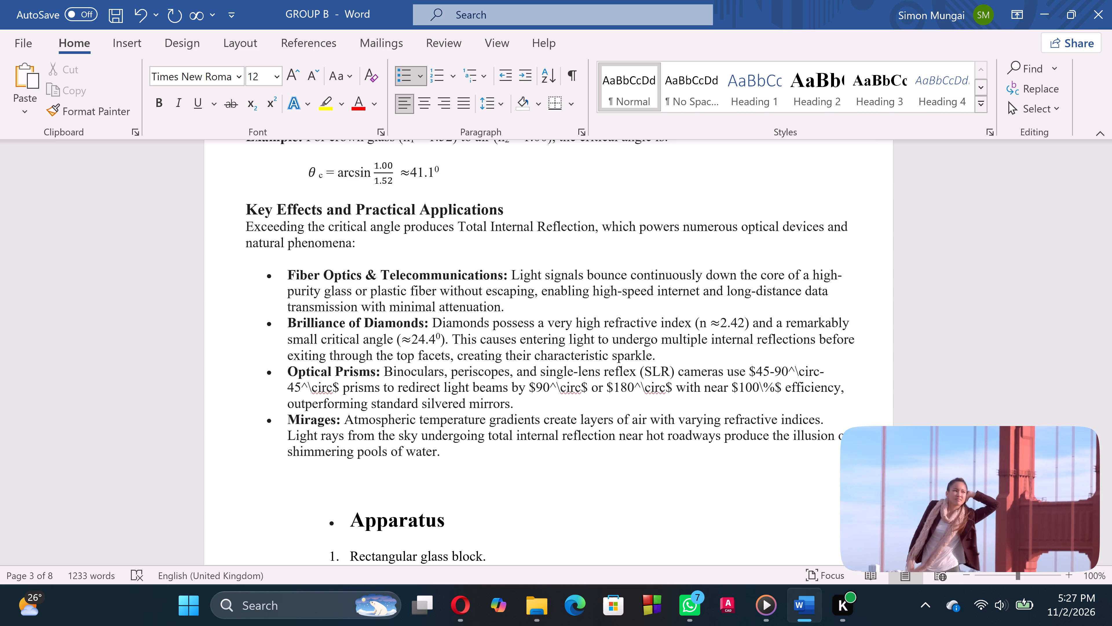
{"action": "key", "text": "ctrl+shift+equal"}
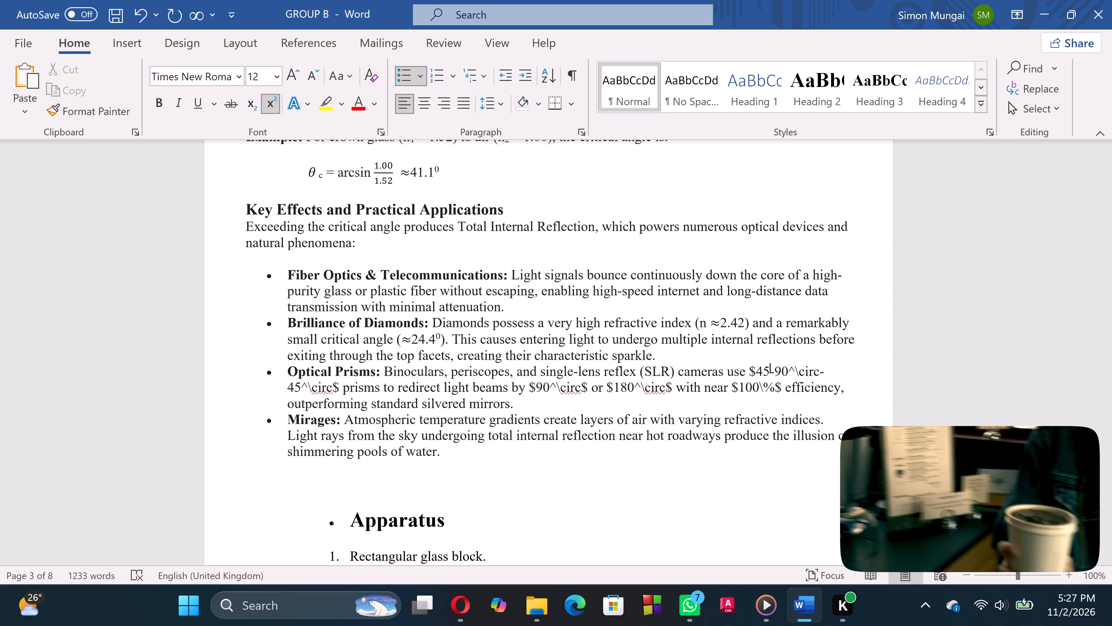
{"action": "key", "text": "0"}
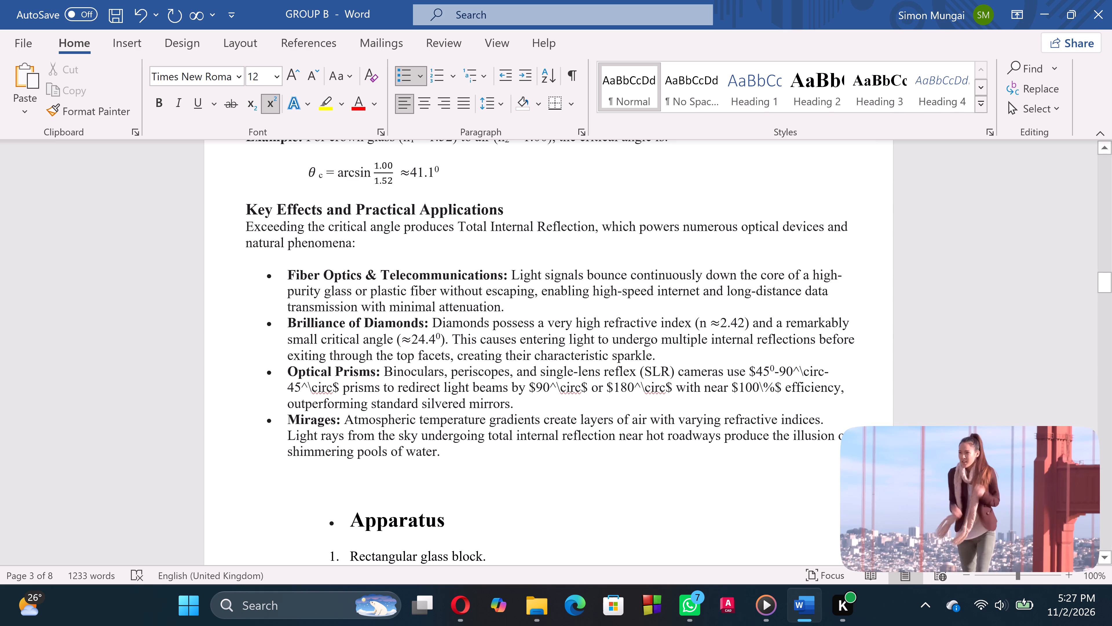
Replace the raw ^\circ after the 90 in the Optical Prisms bullet's 45-90-45 angle set with a superscript 0.
{"action": "left_click", "coordinate": [838, 370]}
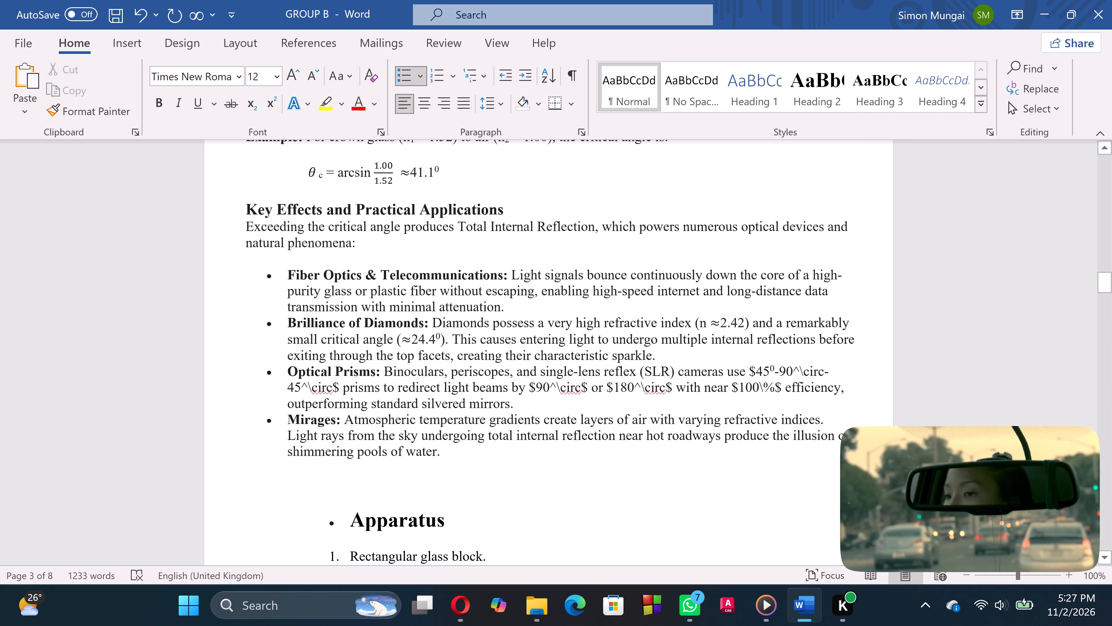
{"action": "left_click", "coordinate": [823, 370]}
{"action": "key", "text": "BackSpace"}
{"action": "key", "text": "BackSpace"}
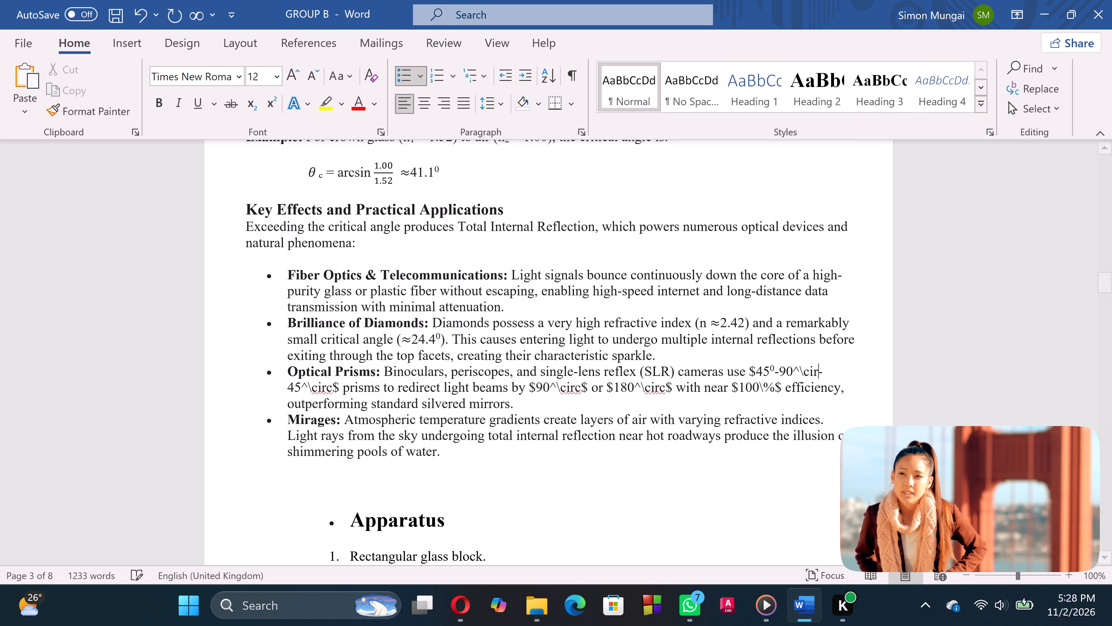
{"action": "key", "text": "BackSpace"}
{"action": "key", "text": "BackSpace"}
{"action": "key", "text": "BackSpace"}
{"action": "key", "text": "BackSpace"}
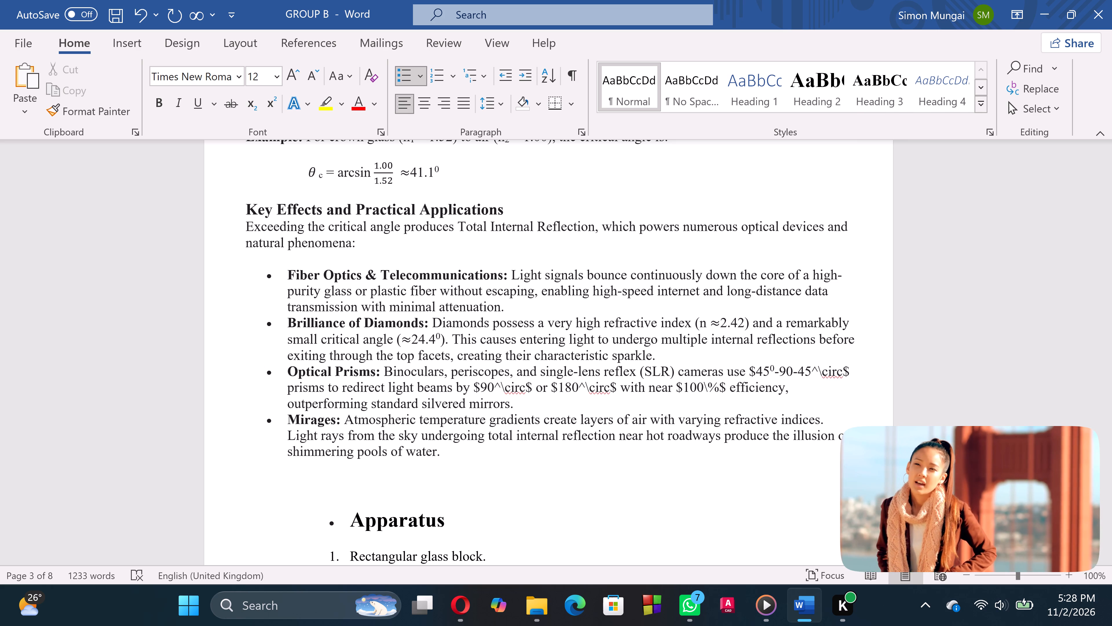
{"action": "key", "text": "ctrl+shift+equal"}
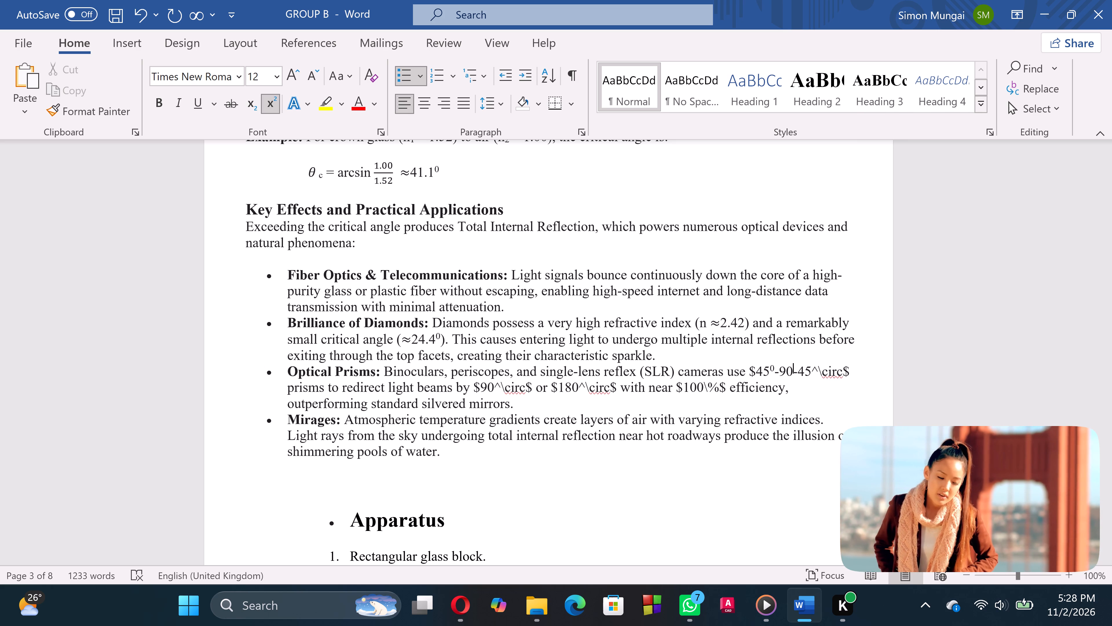
{"action": "key", "text": "0"}
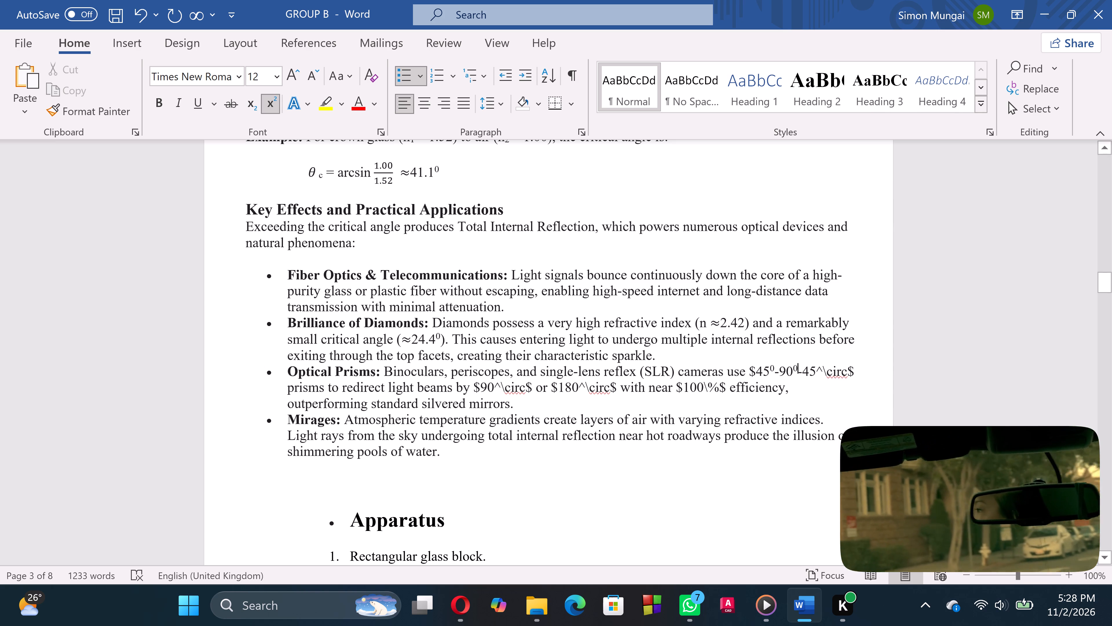
Delete the raw ^\circ$ and its trailing space after the second 45 in the Optical Prisms bullet.
{"action": "left_click", "coordinate": [856, 369]}
{"action": "key", "text": "BackSpace"}
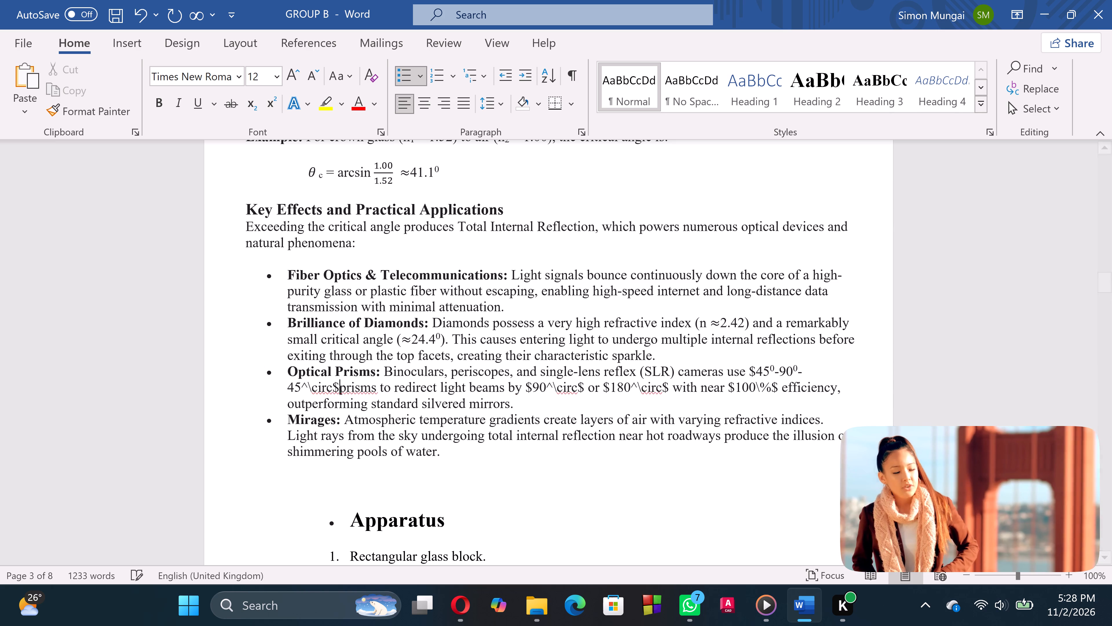
{"action": "key", "text": "BackSpace"}
{"action": "key", "text": "BackSpace"}
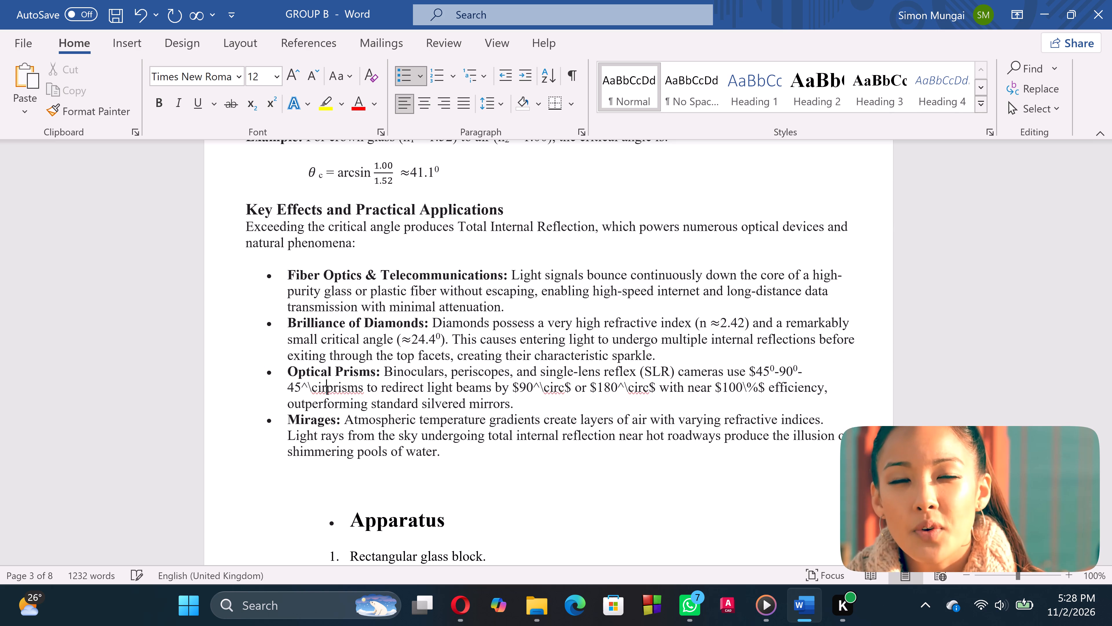
{"action": "key", "text": "BackSpace"}
{"action": "key", "text": "BackSpace"}
{"action": "key", "text": "BackSpace"}
{"action": "key", "text": "BackSpace"}
{"action": "key", "text": "BackSpace"}
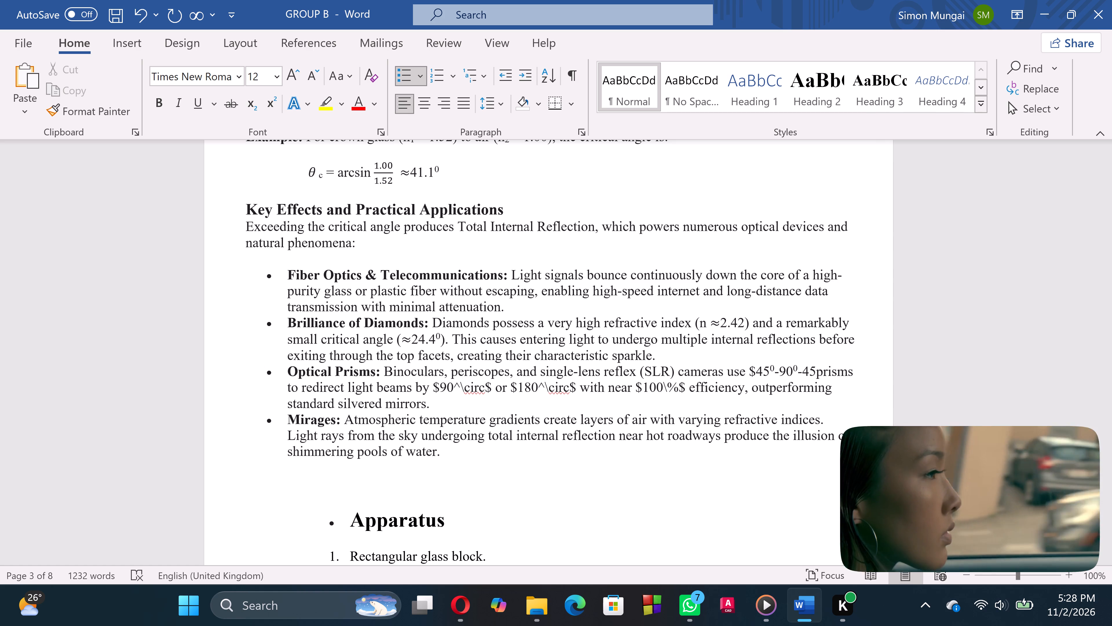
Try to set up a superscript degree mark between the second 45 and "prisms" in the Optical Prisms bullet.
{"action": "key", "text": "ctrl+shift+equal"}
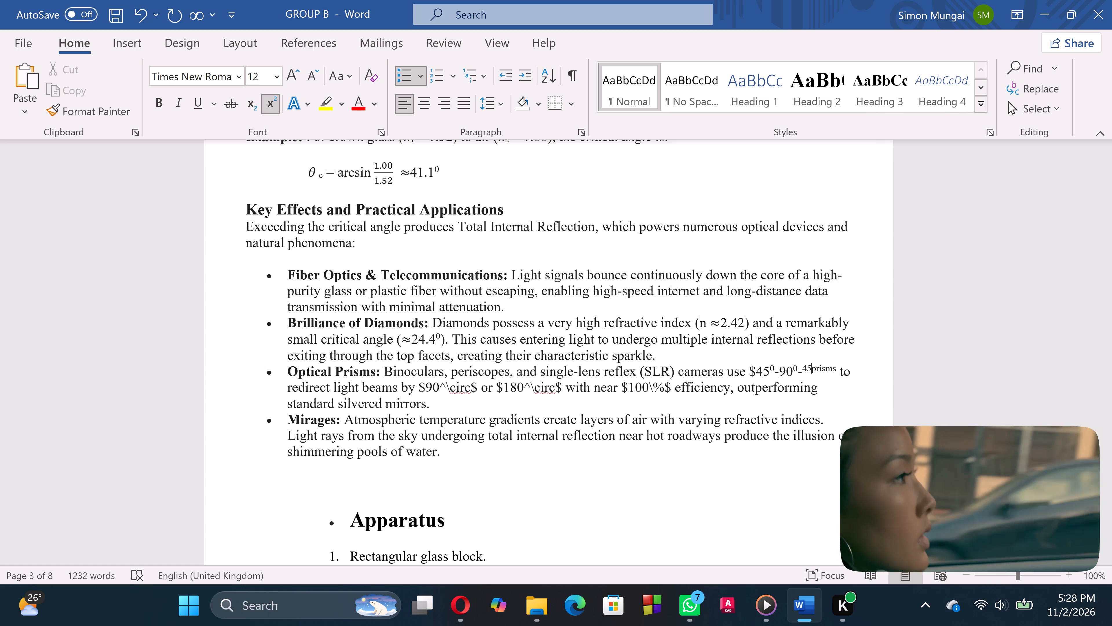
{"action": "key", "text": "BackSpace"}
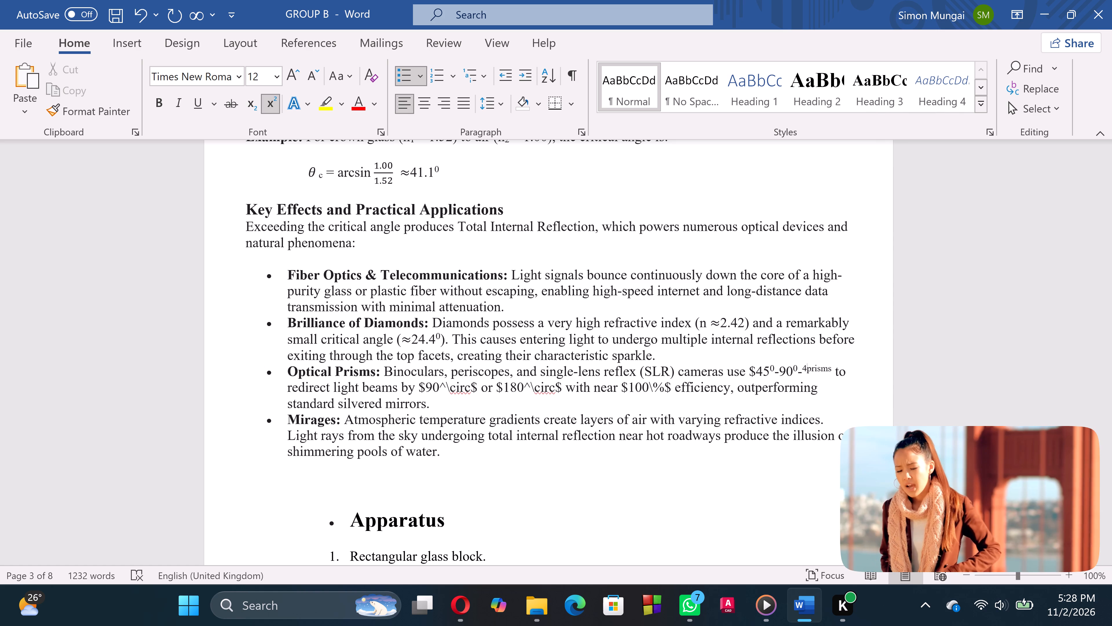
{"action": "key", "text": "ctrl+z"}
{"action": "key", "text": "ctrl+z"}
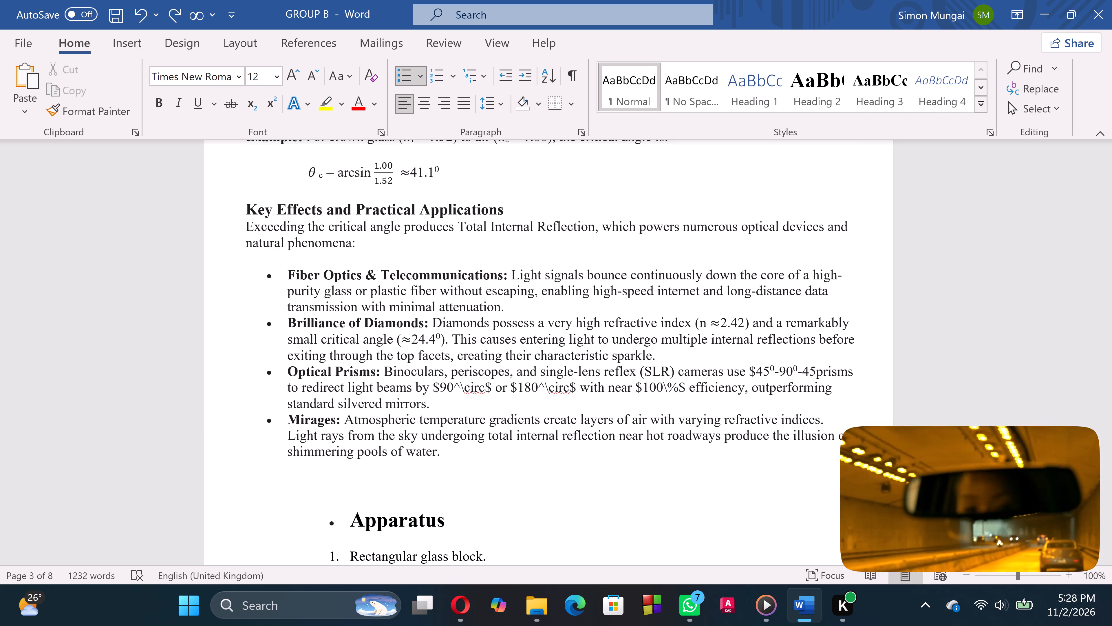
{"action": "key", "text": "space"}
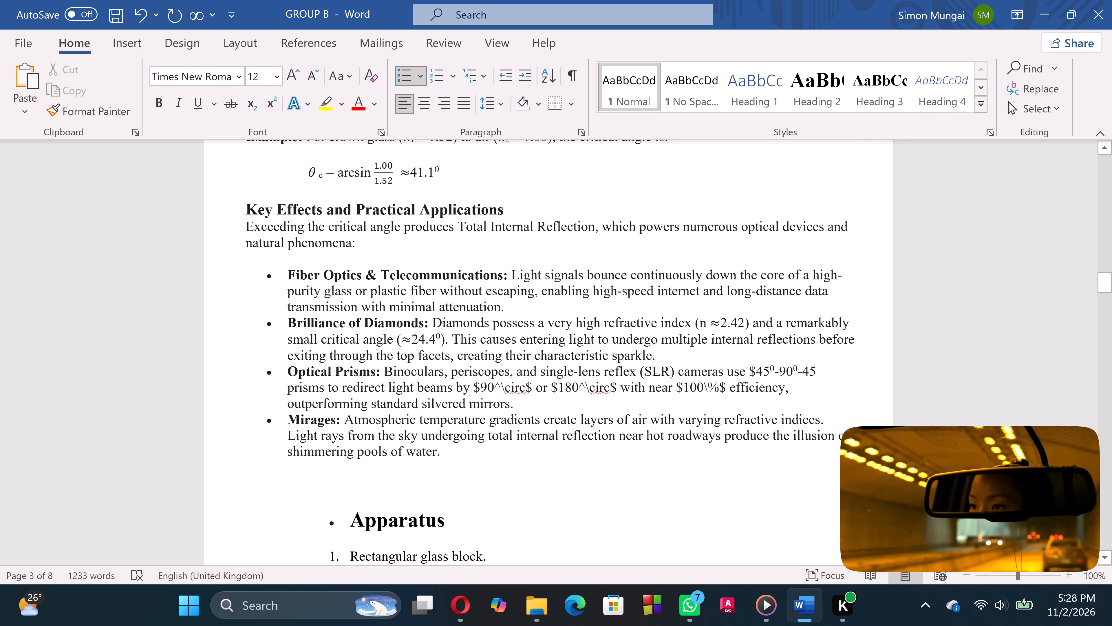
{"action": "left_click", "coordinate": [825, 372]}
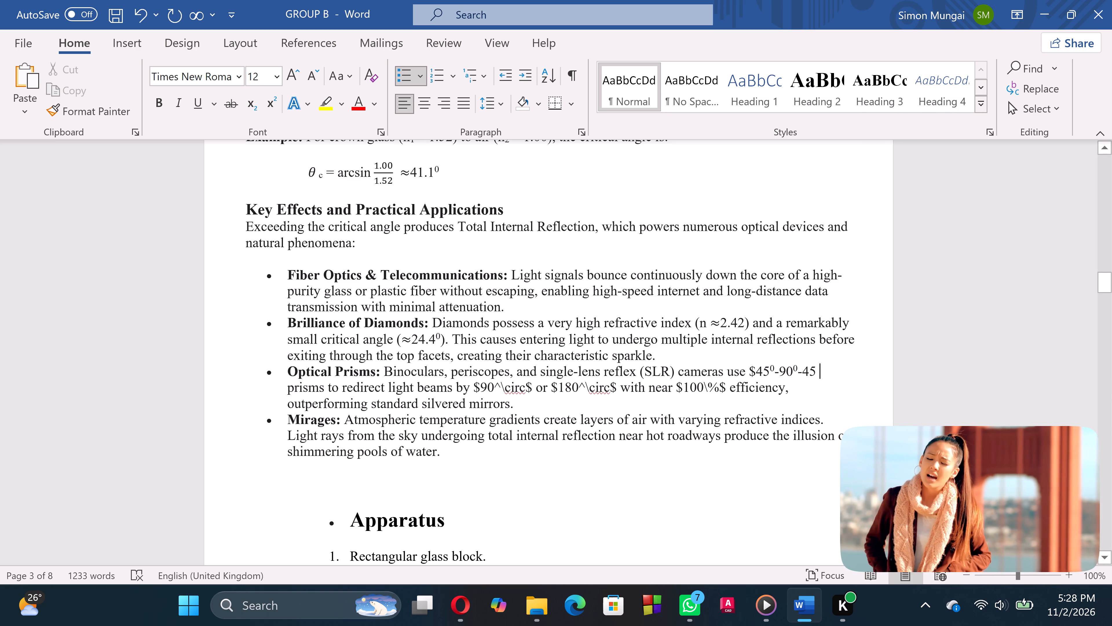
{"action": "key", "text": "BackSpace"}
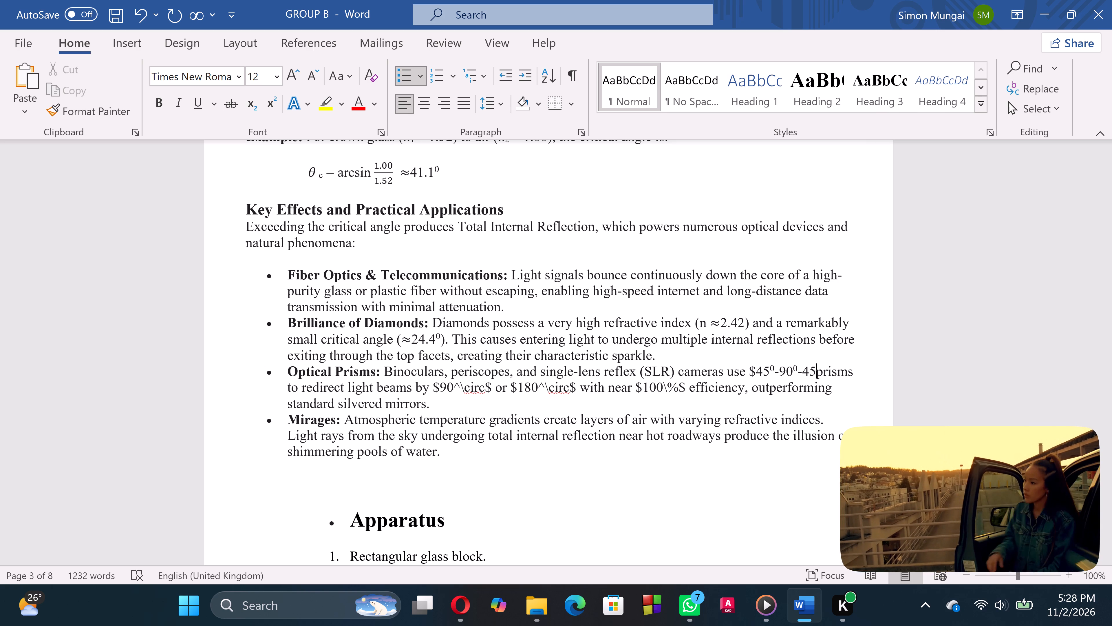
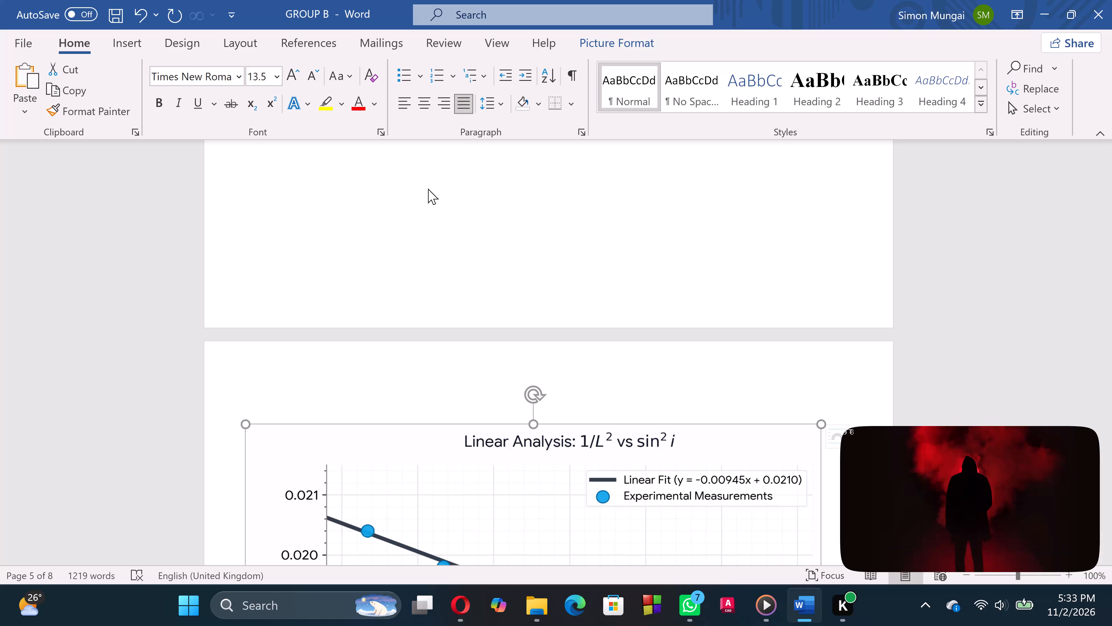
Start deleting the empty lines in the blank area between the results table and the Linear Analysis graph.
{"action": "scroll", "coordinate": [428, 189], "scroll_direction": "up", "scroll_amount": 4, "text": "ctrl+shift"}
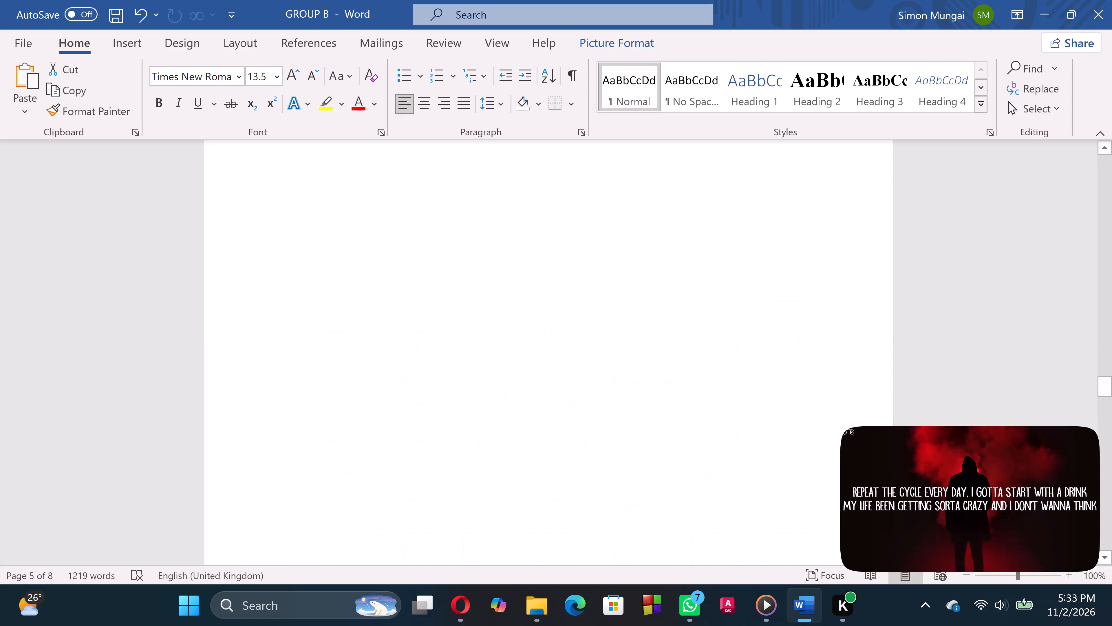
{"action": "scroll", "coordinate": [428, 189], "scroll_direction": "up", "scroll_amount": 2, "text": "ctrl+shift"}
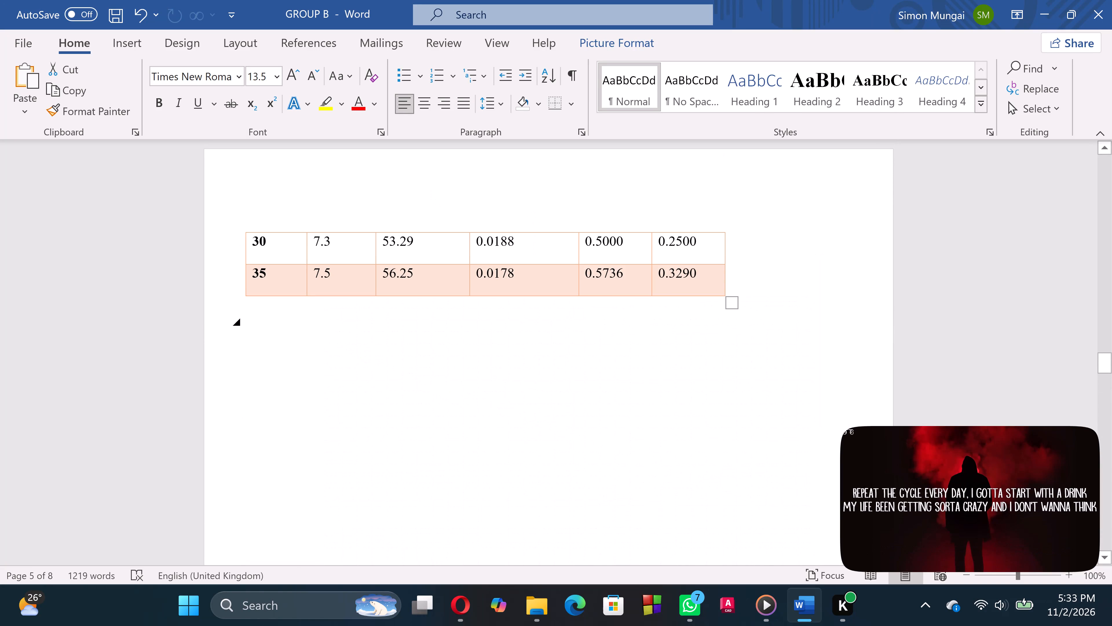
{"action": "scroll", "coordinate": [426, 414], "scroll_direction": "down", "scroll_amount": 1, "text": "ctrl+shift"}
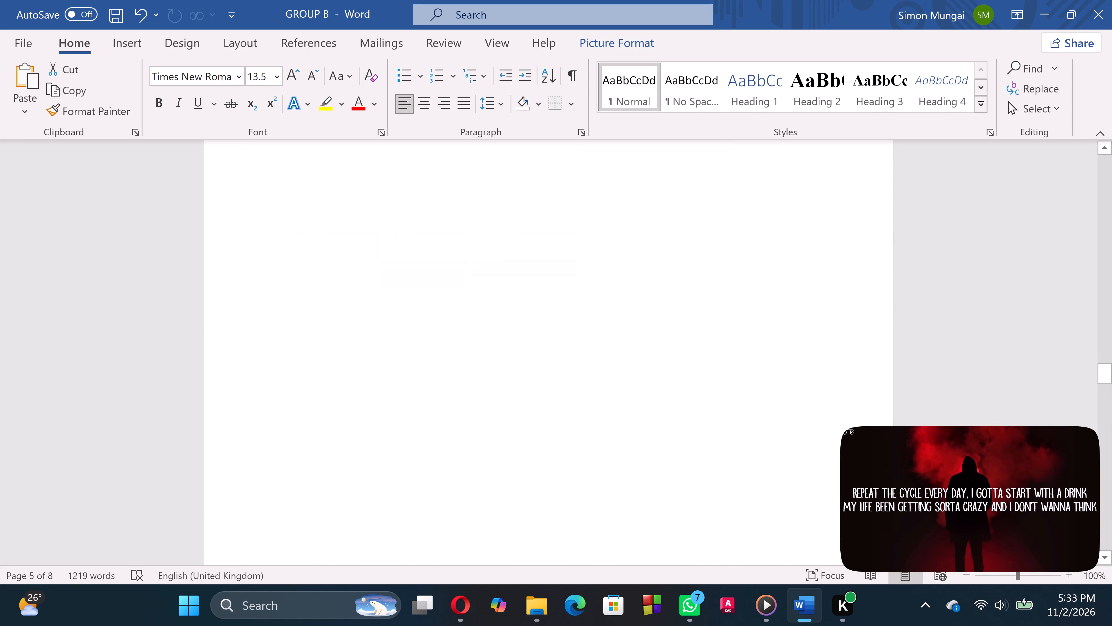
{"action": "scroll", "coordinate": [409, 386], "scroll_direction": "down", "scroll_amount": 2, "text": "ctrl+shift"}
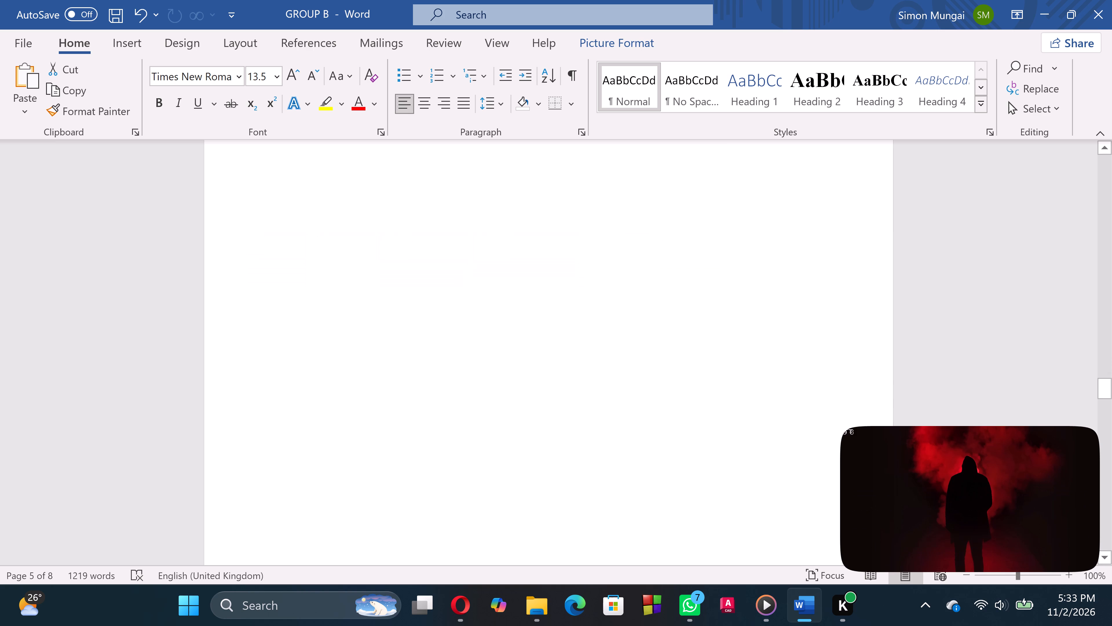
{"action": "scroll", "coordinate": [577, 345], "scroll_direction": "up", "scroll_amount": 2, "text": "ctrl+shift"}
{"action": "scroll", "coordinate": [707, 356], "scroll_direction": "down", "scroll_amount": 1, "text": "ctrl+shift"}
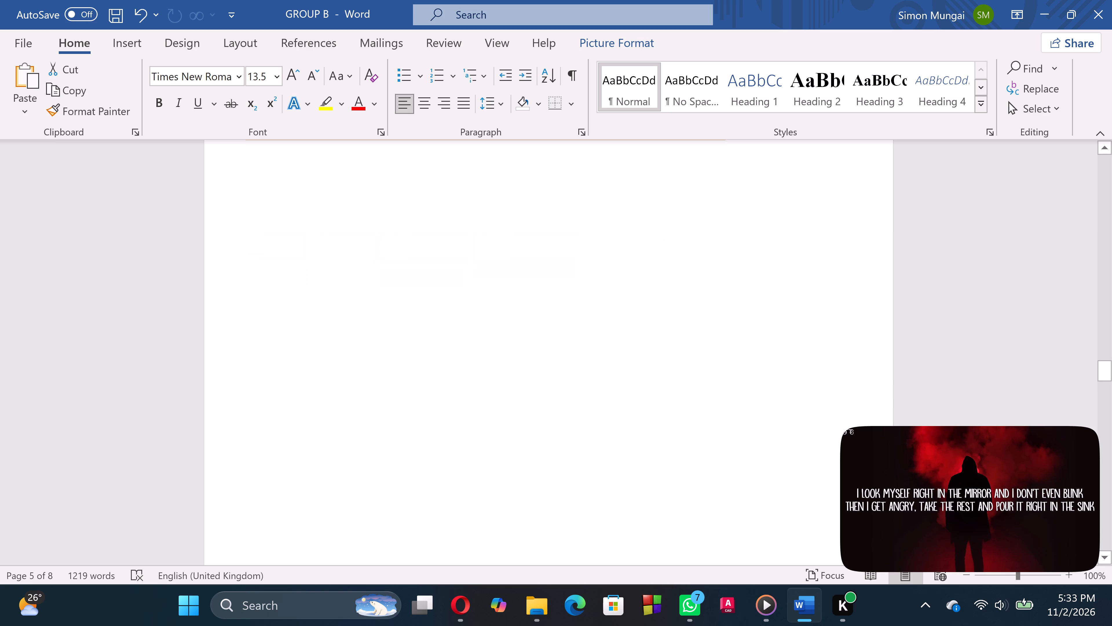
{"action": "scroll", "coordinate": [707, 356], "scroll_direction": "down", "scroll_amount": 2, "text": "ctrl+shift"}
{"action": "scroll", "coordinate": [599, 458], "scroll_direction": "down", "scroll_amount": 3, "text": "ctrl+shift"}
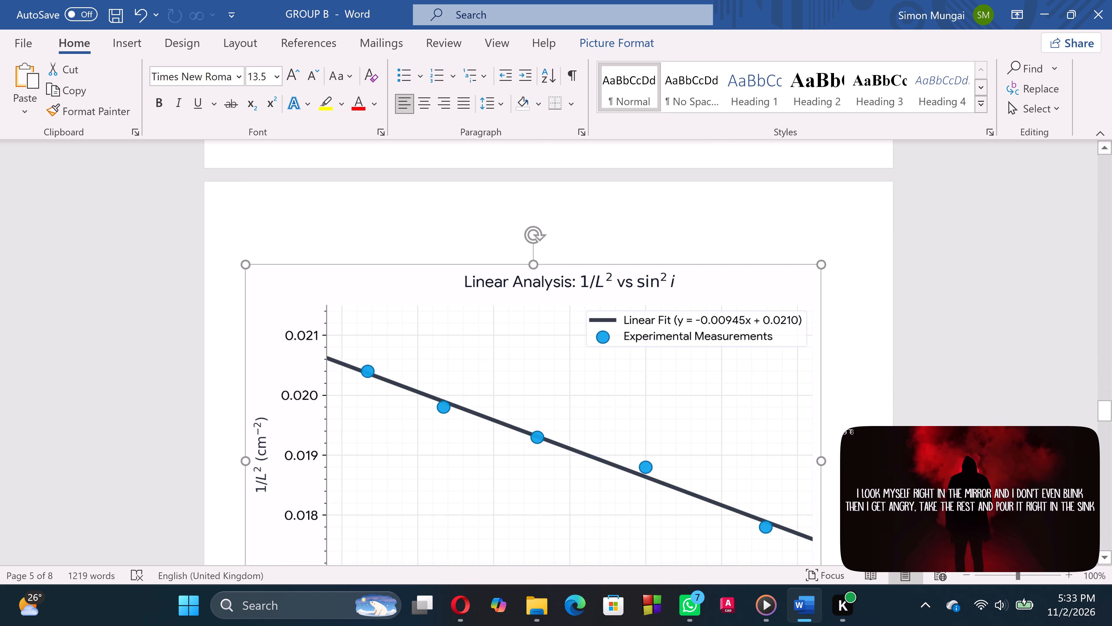
{"action": "scroll", "coordinate": [599, 458], "scroll_direction": "up", "scroll_amount": 2, "text": "ctrl+shift"}
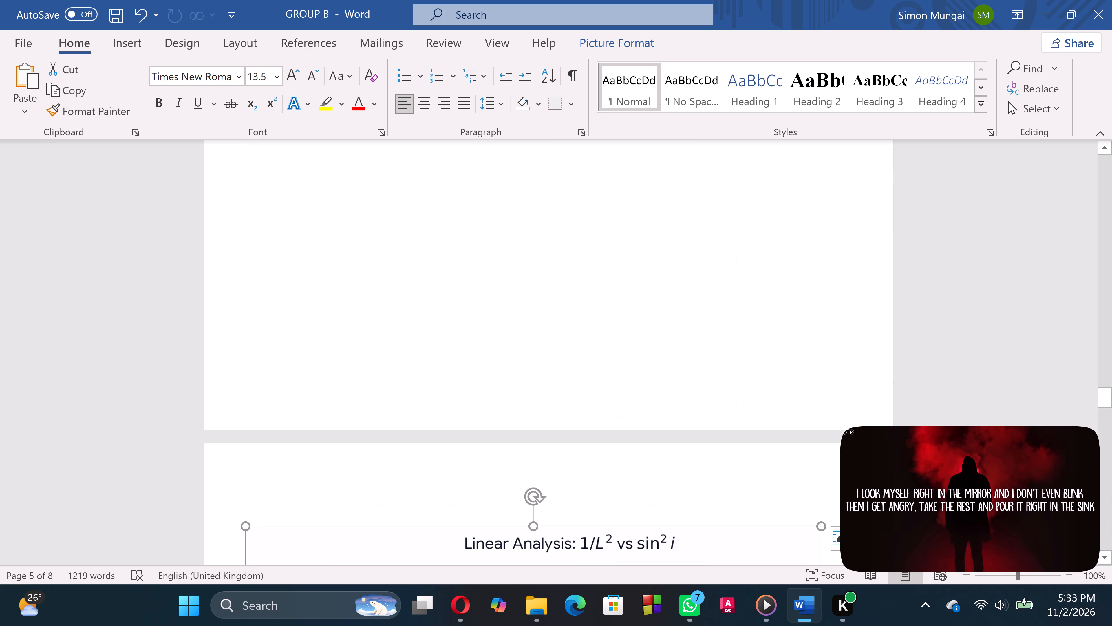
{"action": "left_click", "coordinate": [476, 333], "text": "ctrl+shift"}
{"action": "key", "text": "BackSpace"}
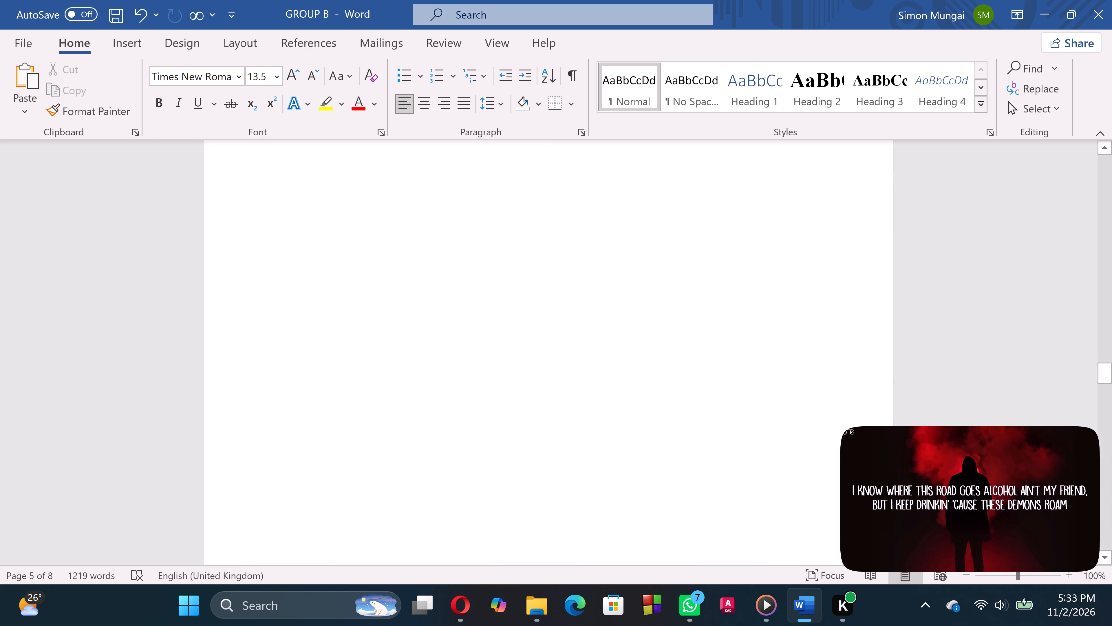
{"action": "key", "text": "BackSpace"}
Delete the remaining run of empty lines after the results table, back up to just below its 35 row.
{"action": "scroll", "coordinate": [476, 333], "scroll_direction": "up", "scroll_amount": 1, "text": "ctrl+shift"}
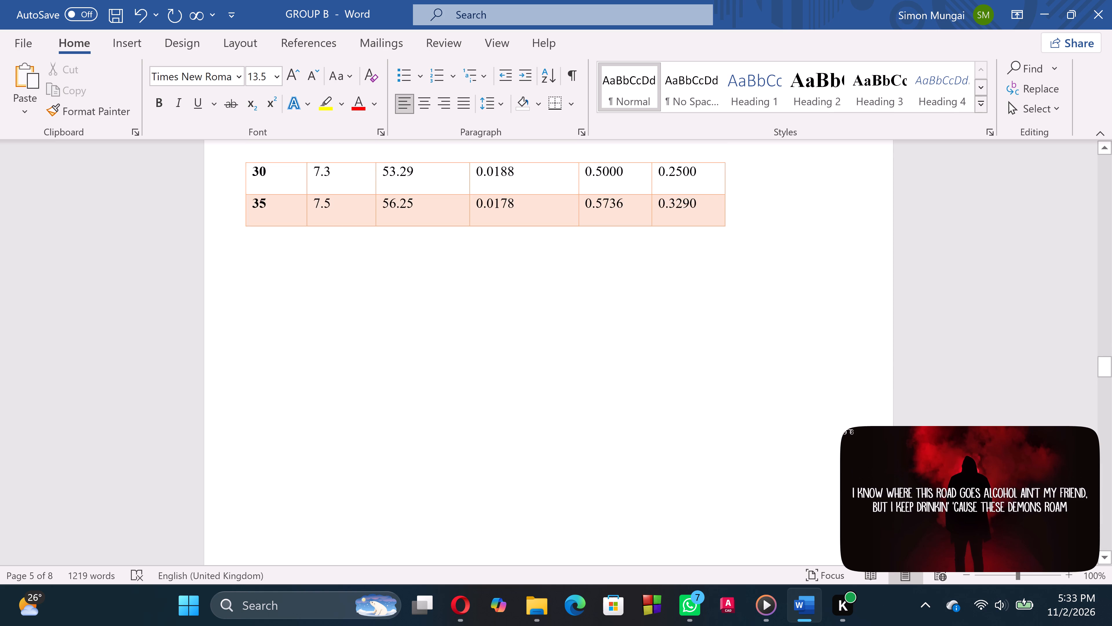
{"action": "scroll", "coordinate": [476, 333], "scroll_direction": "up", "scroll_amount": 2, "text": "ctrl+shift"}
{"action": "scroll", "coordinate": [476, 333], "scroll_direction": "down", "scroll_amount": 2, "text": "ctrl+shift"}
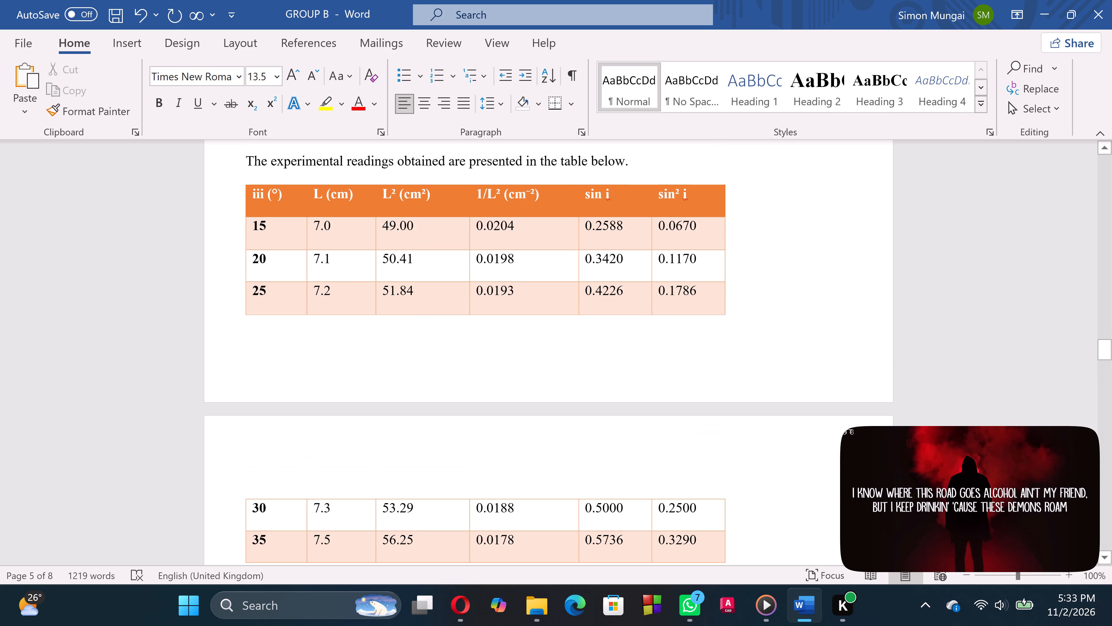
{"action": "scroll", "coordinate": [476, 333], "scroll_direction": "down", "scroll_amount": 3, "text": "ctrl+shift"}
{"action": "left_click", "coordinate": [355, 399], "text": "ctrl+shift"}
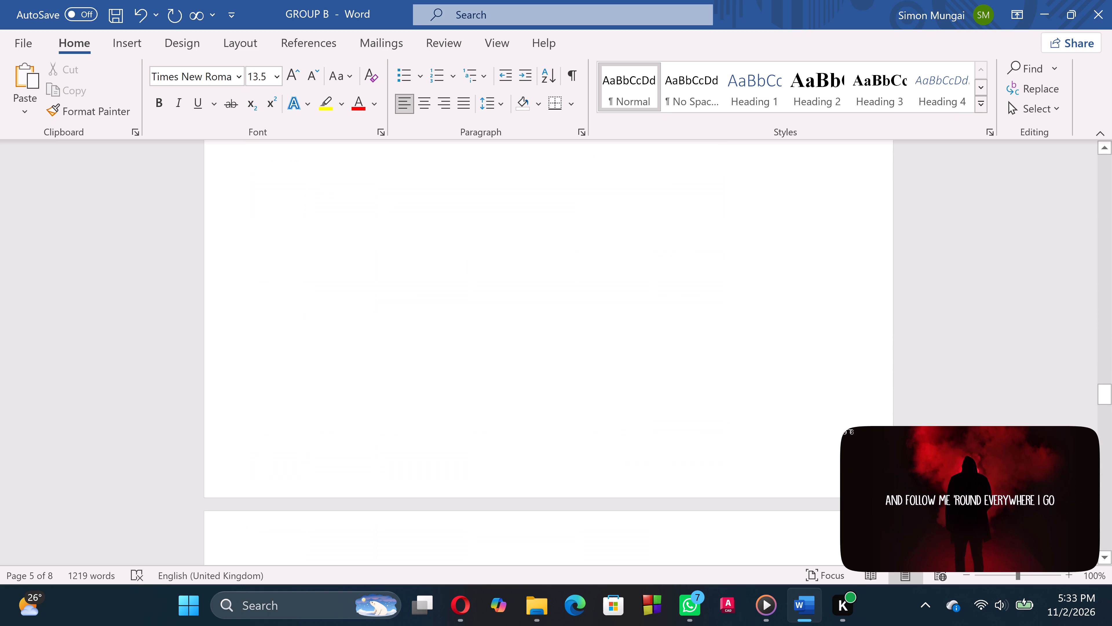
{"action": "left_click", "coordinate": [346, 376], "text": "ctrl+shift"}
{"action": "double_click", "coordinate": [346, 376], "text": "ctrl+shift"}
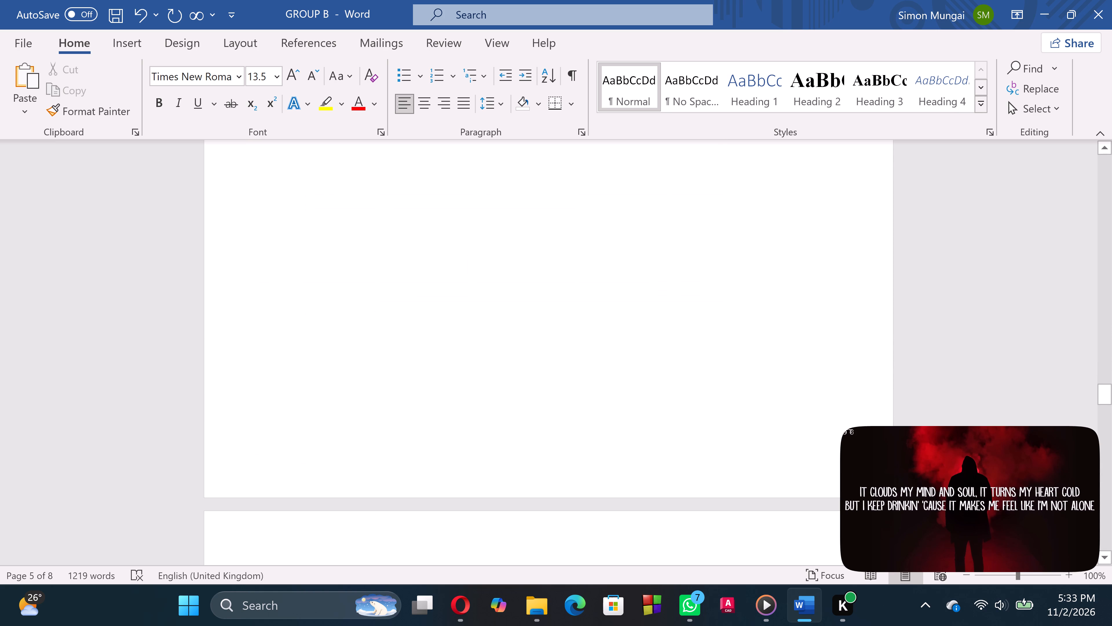
{"action": "key", "text": "BackSpace"}
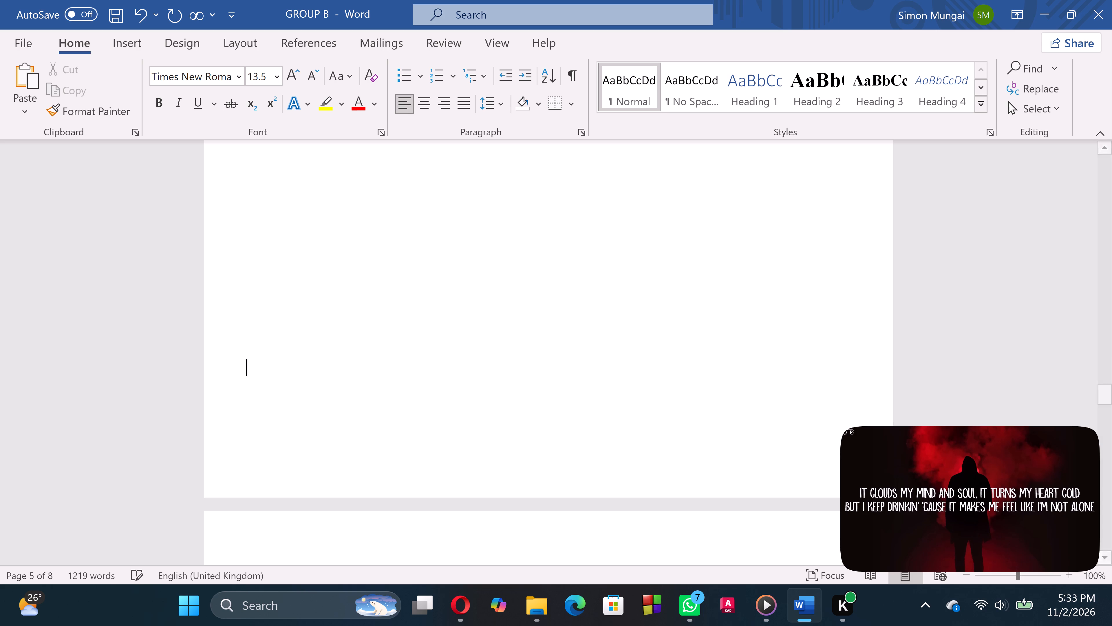
{"action": "key", "text": "BackSpace"}
{"action": "key", "text": "BackSpace"}
{"action": "key", "text": "BackSpace"}
{"action": "key", "text": "BackSpace"}
{"action": "key", "text": "BackSpace"}
{"action": "key", "text": "BackSpace"}
{"action": "key", "text": "BackSpace"}
{"action": "key", "text": "BackSpace"}
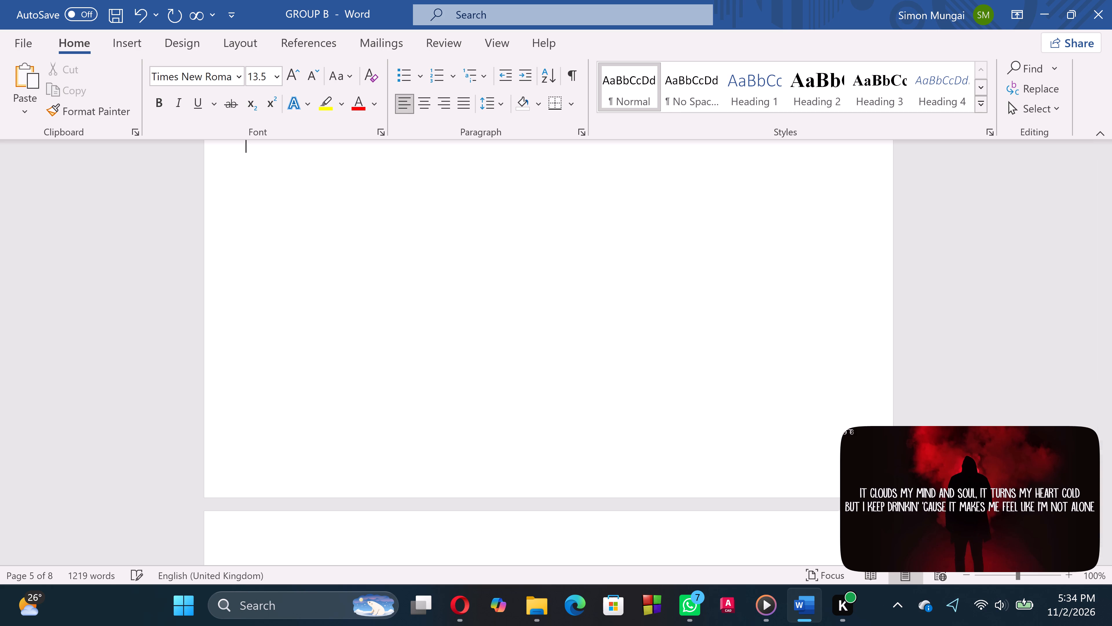
{"action": "key", "text": "BackSpace"}
{"action": "key", "text": "BackSpace"}
{"action": "key", "text": "BackSpace"}
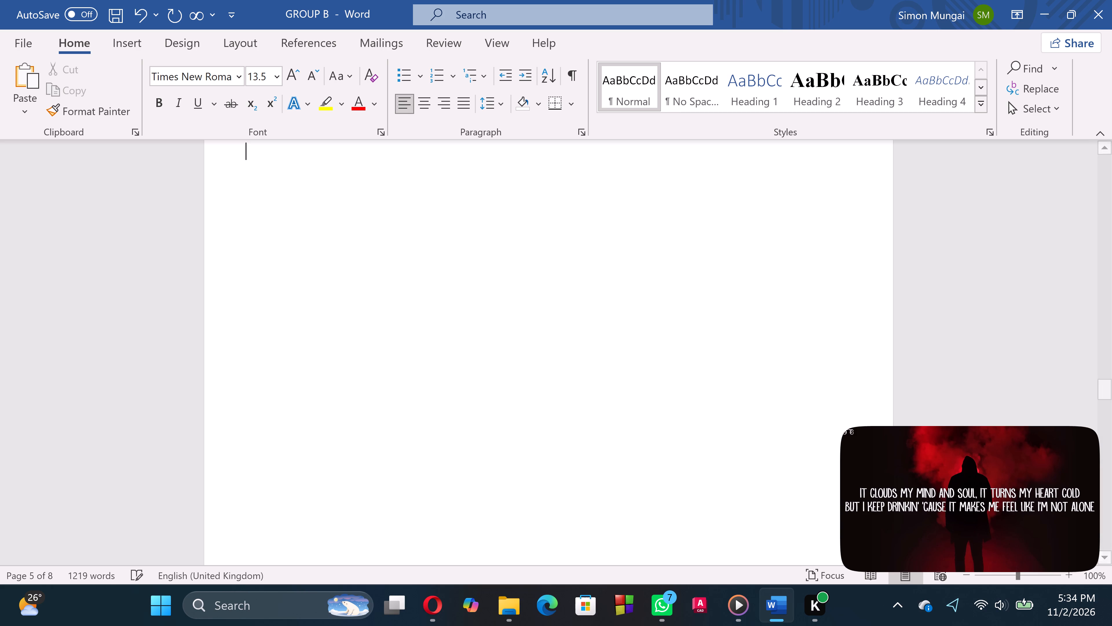
{"action": "key", "text": "BackSpace"}
{"action": "key", "text": "BackSpace"}
{"action": "key", "text": "BackSpace"}
{"action": "key", "text": "BackSpace"}
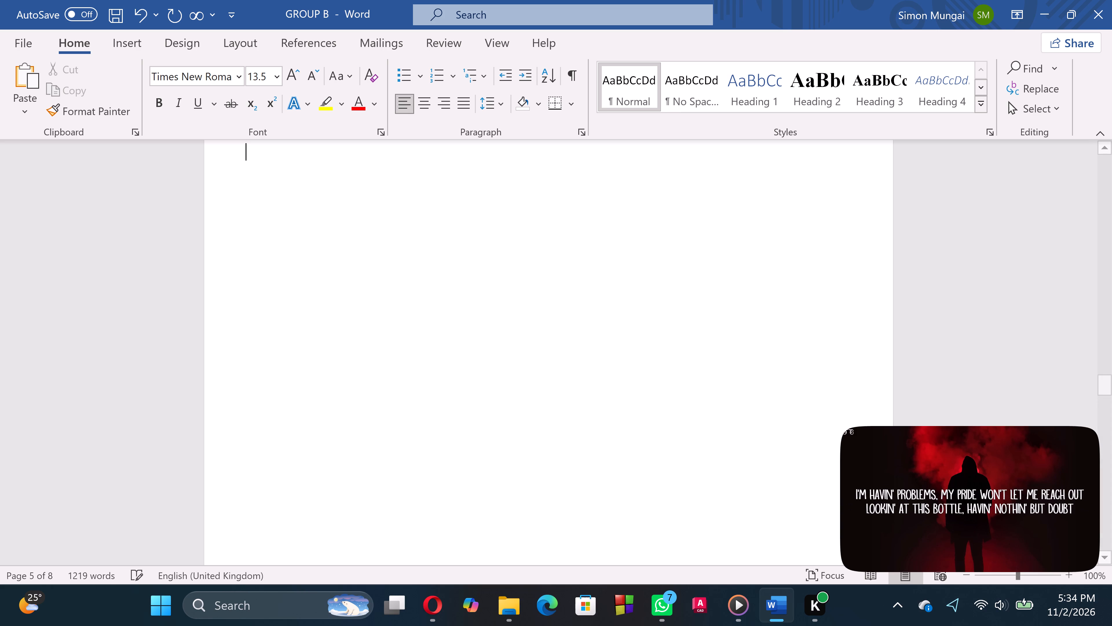
{"action": "key", "text": "BackSpace"}
{"action": "key", "text": "BackSpace"}
{"action": "key", "text": "BackSpace"}
{"action": "key", "text": "BackSpace"}
{"action": "key", "text": "BackSpace"}
{"action": "key", "text": "BackSpace"}
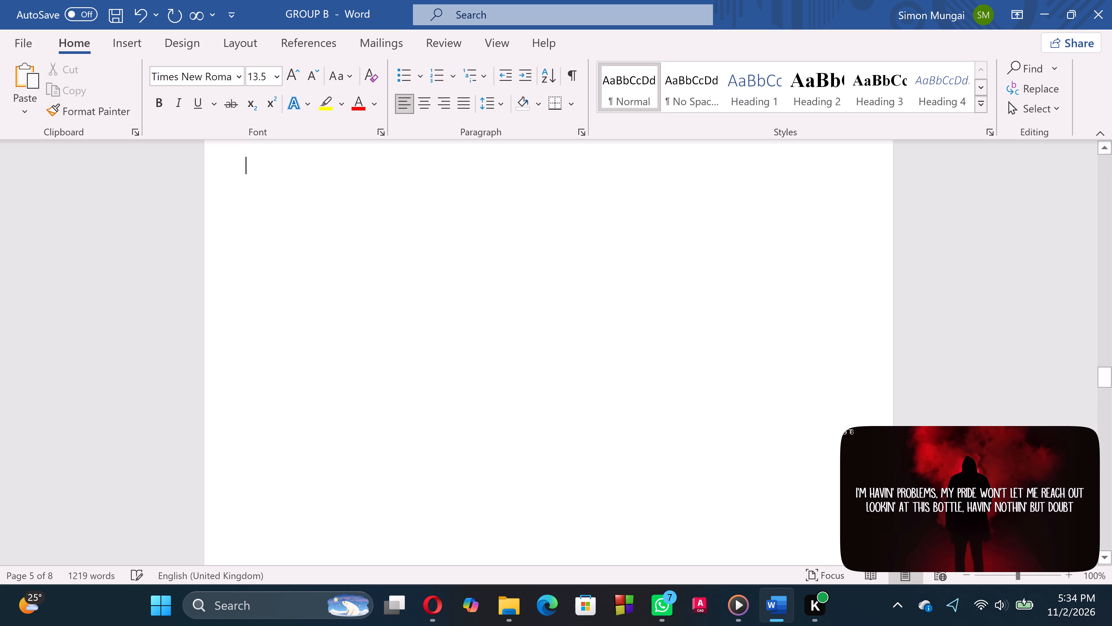
{"action": "key", "text": "BackSpace"}
{"action": "key", "text": "BackSpace"}
{"action": "key", "text": "BackSpace"}
{"action": "key", "text": "BackSpace"}
{"action": "key", "text": "BackSpace"}
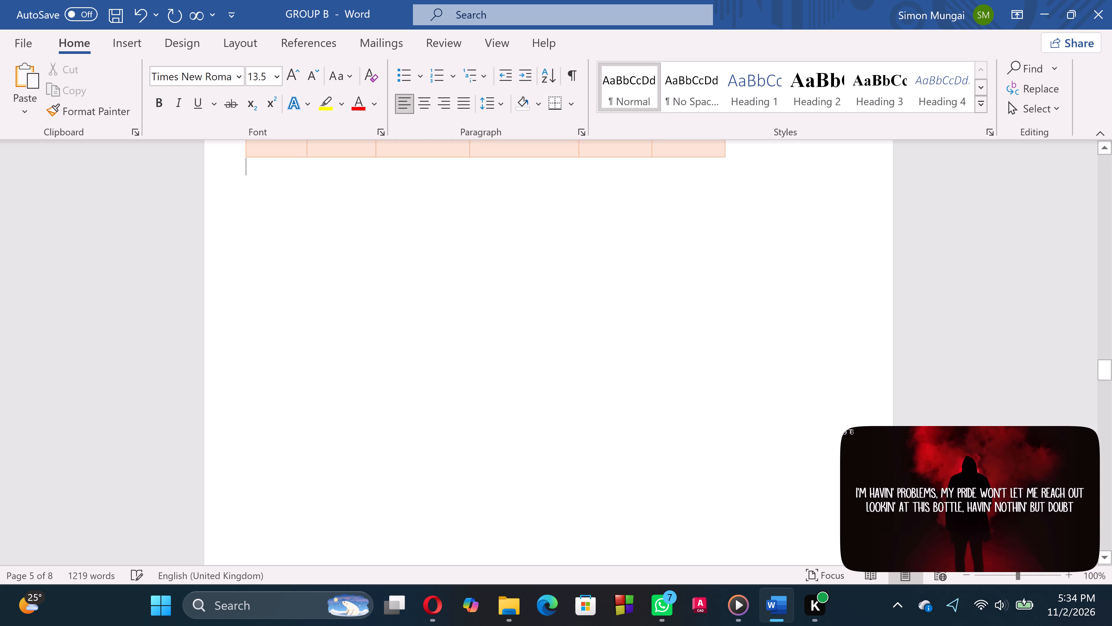
Try to remove the leftover blank space immediately above the Linear Analysis graph.
{"action": "scroll", "coordinate": [438, 452], "scroll_direction": "down", "scroll_amount": 4, "text": "ctrl+shift"}
{"action": "scroll", "coordinate": [438, 452], "scroll_direction": "up", "scroll_amount": 1, "text": "ctrl+shift"}
{"action": "scroll", "coordinate": [387, 366], "scroll_direction": "up", "scroll_amount": 1, "text": "ctrl+shift"}
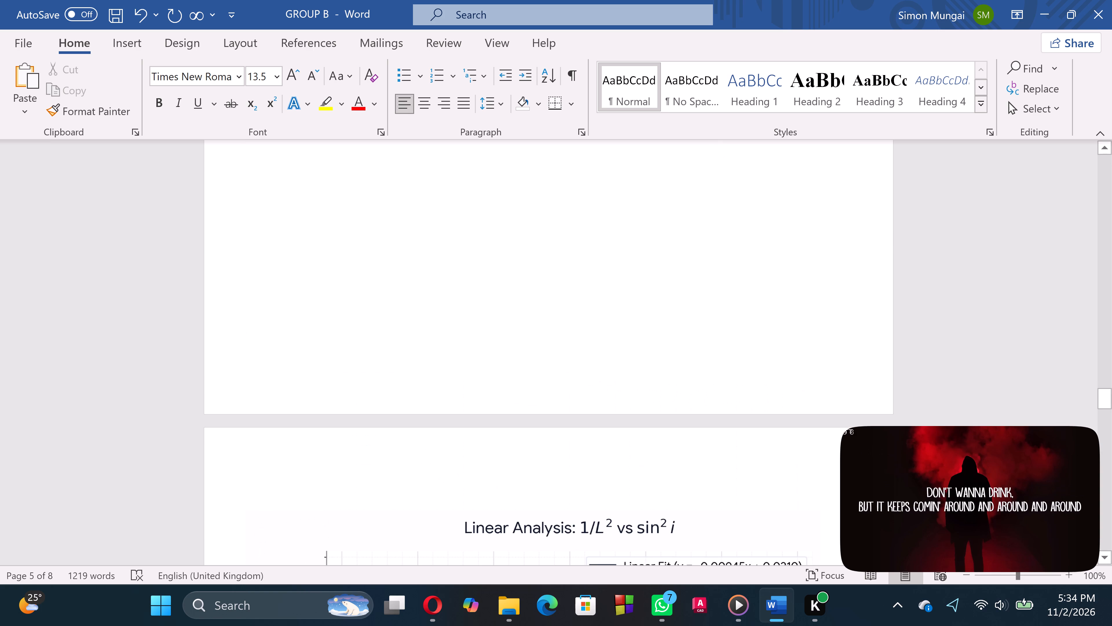
{"action": "left_click", "coordinate": [312, 463], "text": "ctrl+shift"}
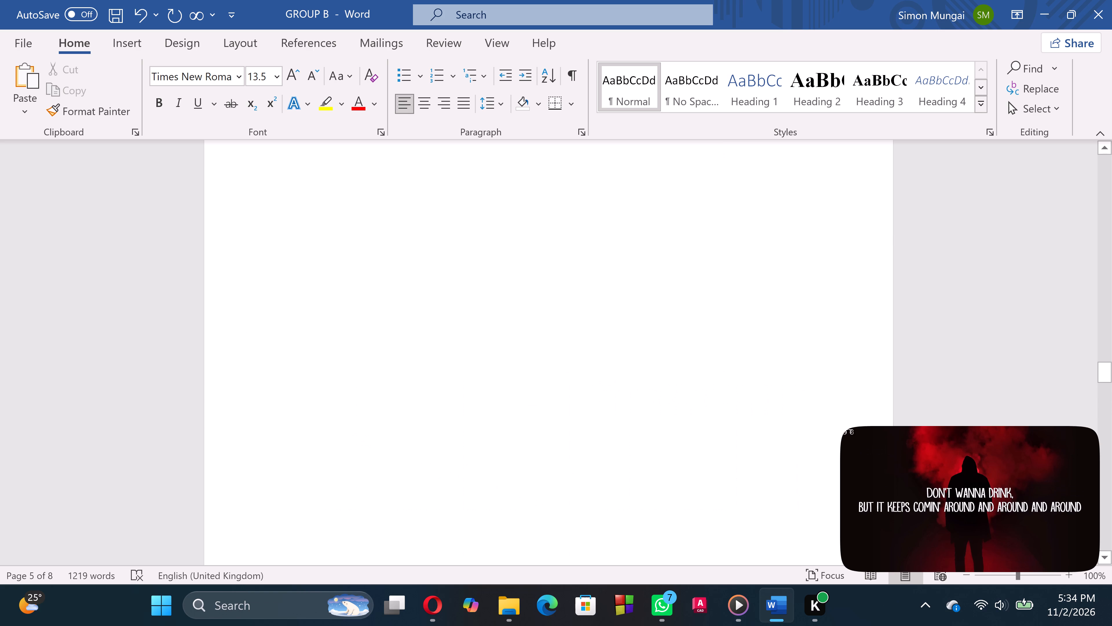
{"action": "key", "text": "BackSpace"}
{"action": "key", "text": "BackSpace"}
{"action": "scroll", "coordinate": [312, 463], "scroll_direction": "up", "scroll_amount": 3, "text": "ctrl+shift"}
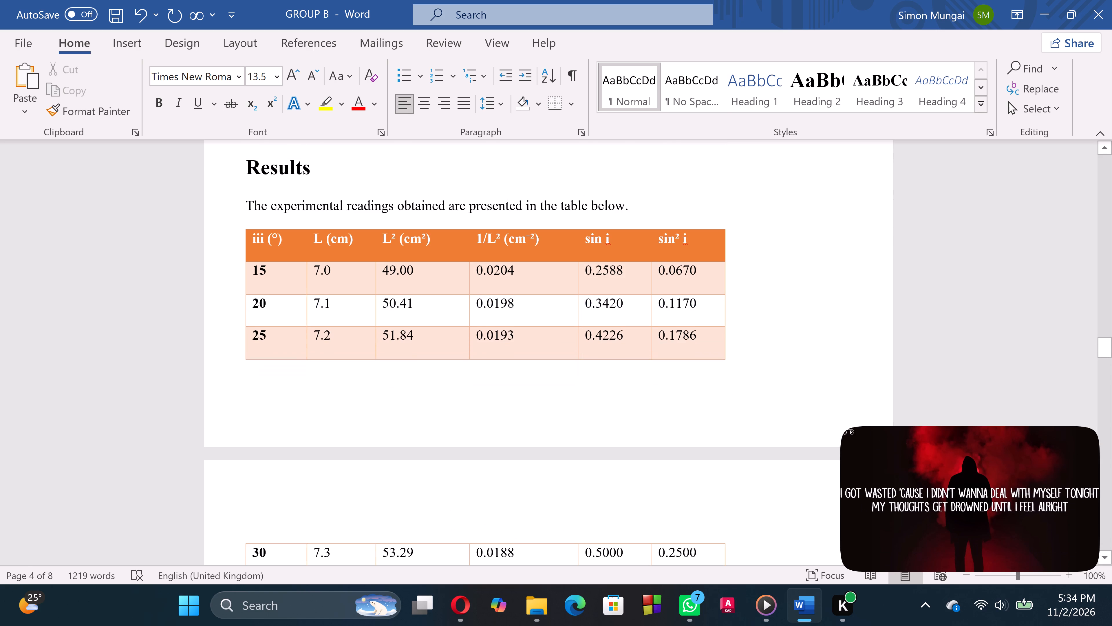
Move the Linear Analysis graph up to sit directly below the 35 row of the results table.
{"action": "scroll", "coordinate": [312, 463], "scroll_direction": "down", "scroll_amount": 6, "text": "ctrl+shift"}
{"action": "left_click", "coordinate": [493, 324], "text": "ctrl+shift"}
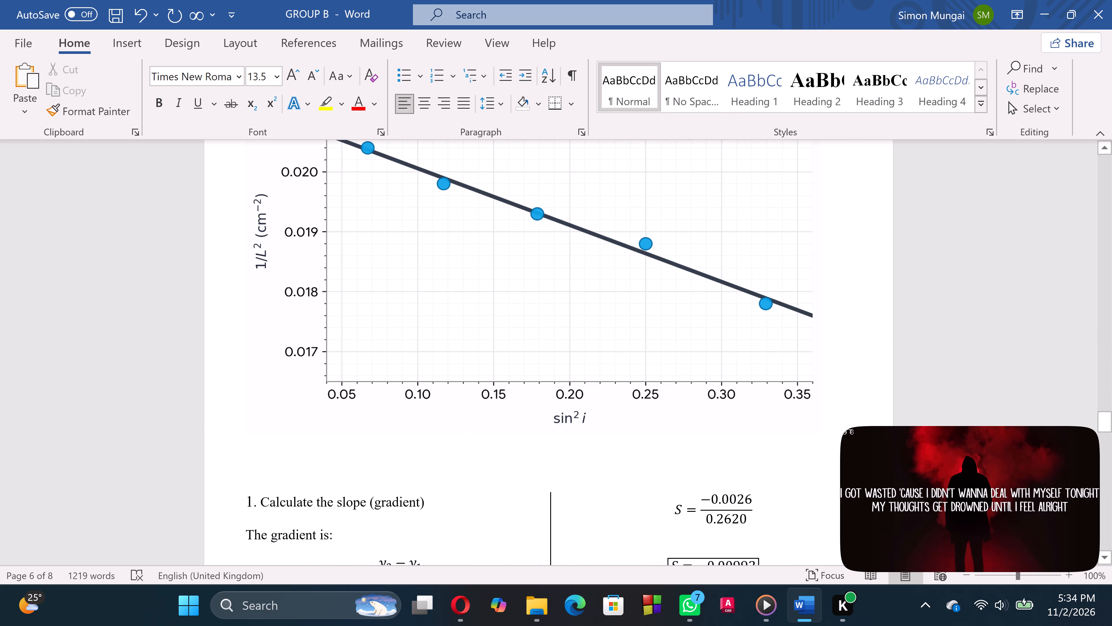
{"action": "left_click_drag", "start_coordinate": [493, 324], "coordinate": [486, 70], "text": "ctrl+shift"}
{"action": "scroll", "coordinate": [486, 70], "scroll_direction": "down", "scroll_amount": 1, "text": "ctrl+shift"}
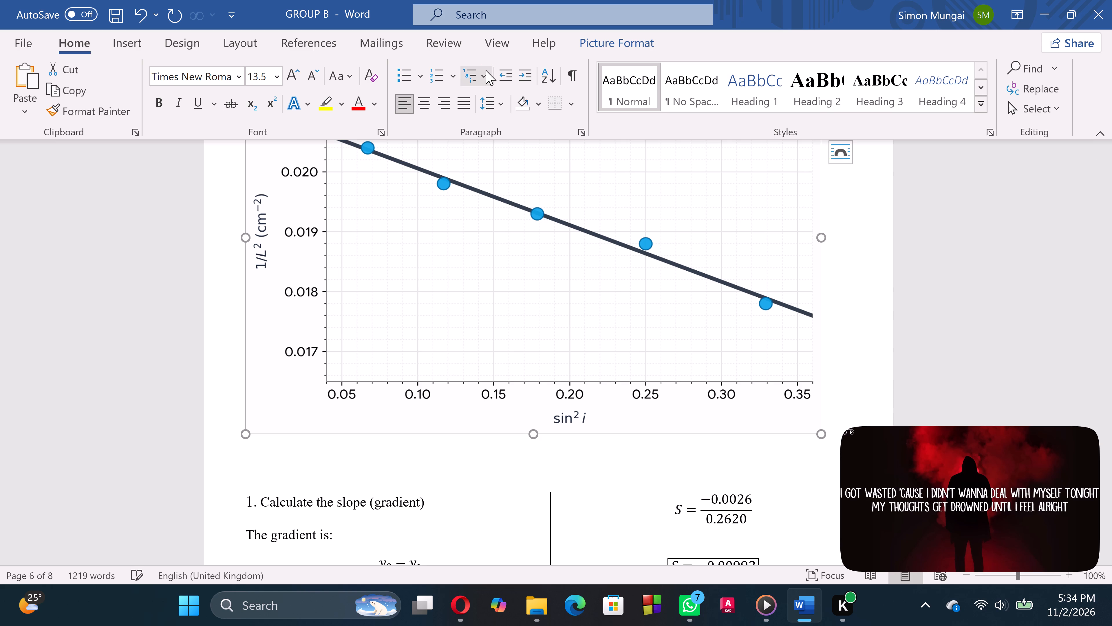
{"action": "scroll", "coordinate": [486, 70], "scroll_direction": "down", "scroll_amount": 1, "text": "ctrl+shift"}
{"action": "scroll", "coordinate": [486, 70], "scroll_direction": "up", "scroll_amount": 1, "text": "ctrl+shift"}
{"action": "scroll", "coordinate": [590, 294], "scroll_direction": "up", "scroll_amount": 1, "text": "ctrl+shift"}
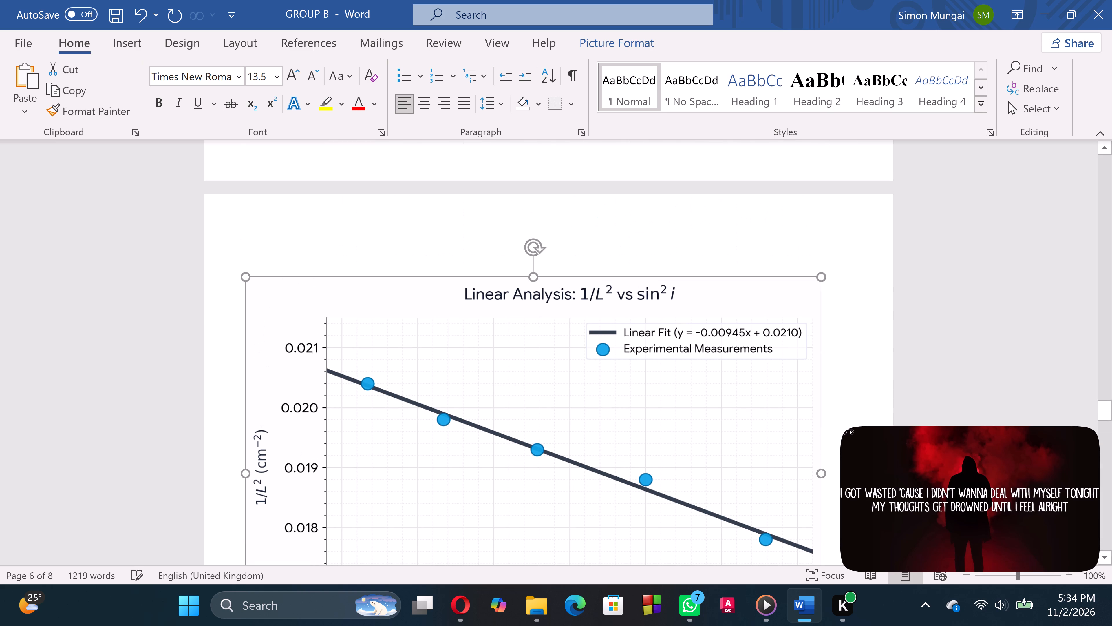
{"action": "left_click_drag", "start_coordinate": [567, 344], "coordinate": [555, 172], "text": "ctrl+shift"}
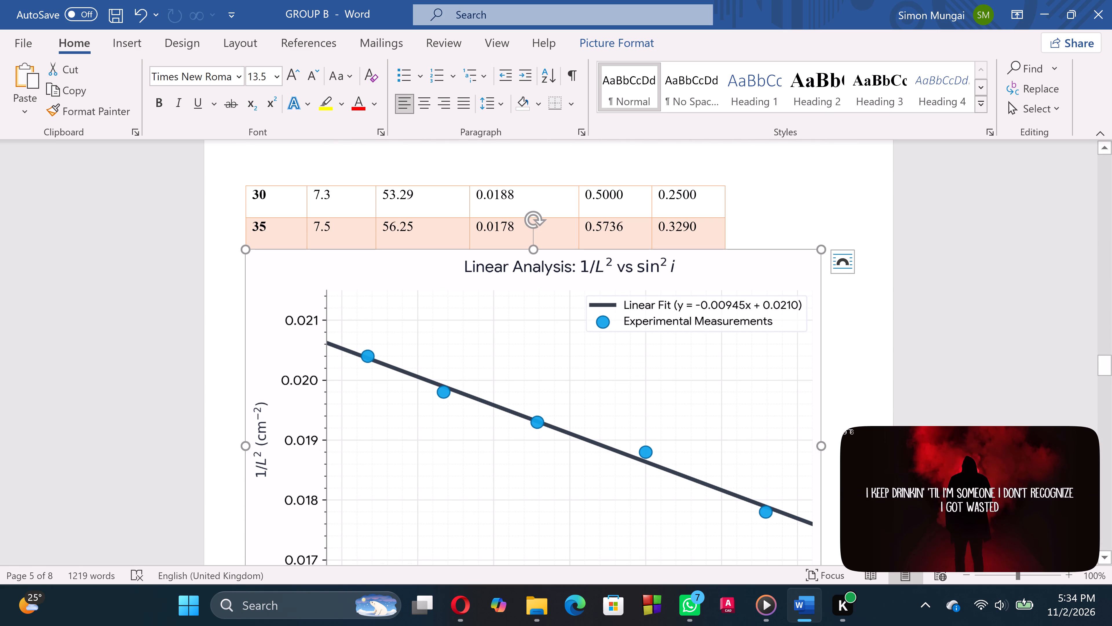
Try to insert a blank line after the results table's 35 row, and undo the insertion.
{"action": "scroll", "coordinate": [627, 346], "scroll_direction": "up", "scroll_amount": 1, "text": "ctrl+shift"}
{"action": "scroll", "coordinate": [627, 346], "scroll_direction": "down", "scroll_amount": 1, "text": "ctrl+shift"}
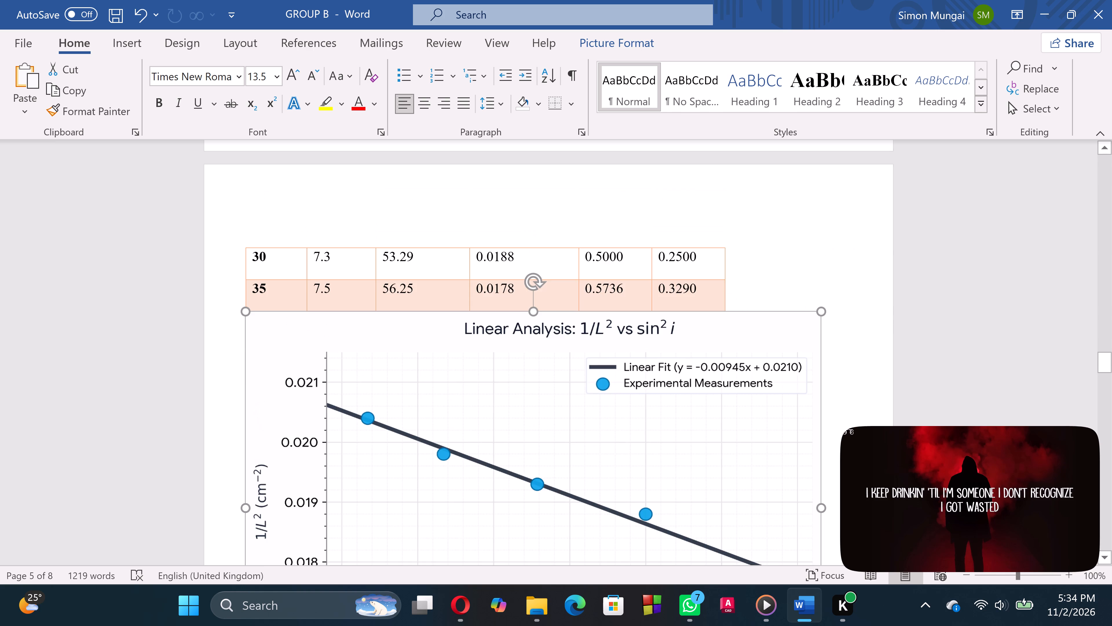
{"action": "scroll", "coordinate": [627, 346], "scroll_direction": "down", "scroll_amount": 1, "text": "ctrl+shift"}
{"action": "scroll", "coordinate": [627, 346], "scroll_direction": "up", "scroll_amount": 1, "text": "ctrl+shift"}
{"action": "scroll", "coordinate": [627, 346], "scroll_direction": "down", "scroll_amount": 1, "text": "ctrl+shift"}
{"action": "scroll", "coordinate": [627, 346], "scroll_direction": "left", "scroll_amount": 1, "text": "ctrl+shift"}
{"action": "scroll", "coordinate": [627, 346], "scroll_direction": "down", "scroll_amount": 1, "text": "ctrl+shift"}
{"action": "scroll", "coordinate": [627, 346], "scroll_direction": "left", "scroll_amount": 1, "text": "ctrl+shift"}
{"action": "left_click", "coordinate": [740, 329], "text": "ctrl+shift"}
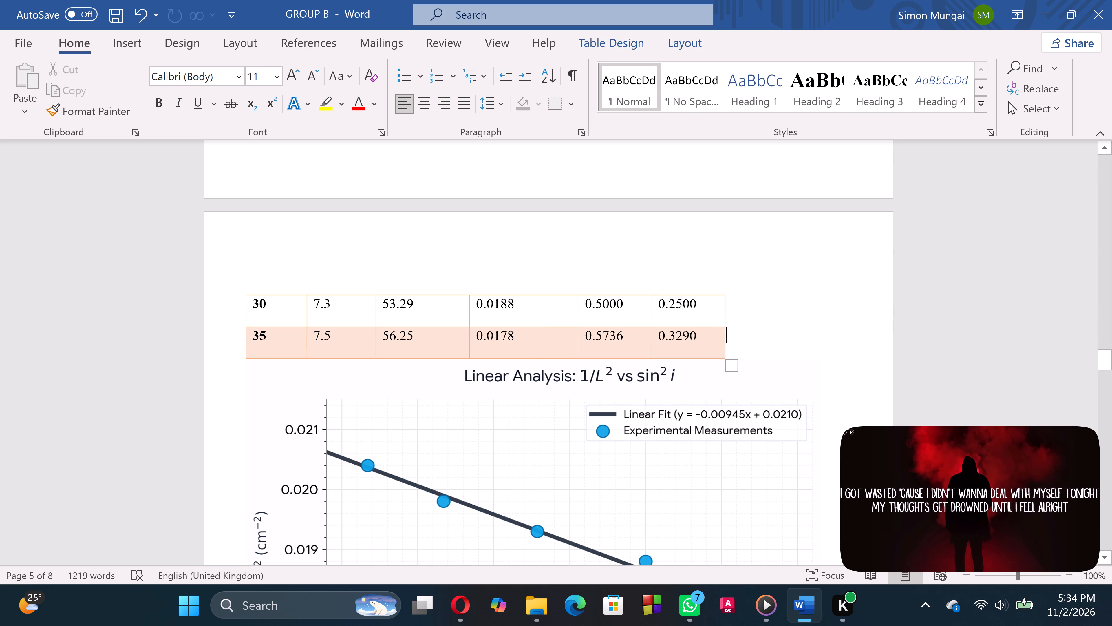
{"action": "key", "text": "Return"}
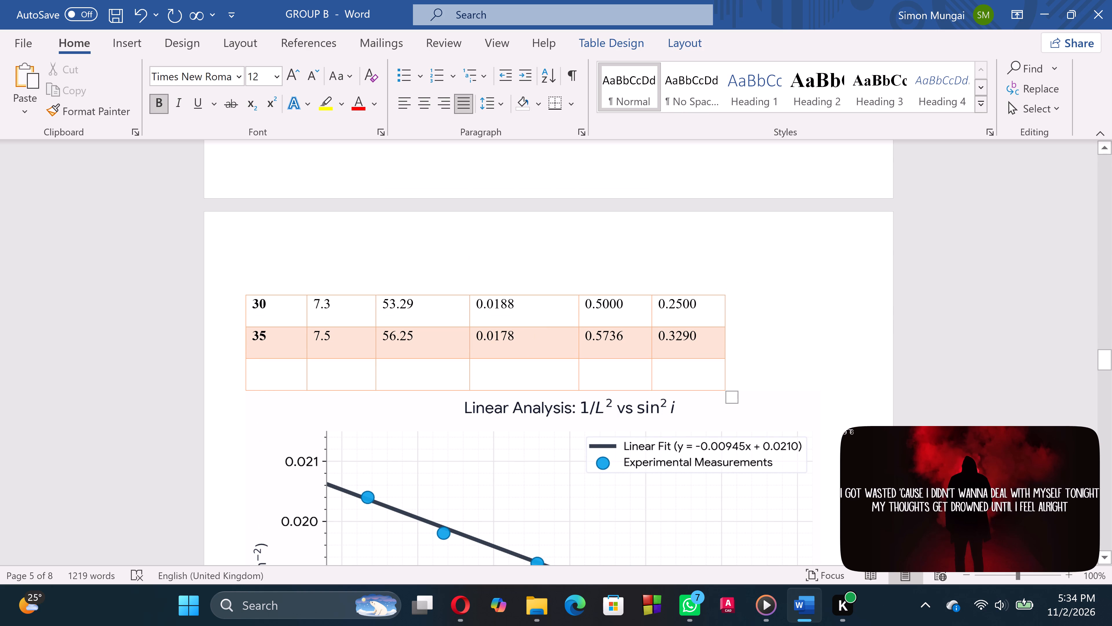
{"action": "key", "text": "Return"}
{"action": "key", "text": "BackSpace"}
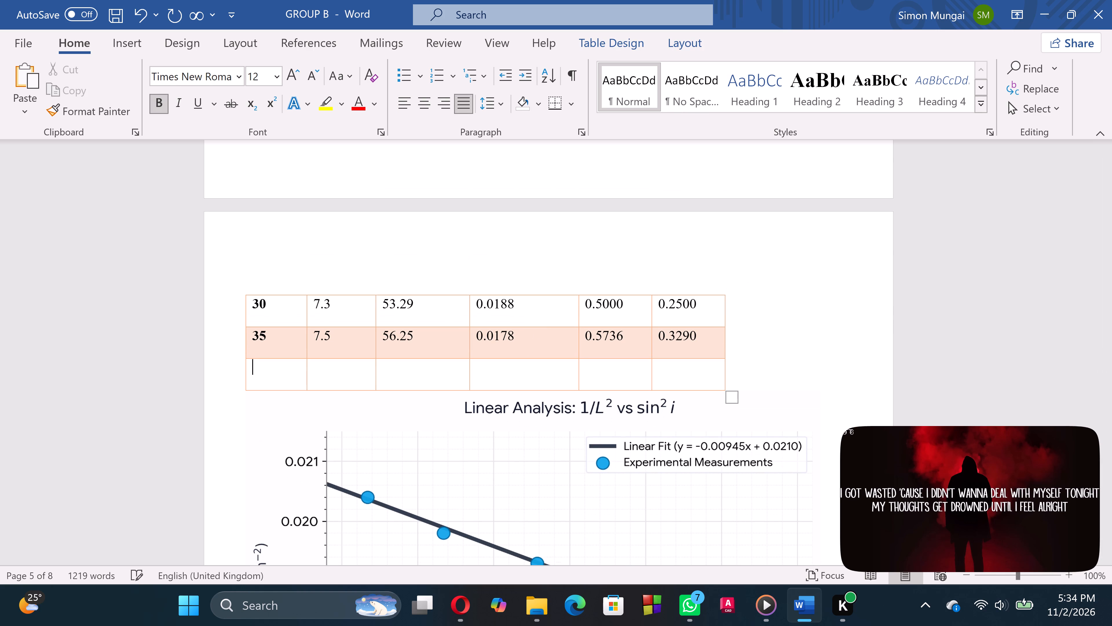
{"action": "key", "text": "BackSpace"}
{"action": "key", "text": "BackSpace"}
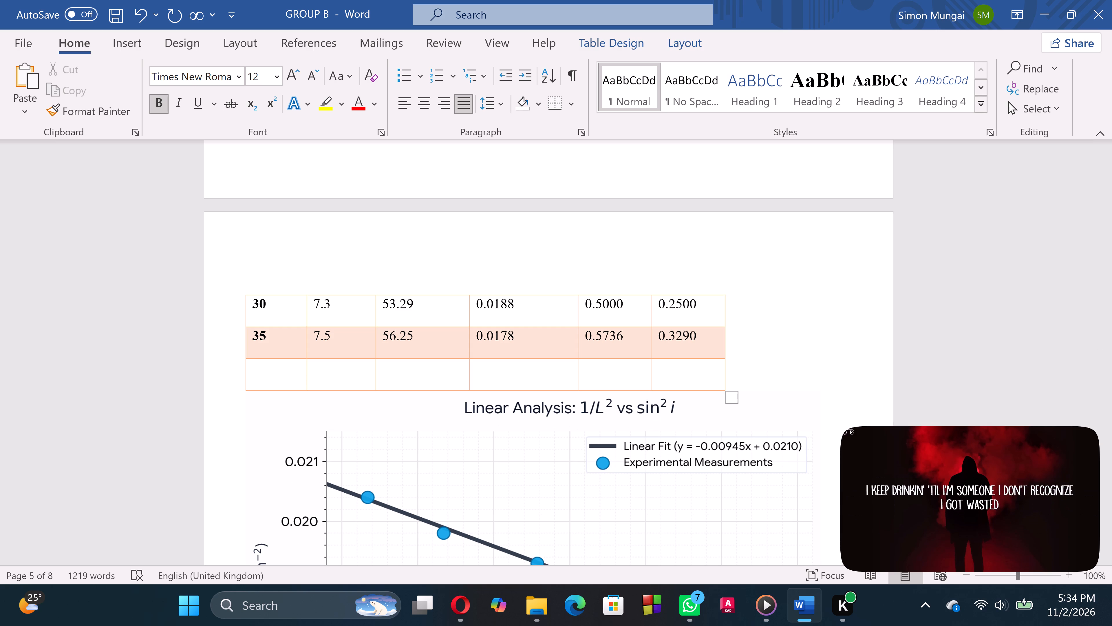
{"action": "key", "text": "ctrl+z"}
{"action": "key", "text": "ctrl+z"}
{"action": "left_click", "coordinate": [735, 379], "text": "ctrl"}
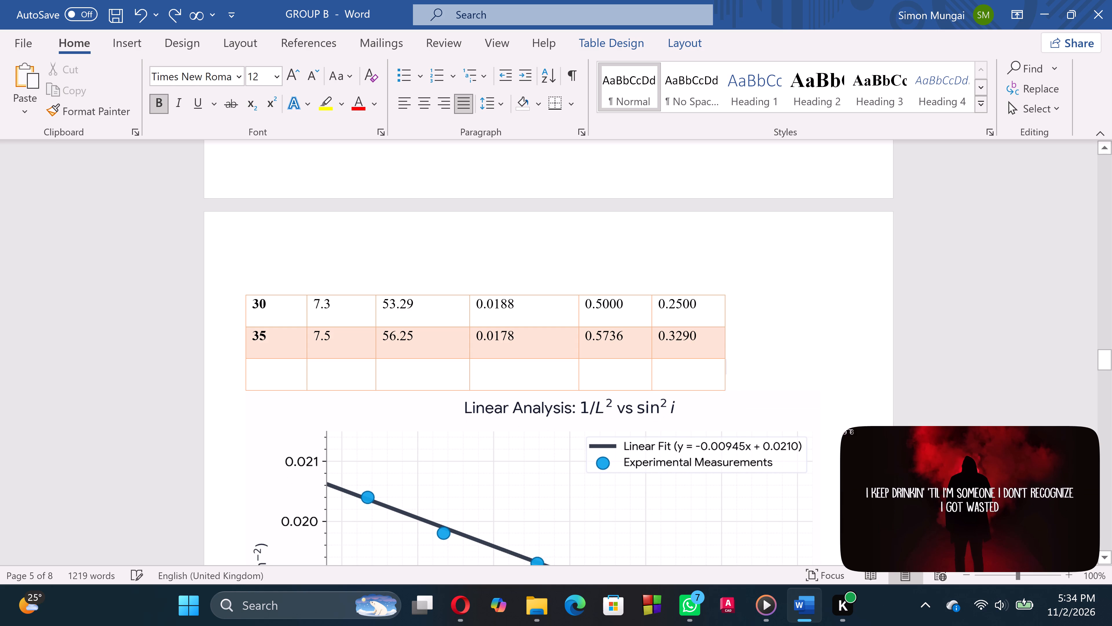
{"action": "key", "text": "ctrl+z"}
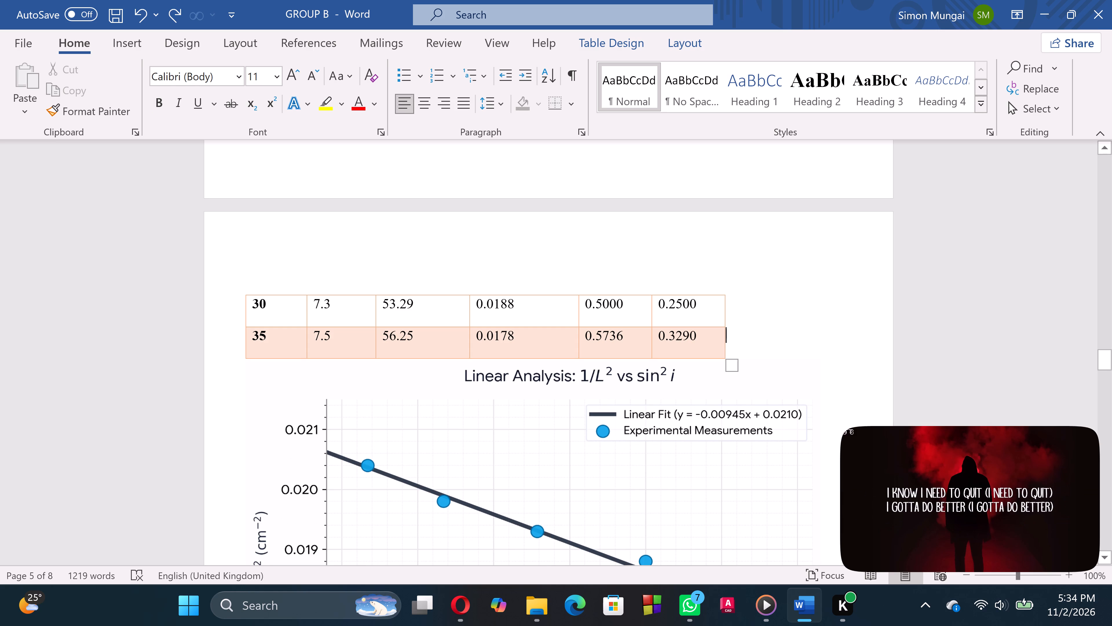
Stretch the Linear Analysis graph slightly taller from its top edge.
{"action": "left_click_drag", "start_coordinate": [596, 402], "coordinate": [595, 470]}
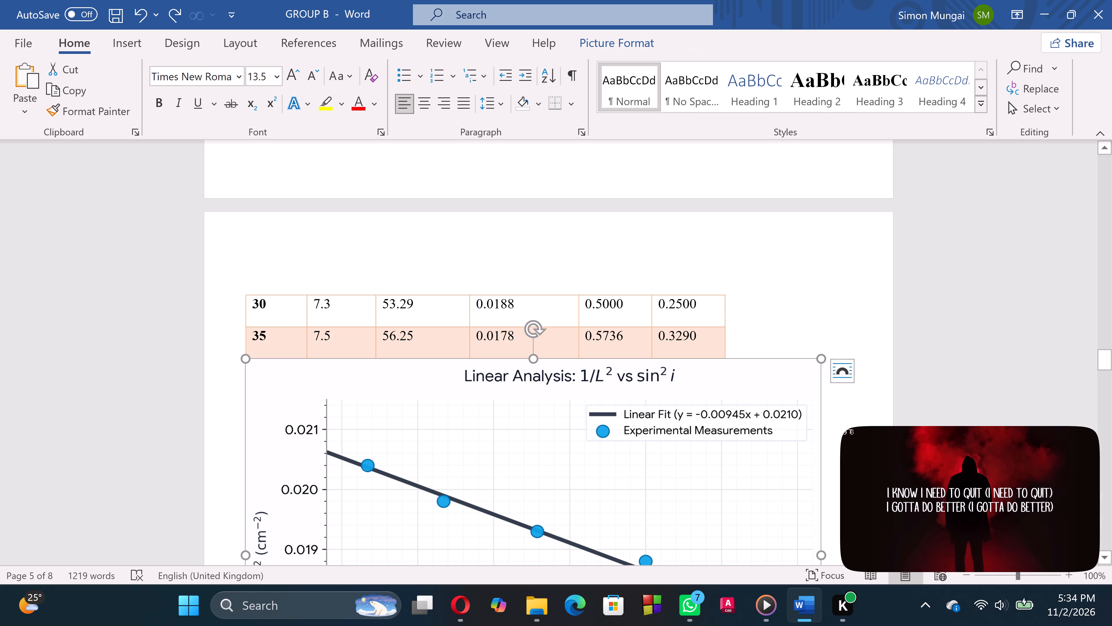
{"action": "left_click_drag", "start_coordinate": [532, 356], "coordinate": [532, 334]}
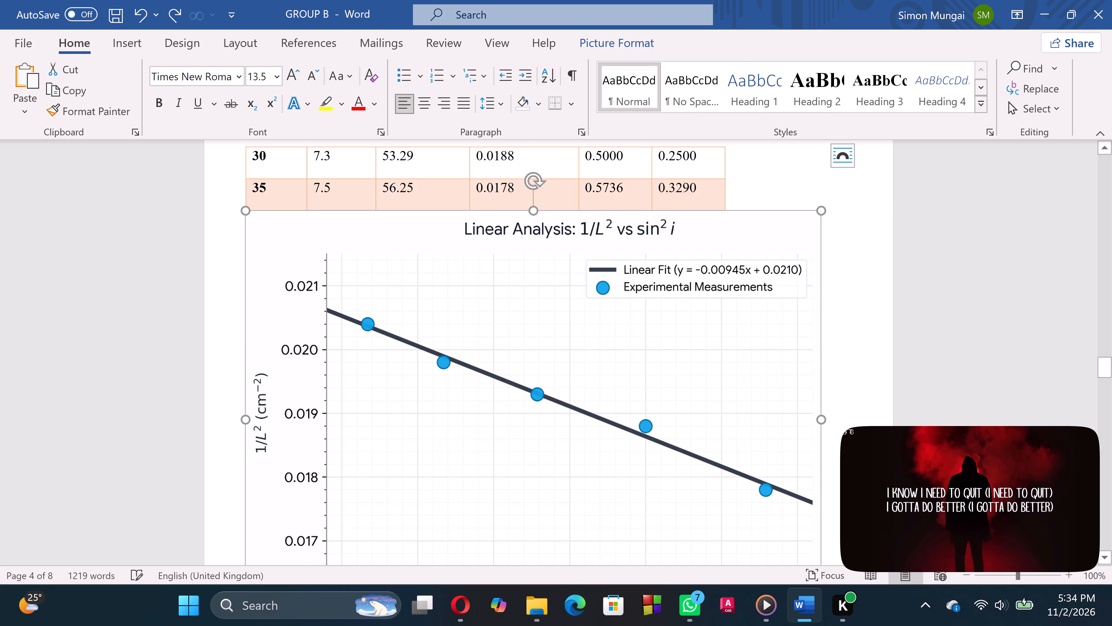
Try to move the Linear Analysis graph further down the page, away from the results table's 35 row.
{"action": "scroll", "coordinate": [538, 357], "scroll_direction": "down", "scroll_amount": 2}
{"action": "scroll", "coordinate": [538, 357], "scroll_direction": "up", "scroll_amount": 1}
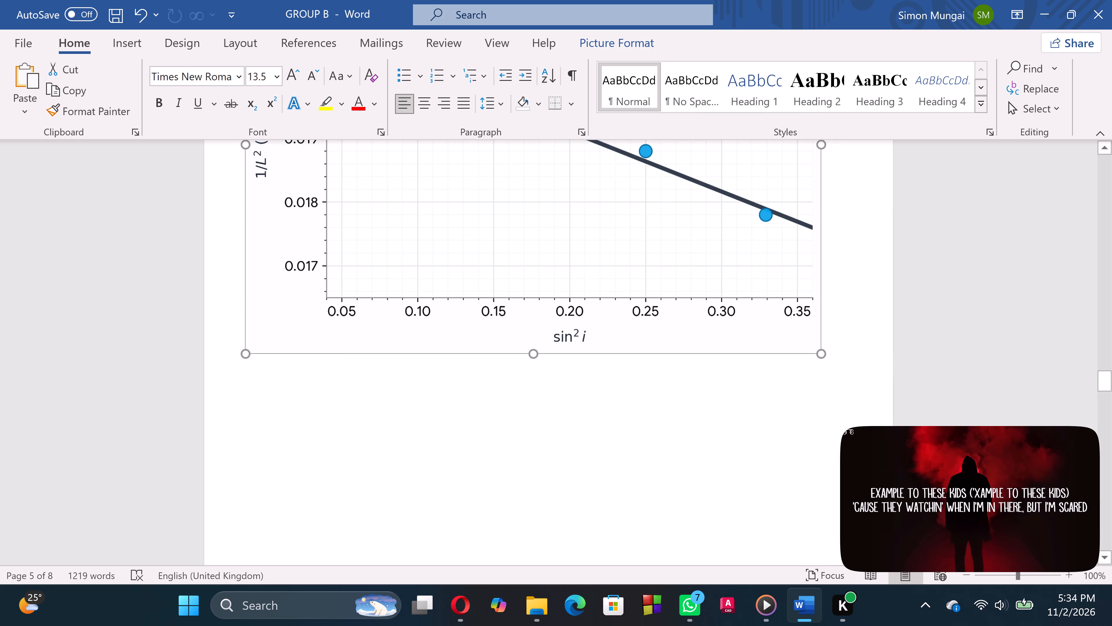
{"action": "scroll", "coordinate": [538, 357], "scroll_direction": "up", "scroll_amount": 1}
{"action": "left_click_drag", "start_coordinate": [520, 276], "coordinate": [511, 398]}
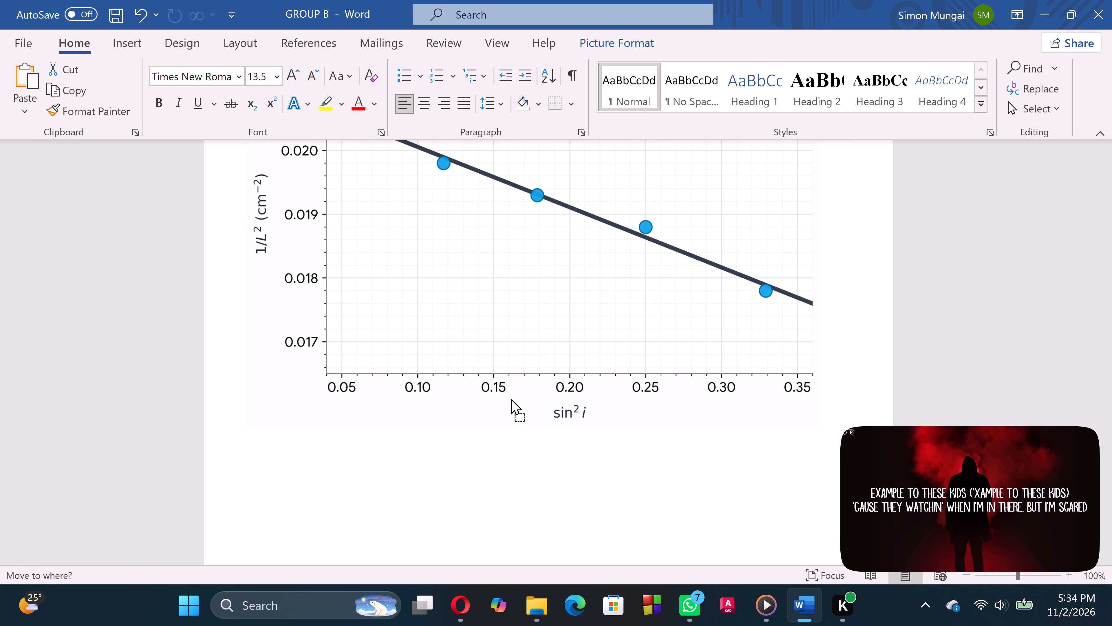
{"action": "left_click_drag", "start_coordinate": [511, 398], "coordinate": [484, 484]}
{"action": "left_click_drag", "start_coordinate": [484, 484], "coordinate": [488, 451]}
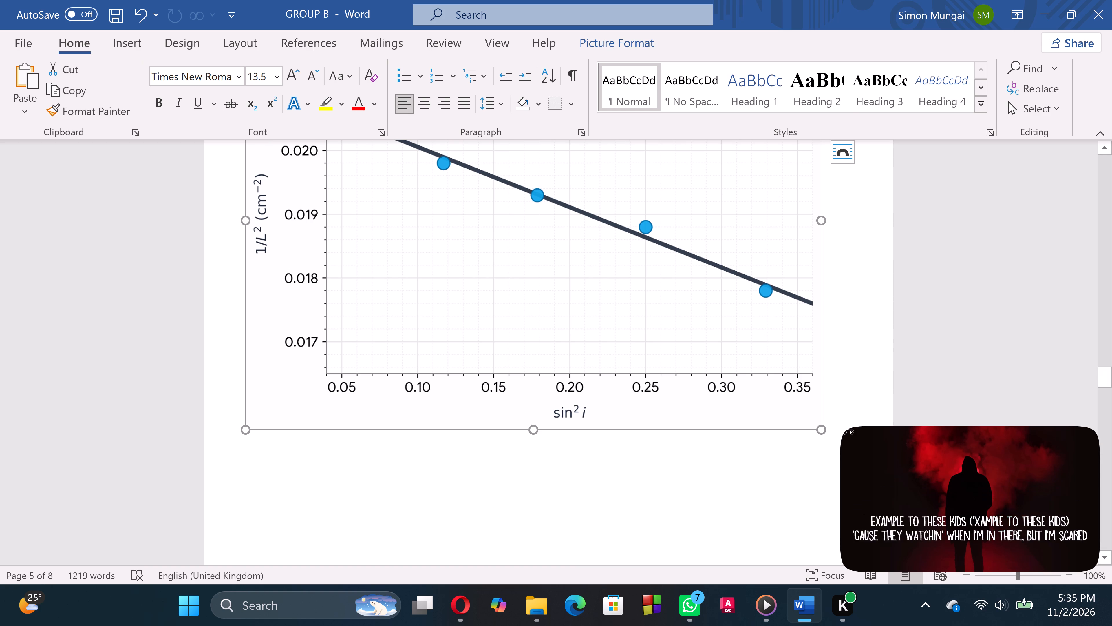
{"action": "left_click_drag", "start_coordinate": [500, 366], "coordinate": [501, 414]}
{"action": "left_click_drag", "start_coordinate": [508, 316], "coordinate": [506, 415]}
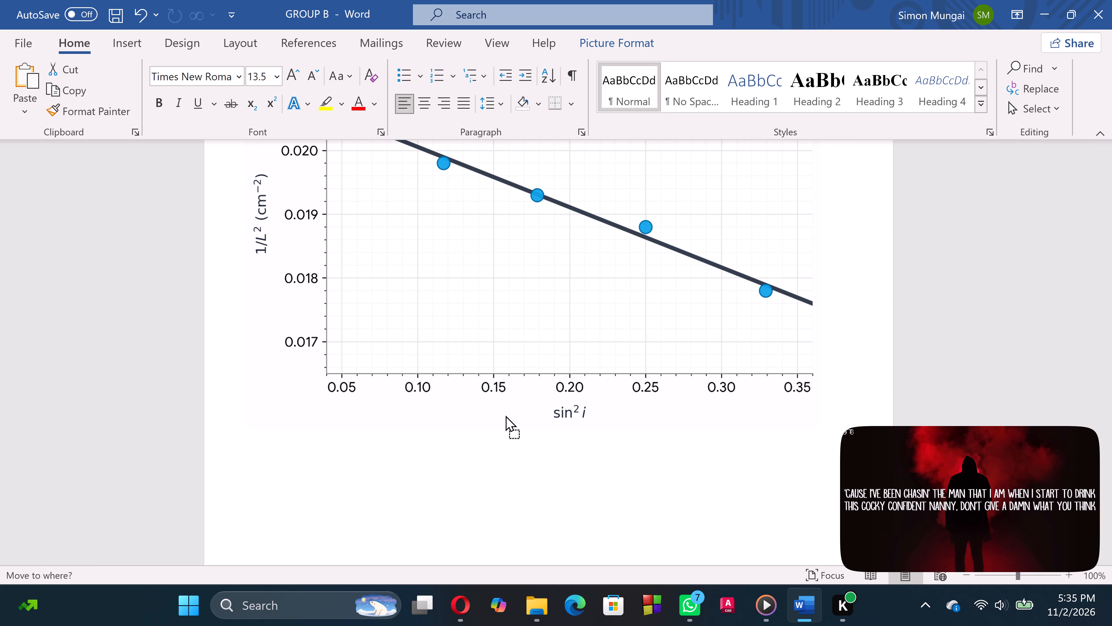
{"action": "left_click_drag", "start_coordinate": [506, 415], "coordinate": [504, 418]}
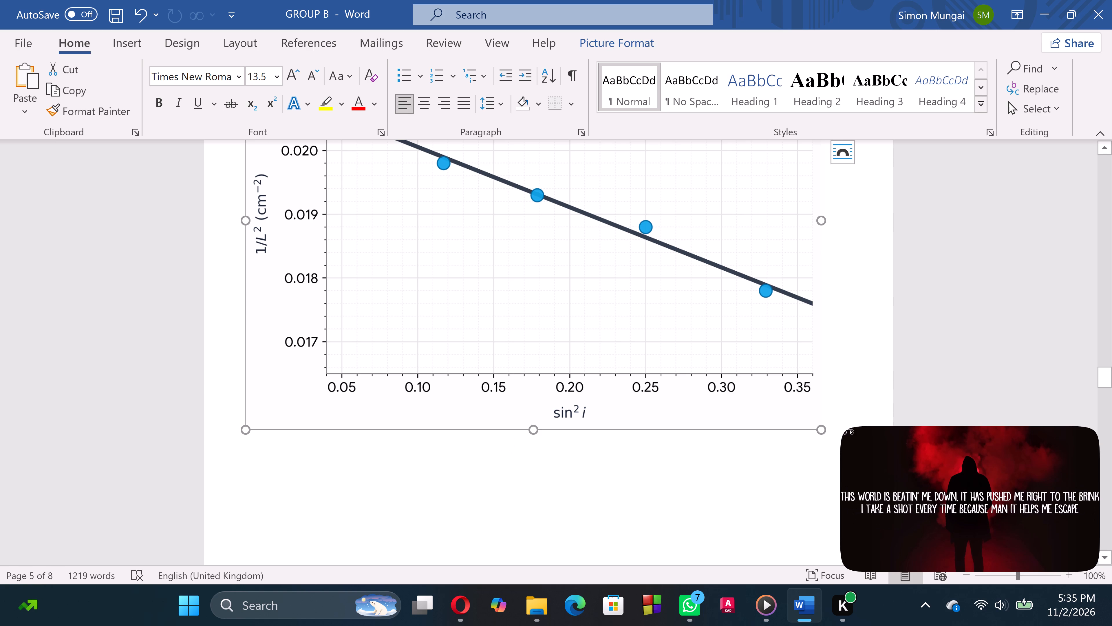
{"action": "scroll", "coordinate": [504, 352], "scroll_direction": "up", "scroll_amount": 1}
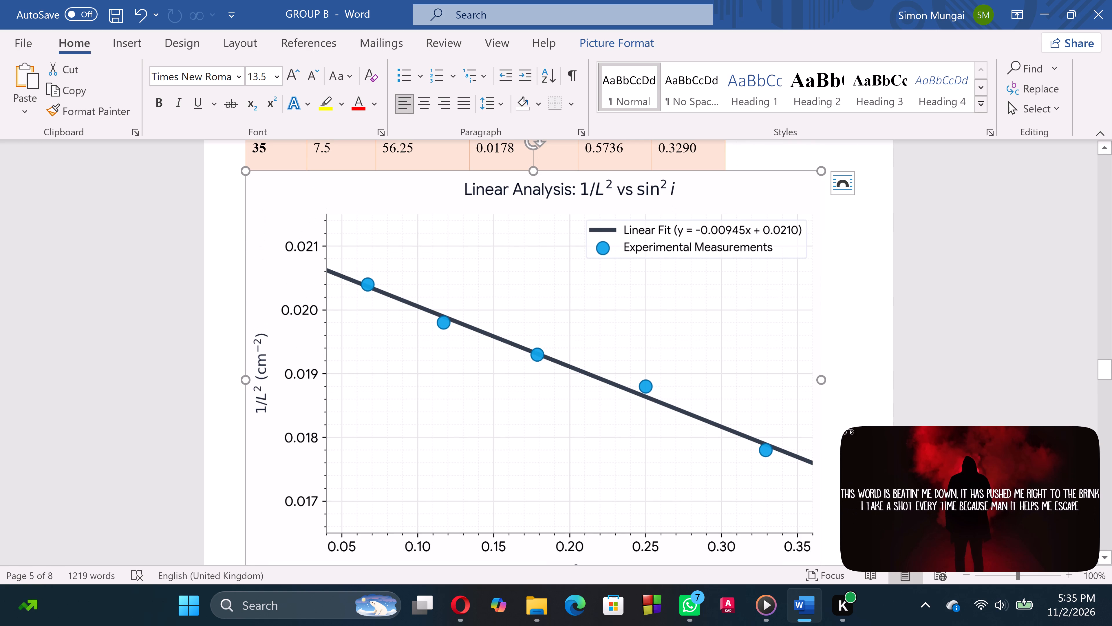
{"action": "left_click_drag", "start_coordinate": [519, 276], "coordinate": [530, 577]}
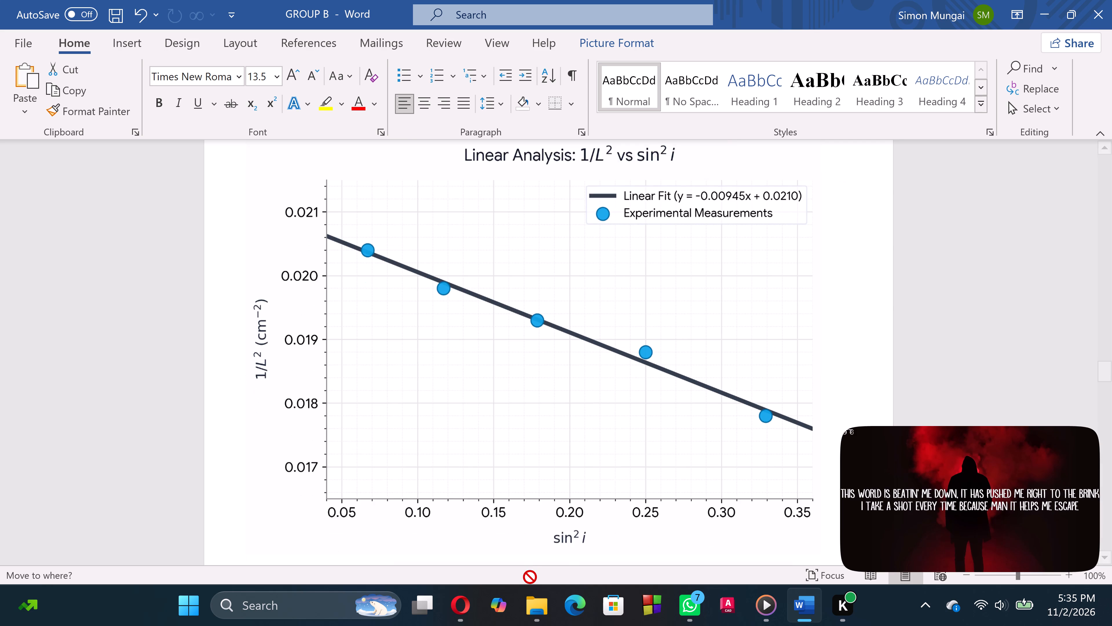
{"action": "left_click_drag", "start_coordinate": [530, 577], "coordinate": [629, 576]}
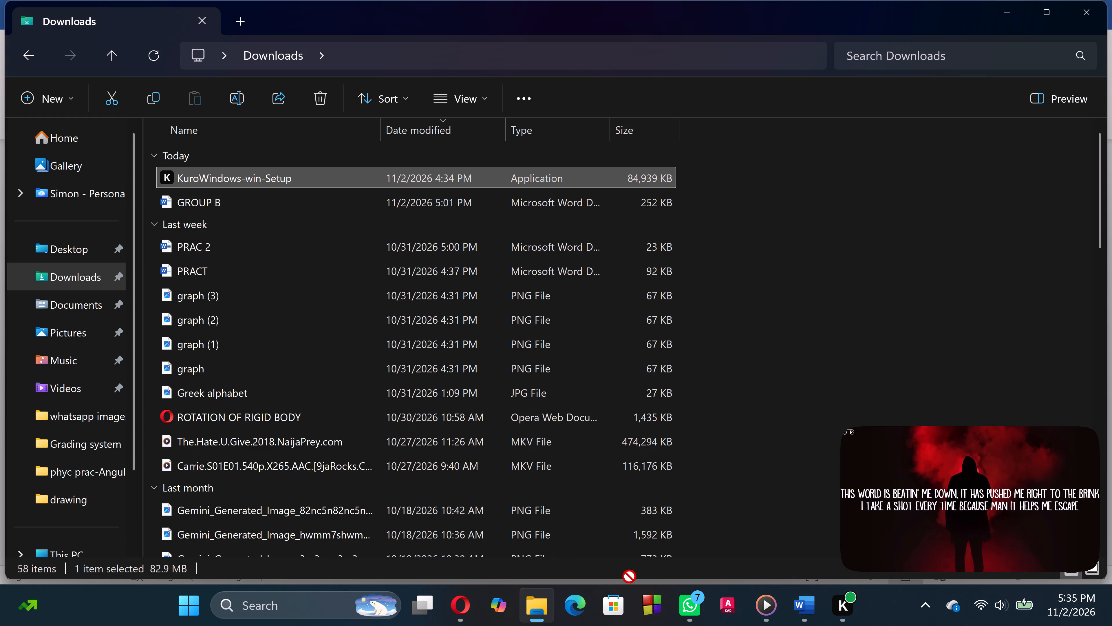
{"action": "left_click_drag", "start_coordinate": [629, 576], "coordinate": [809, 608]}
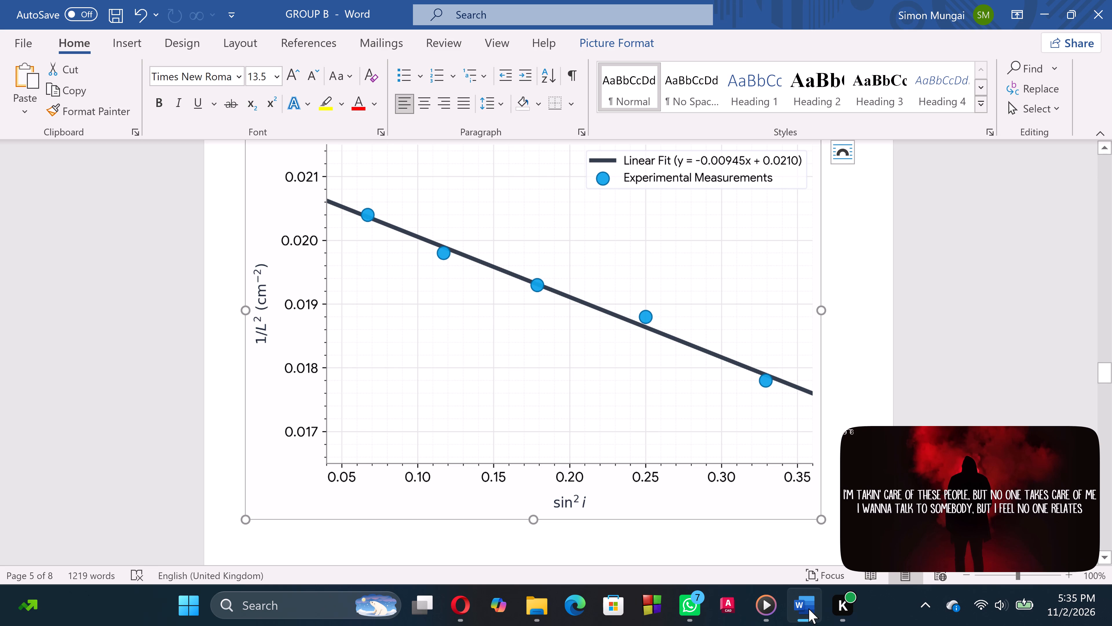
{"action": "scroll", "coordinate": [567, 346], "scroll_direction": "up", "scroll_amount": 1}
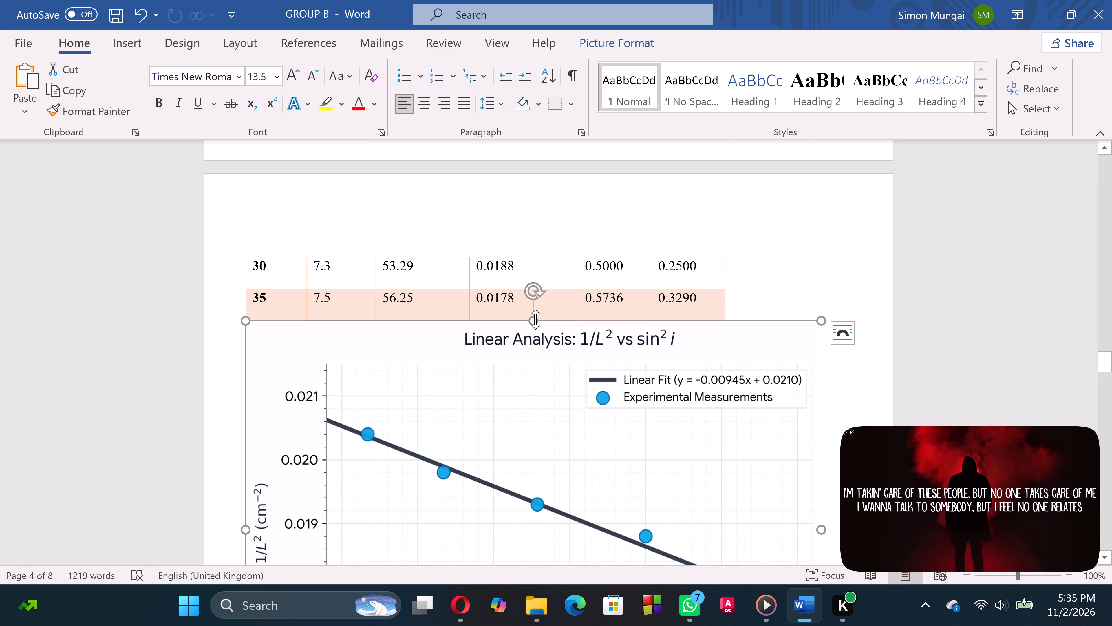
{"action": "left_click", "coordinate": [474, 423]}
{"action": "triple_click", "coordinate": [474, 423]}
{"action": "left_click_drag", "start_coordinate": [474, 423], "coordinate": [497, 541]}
Indent the Linear Analysis graph slightly by inserting five spaces in front of it.
{"action": "scroll", "coordinate": [497, 541], "scroll_direction": "down", "scroll_amount": 1}
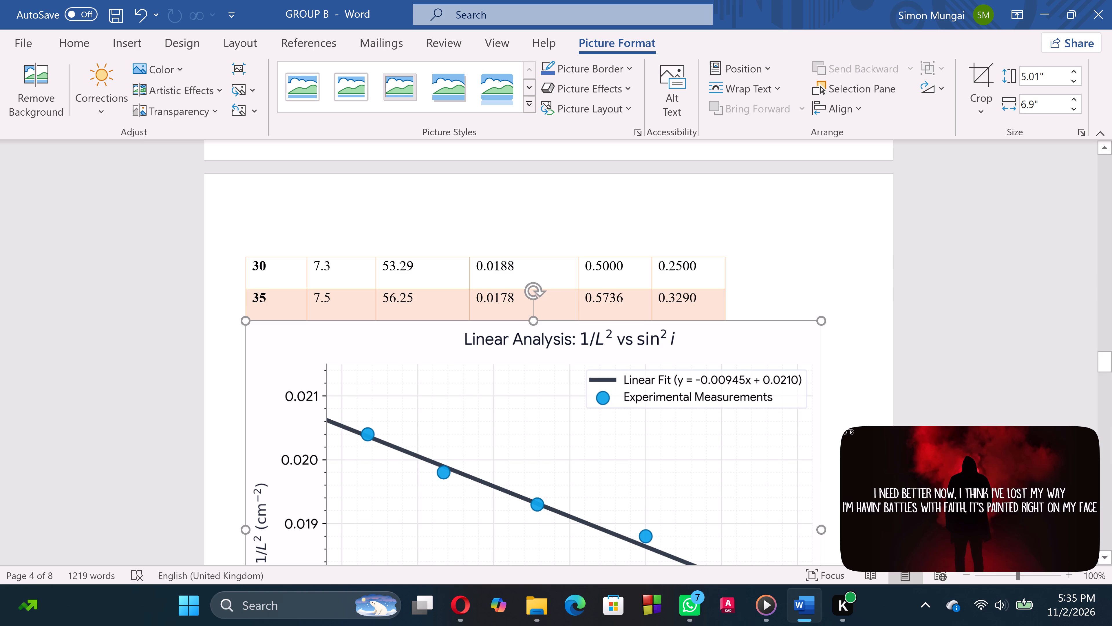
{"action": "scroll", "coordinate": [497, 541], "scroll_direction": "down", "scroll_amount": 2}
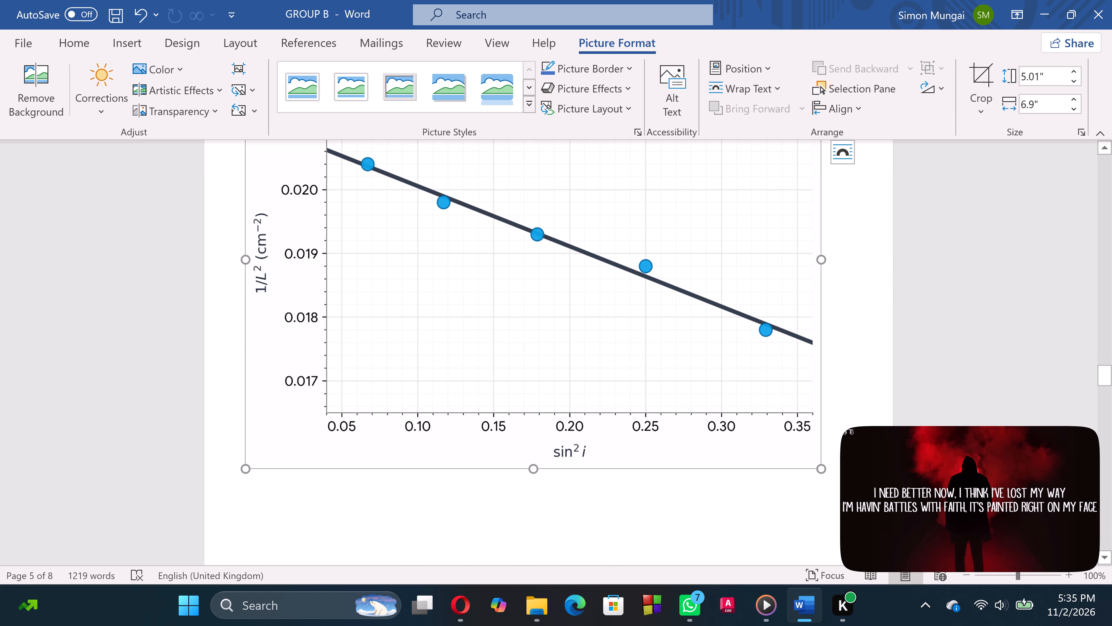
{"action": "key", "text": "space"}
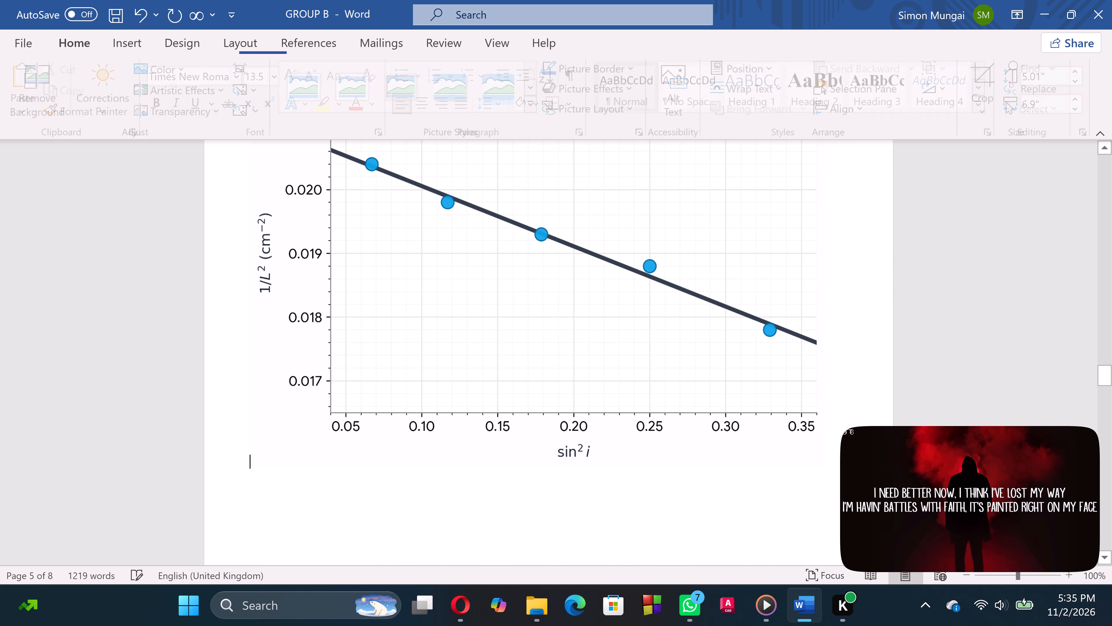
{"action": "key", "text": "space"}
{"action": "scroll", "coordinate": [678, 239], "scroll_direction": "up", "scroll_amount": 1}
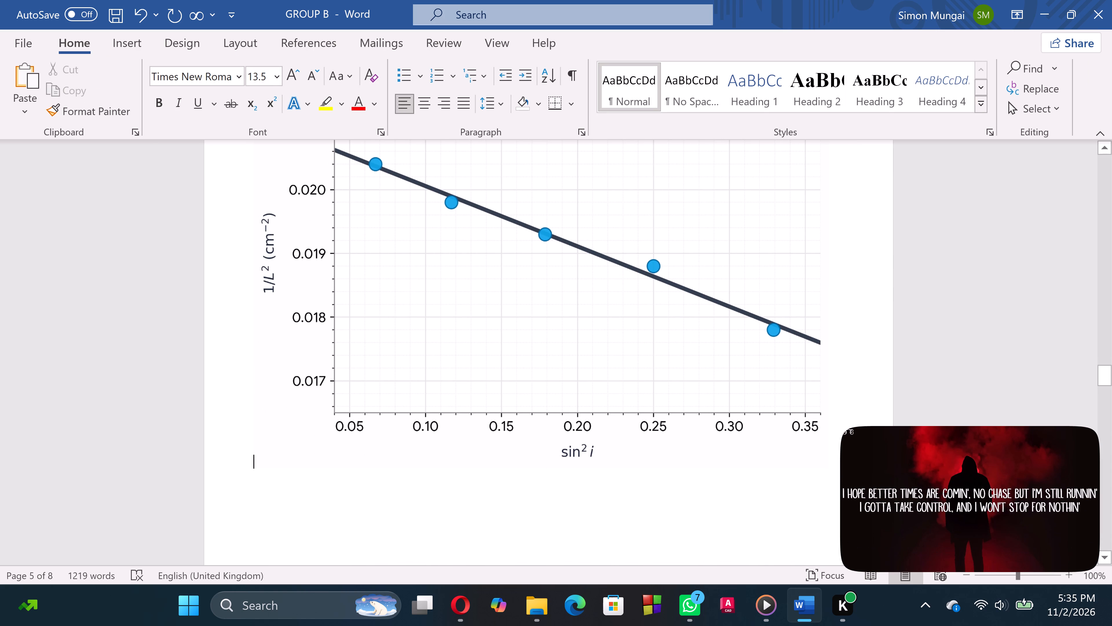
{"action": "scroll", "coordinate": [678, 239], "scroll_direction": "up", "scroll_amount": 1}
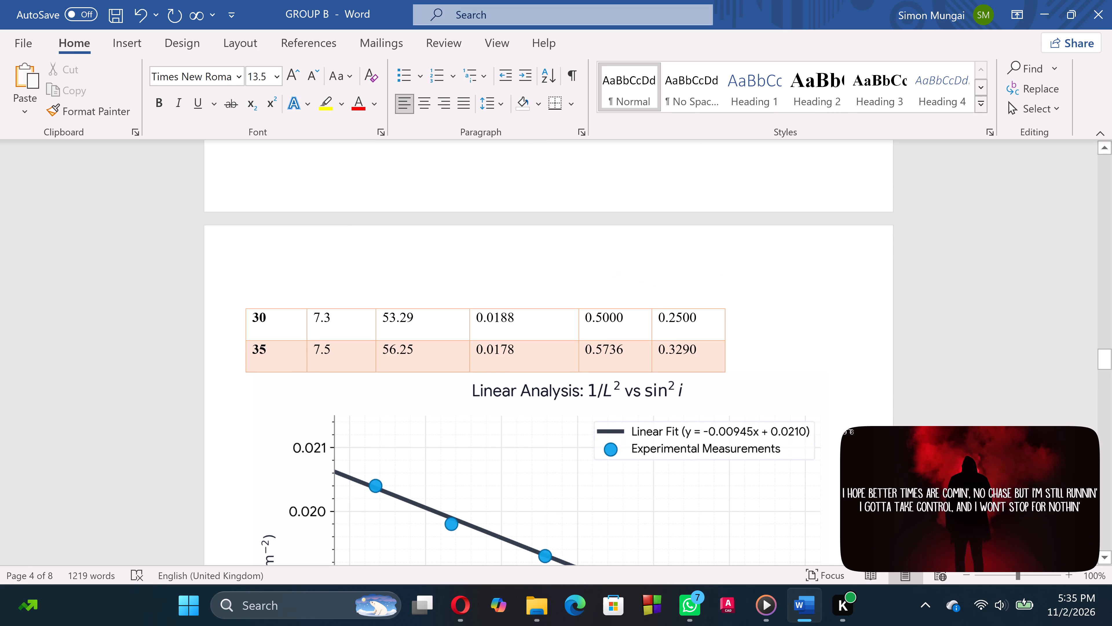
{"action": "left_click", "coordinate": [738, 366]}
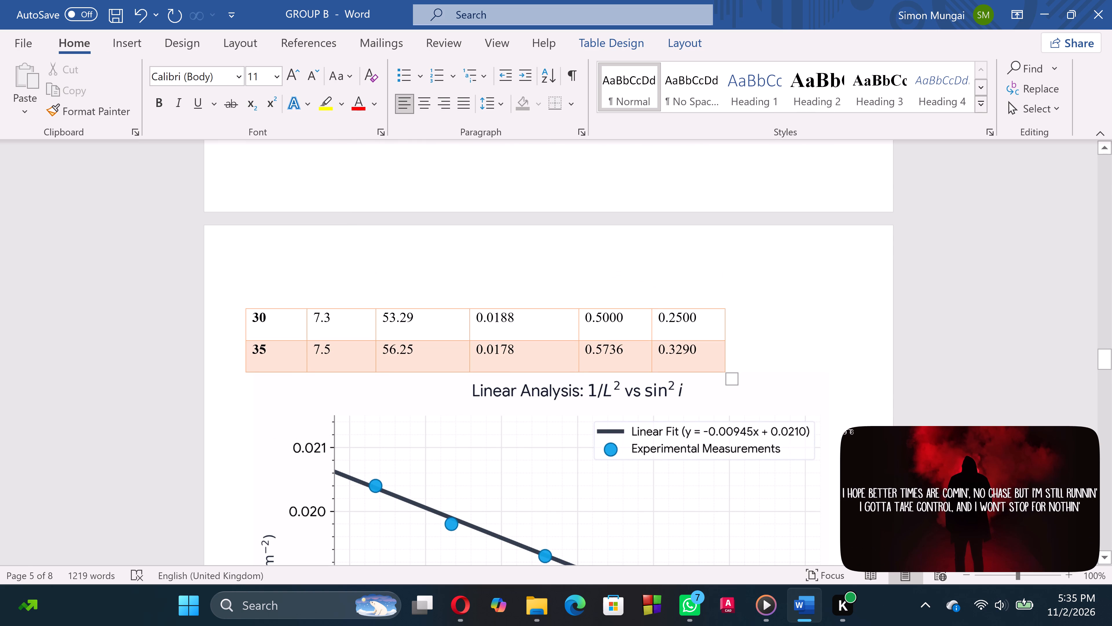
{"action": "key", "text": "Down"}
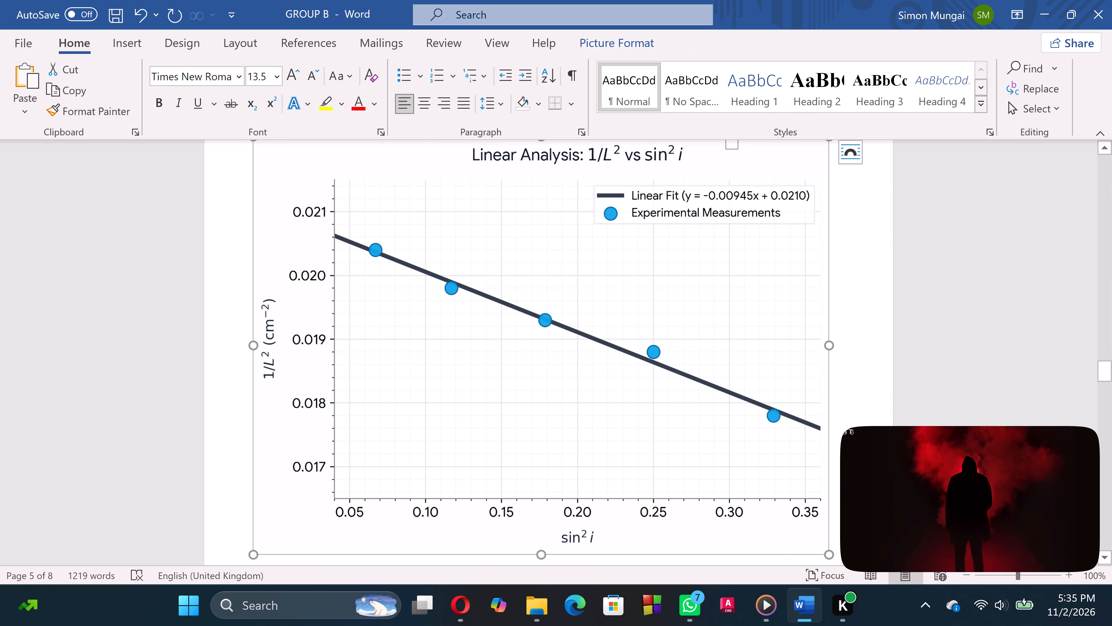
{"action": "key", "text": "Up"}
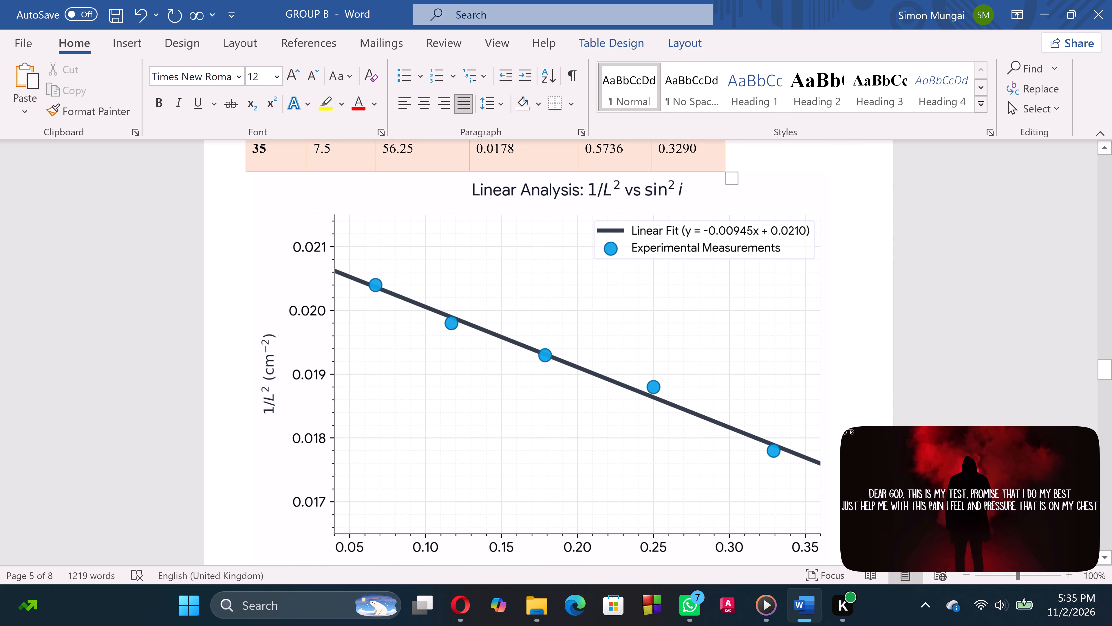
{"action": "key", "text": "Right"}
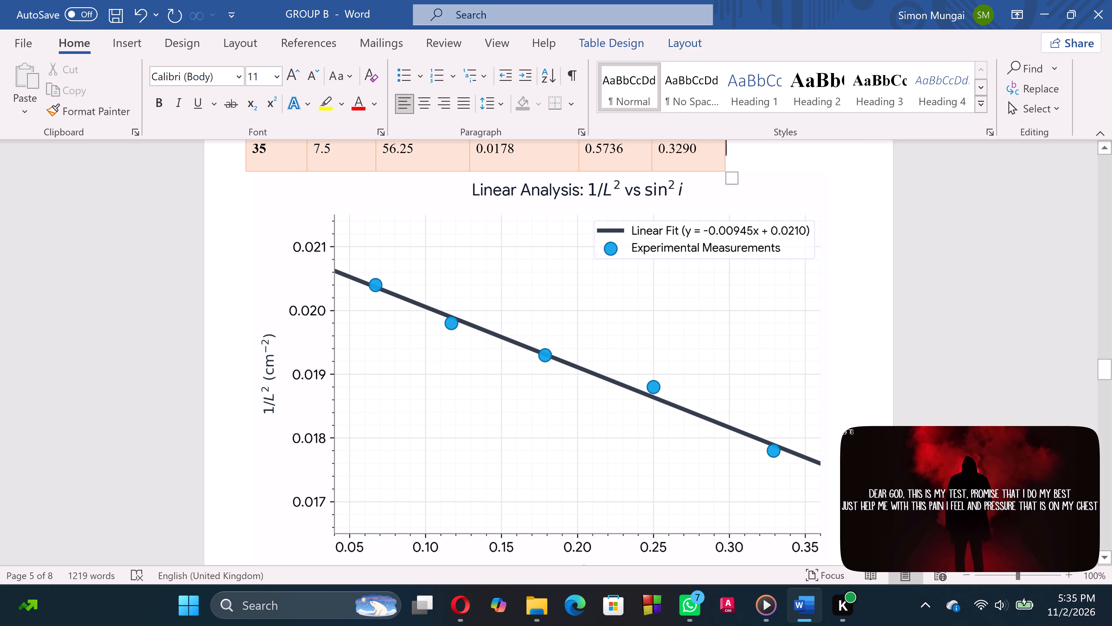
{"action": "key", "text": "space"}
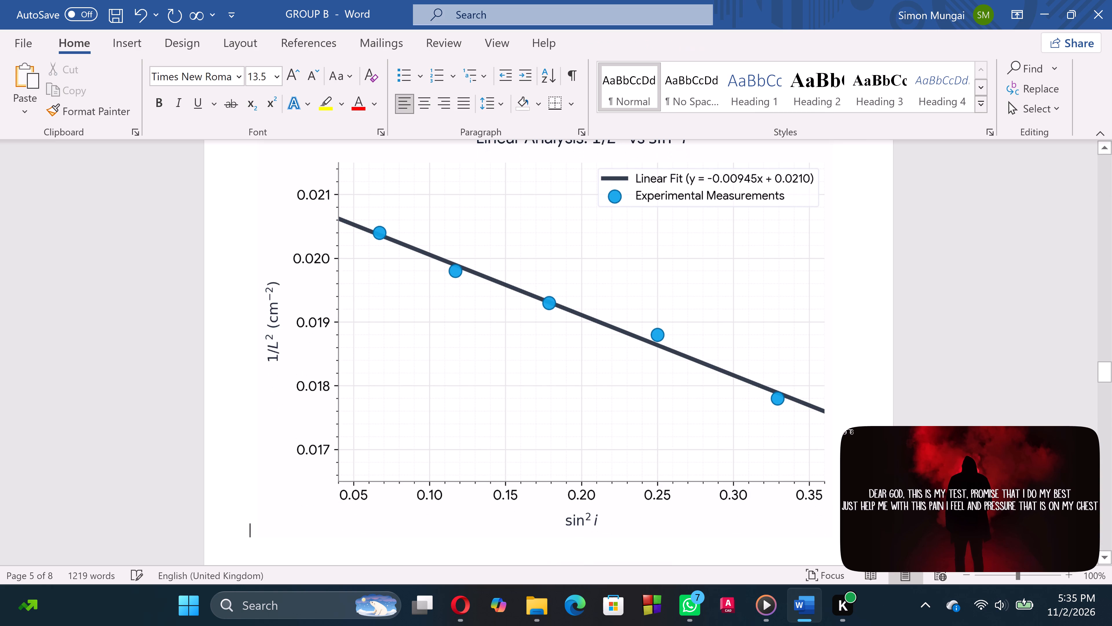
{"action": "key", "text": "space"}
{"action": "key", "text": "space"}
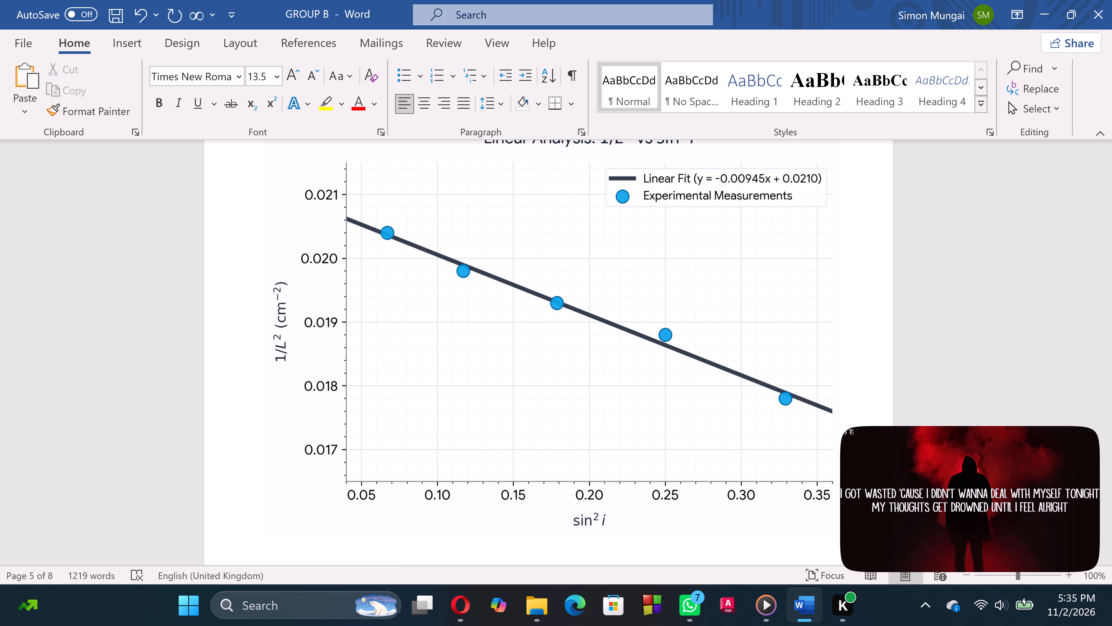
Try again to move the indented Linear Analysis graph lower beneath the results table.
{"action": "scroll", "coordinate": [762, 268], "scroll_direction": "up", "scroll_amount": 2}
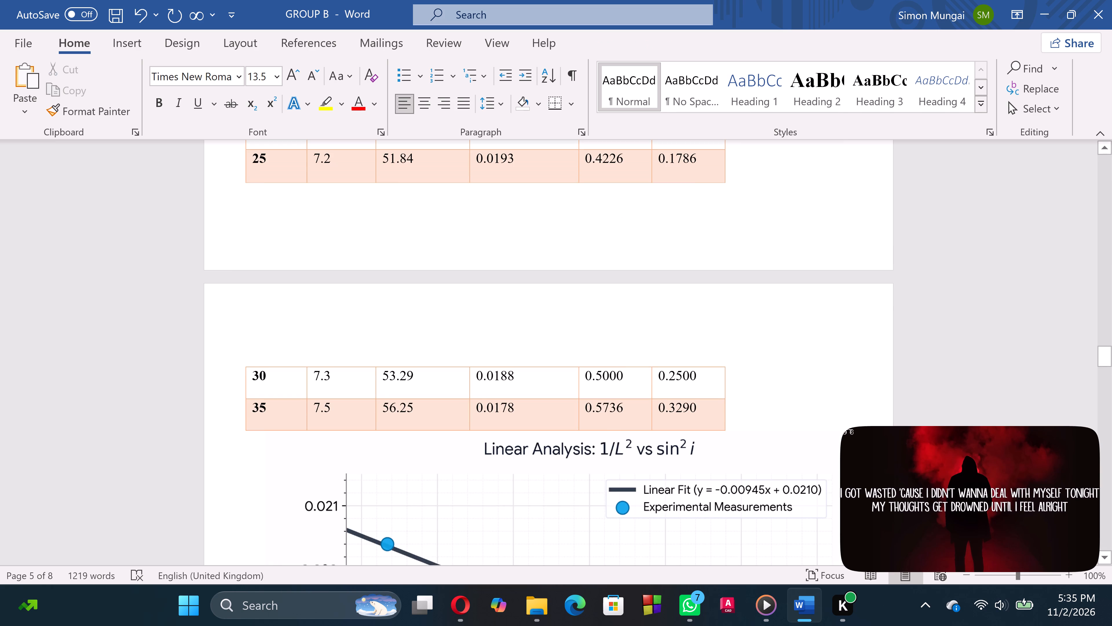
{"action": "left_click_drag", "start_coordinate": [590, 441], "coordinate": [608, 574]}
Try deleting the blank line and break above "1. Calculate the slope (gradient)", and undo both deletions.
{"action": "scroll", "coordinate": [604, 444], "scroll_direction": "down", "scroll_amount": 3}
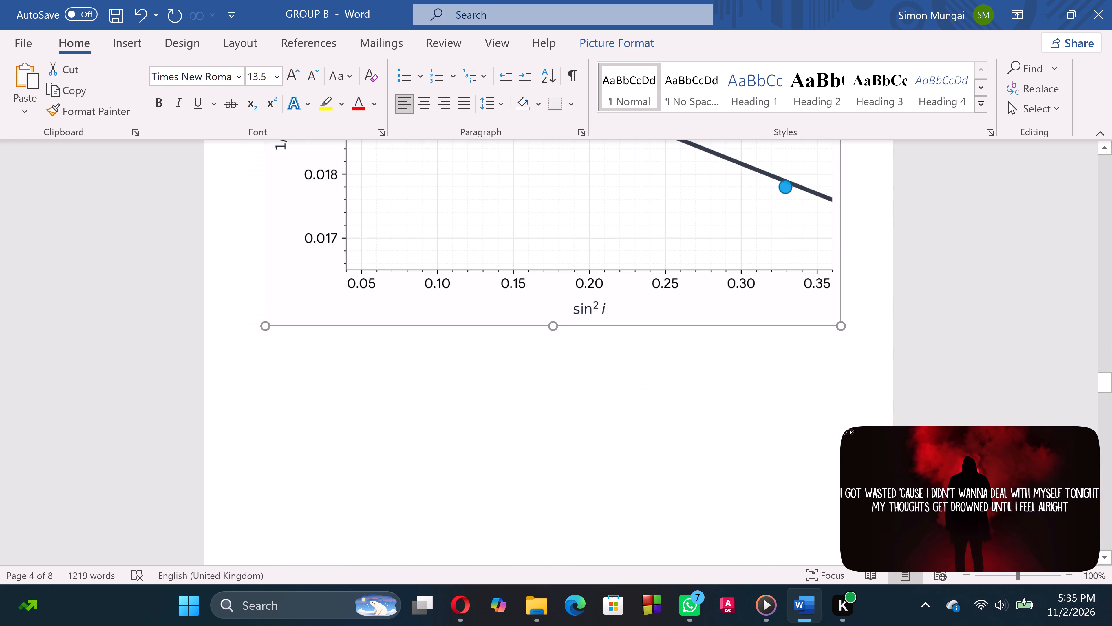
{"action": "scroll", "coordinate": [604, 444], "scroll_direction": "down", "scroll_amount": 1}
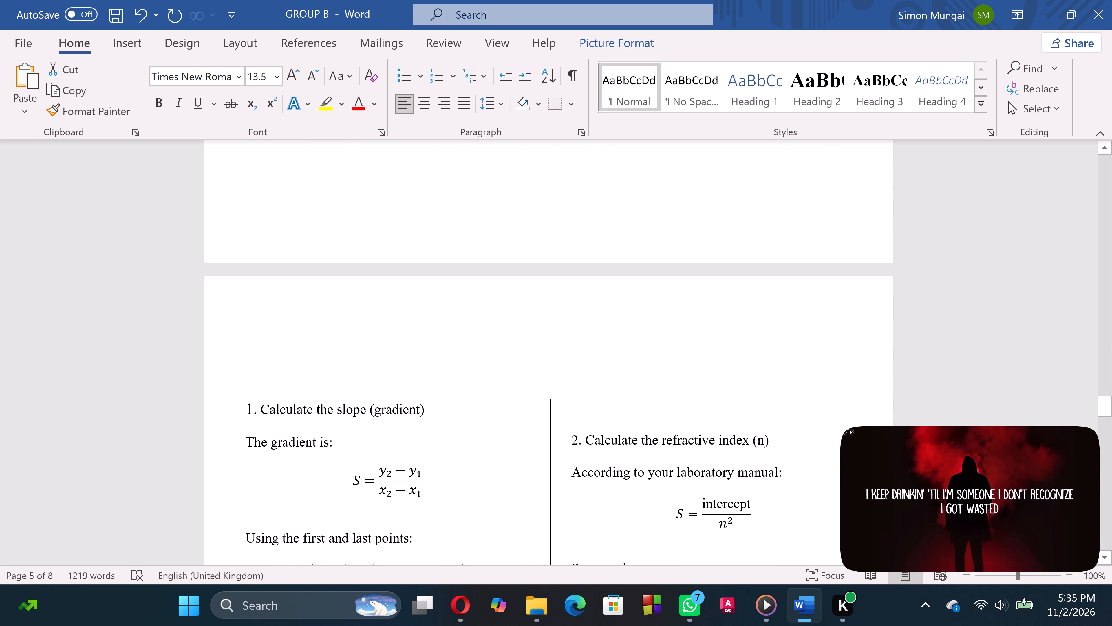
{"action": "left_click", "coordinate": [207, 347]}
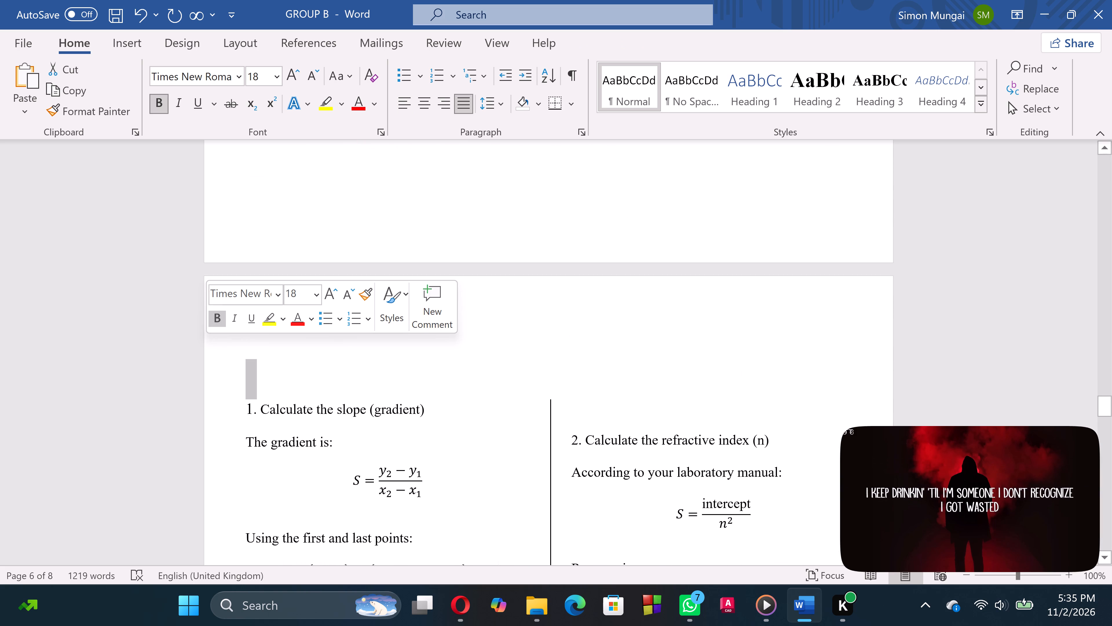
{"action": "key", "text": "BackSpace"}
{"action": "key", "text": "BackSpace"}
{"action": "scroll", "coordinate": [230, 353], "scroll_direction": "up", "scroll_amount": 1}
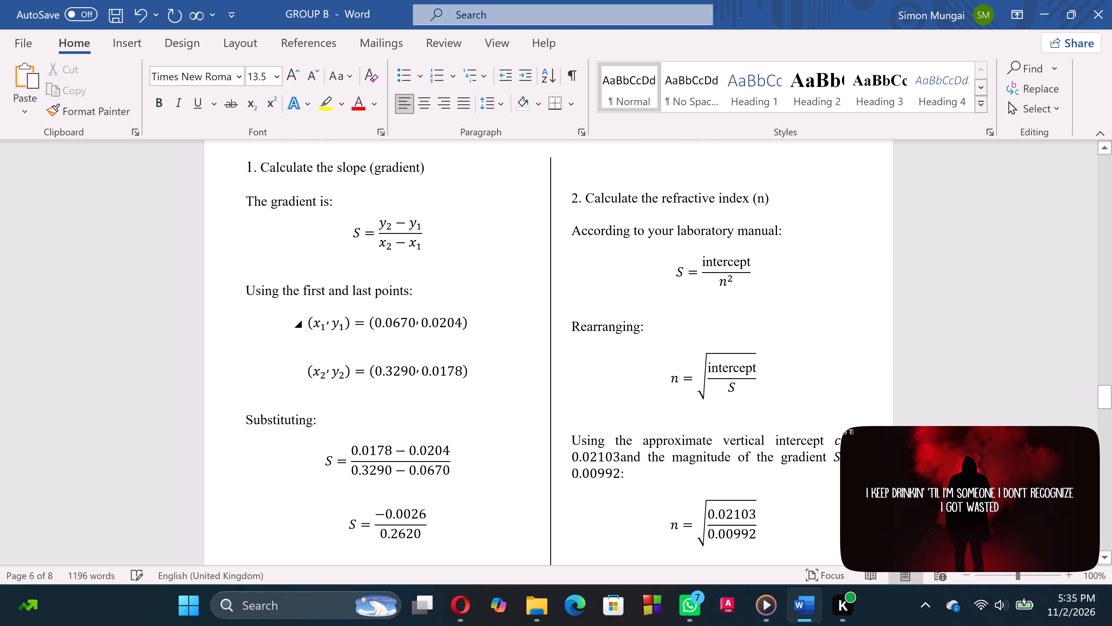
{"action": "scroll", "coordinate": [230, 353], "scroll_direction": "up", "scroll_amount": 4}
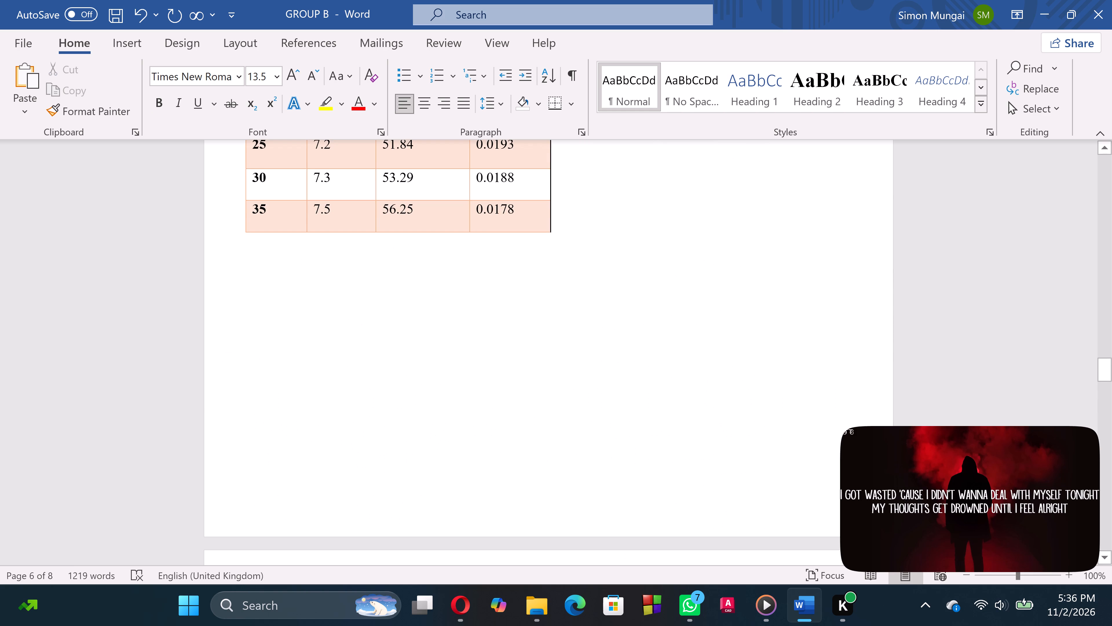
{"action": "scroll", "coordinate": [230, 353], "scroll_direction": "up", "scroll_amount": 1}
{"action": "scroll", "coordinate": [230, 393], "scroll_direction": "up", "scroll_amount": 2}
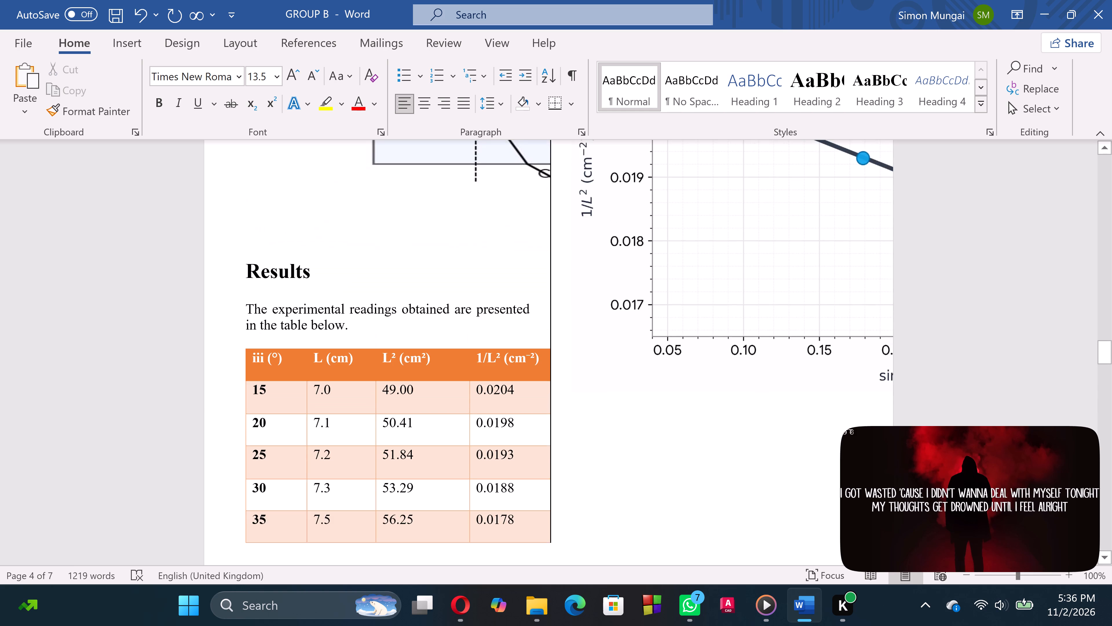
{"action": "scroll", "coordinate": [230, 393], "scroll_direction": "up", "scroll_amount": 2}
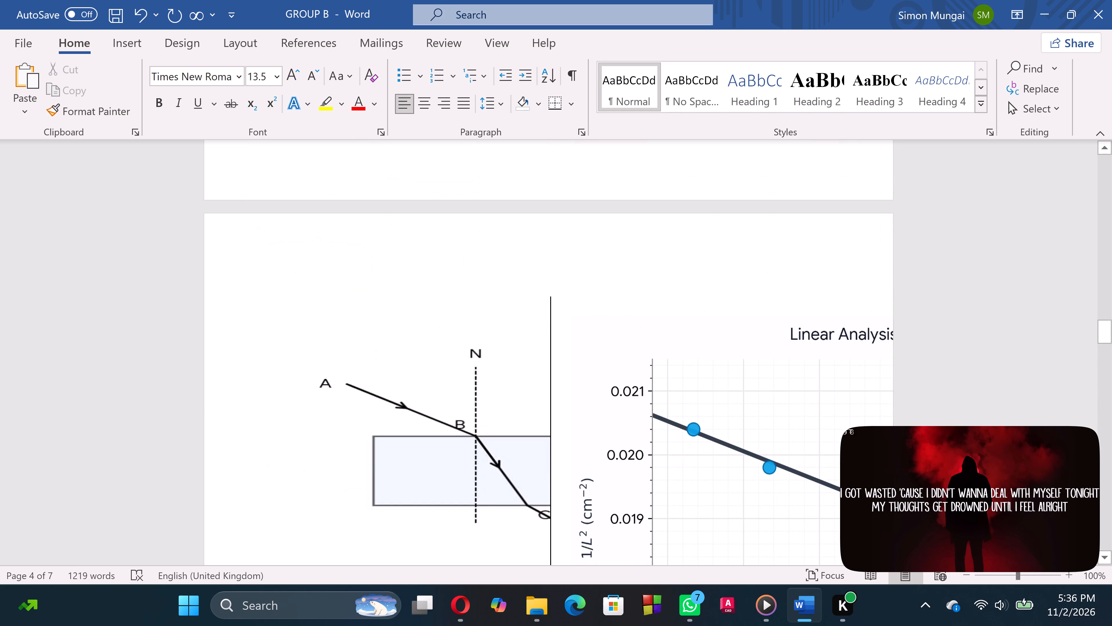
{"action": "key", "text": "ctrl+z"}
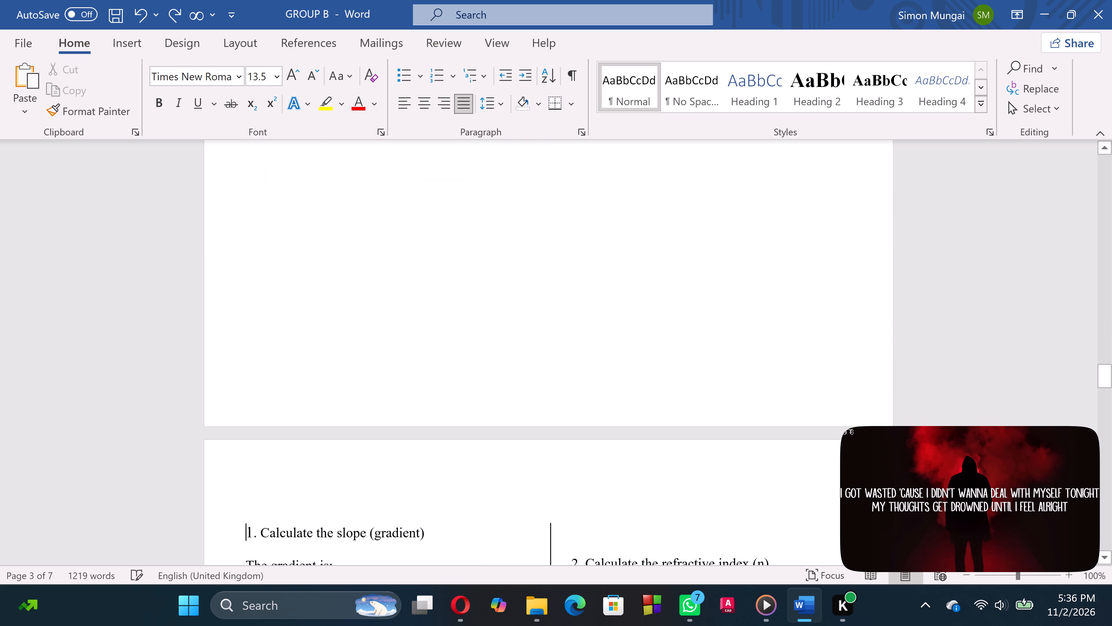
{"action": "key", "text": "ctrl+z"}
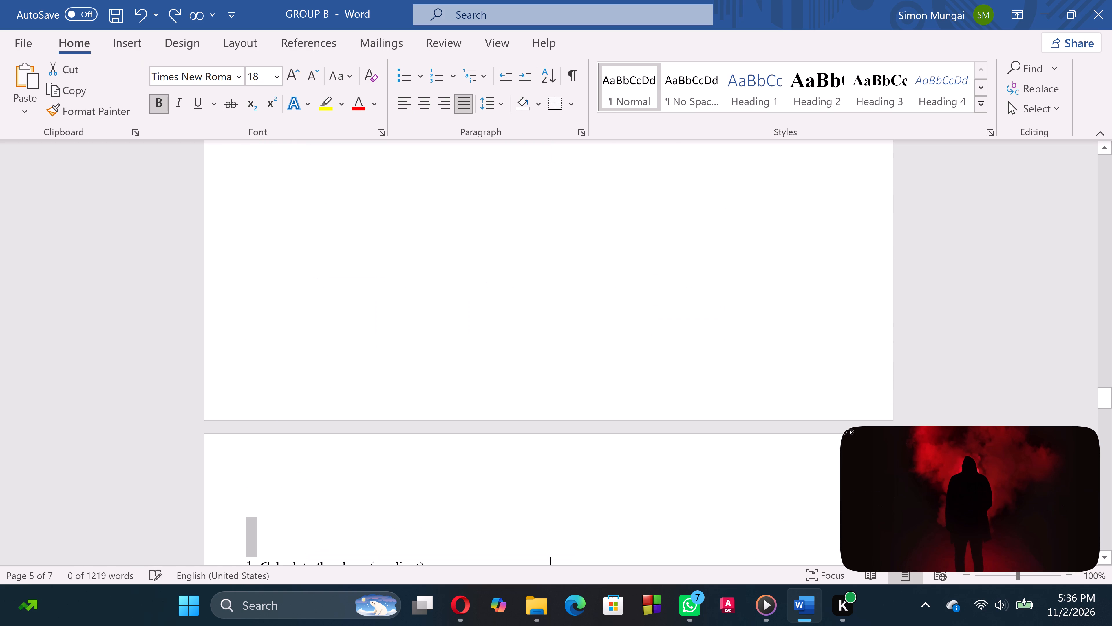
Review the report's layout from the results table and graph through the calculations, Discussion, Sources of errors and Precautions.
{"action": "scroll", "coordinate": [230, 393], "scroll_direction": "up", "scroll_amount": 6}
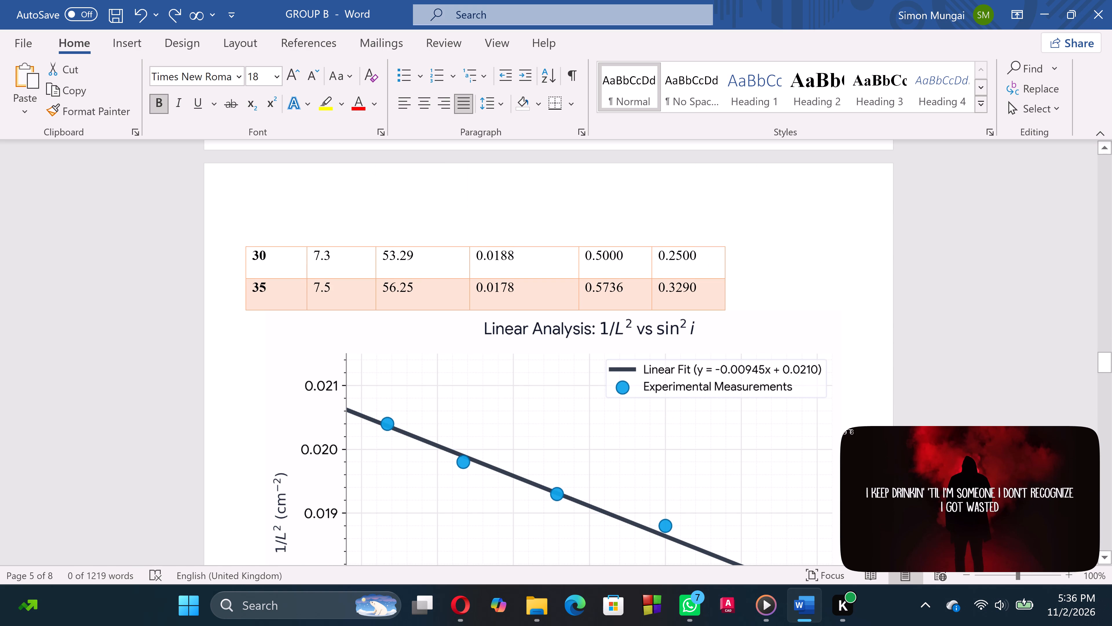
{"action": "scroll", "coordinate": [717, 420], "scroll_direction": "down", "scroll_amount": 1}
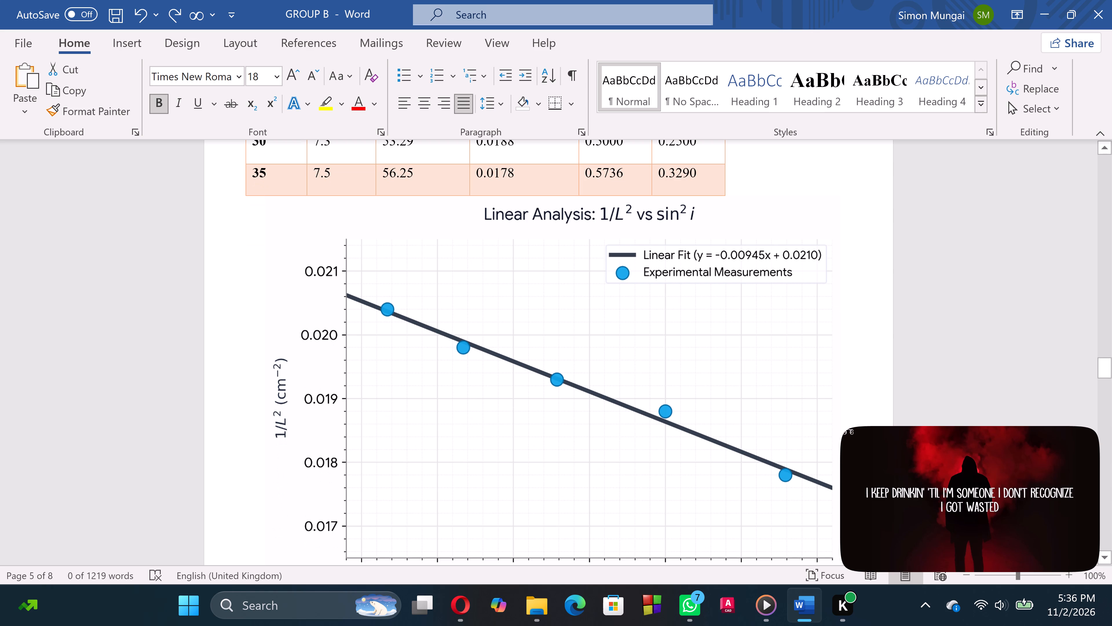
{"action": "scroll", "coordinate": [603, 226], "scroll_direction": "down", "scroll_amount": 2}
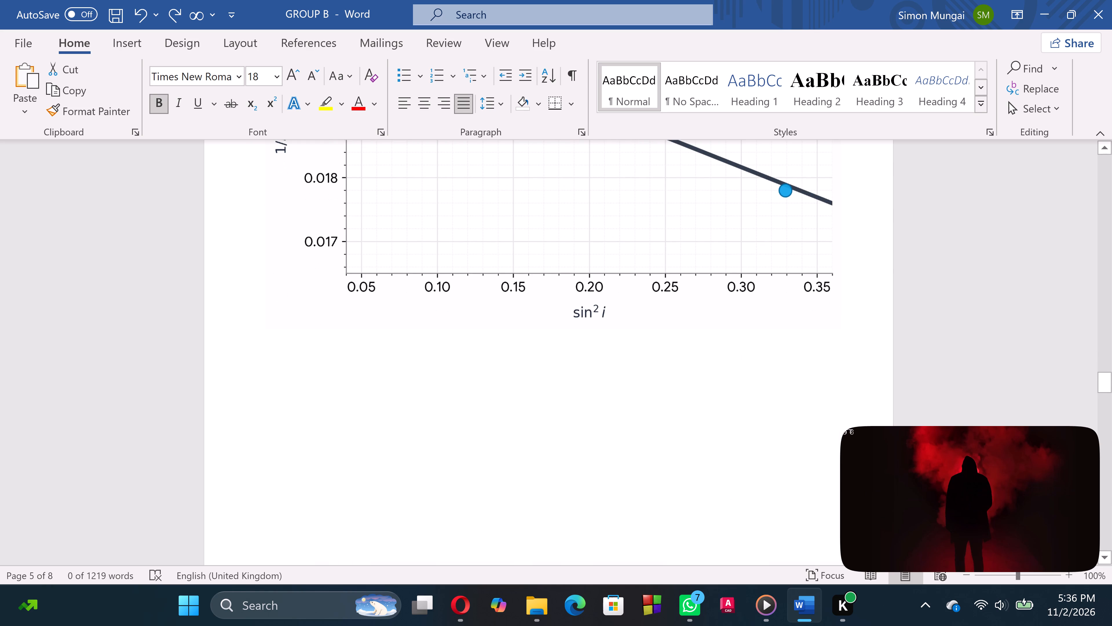
{"action": "scroll", "coordinate": [497, 337], "scroll_direction": "down", "scroll_amount": 4}
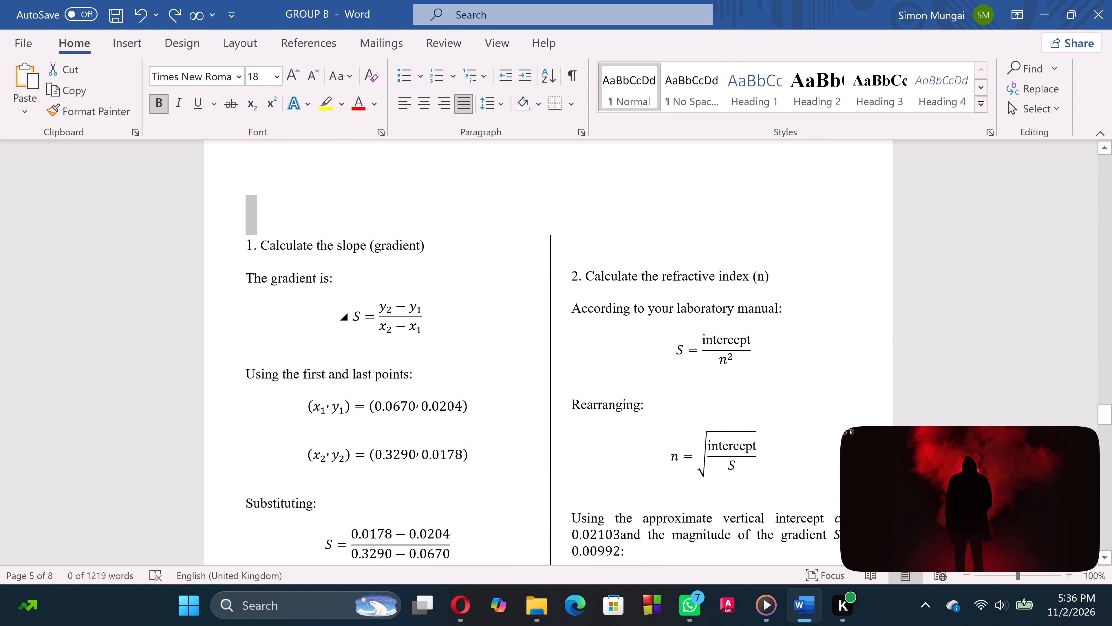
{"action": "scroll", "coordinate": [497, 337], "scroll_direction": "down", "scroll_amount": 10}
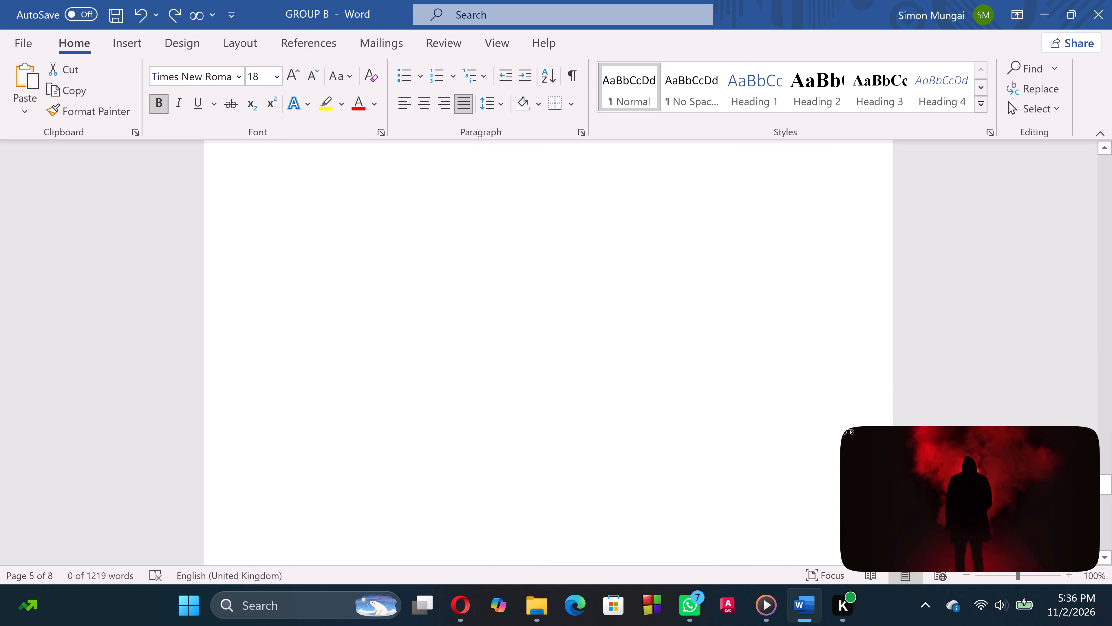
{"action": "scroll", "coordinate": [497, 337], "scroll_direction": "up", "scroll_amount": 3}
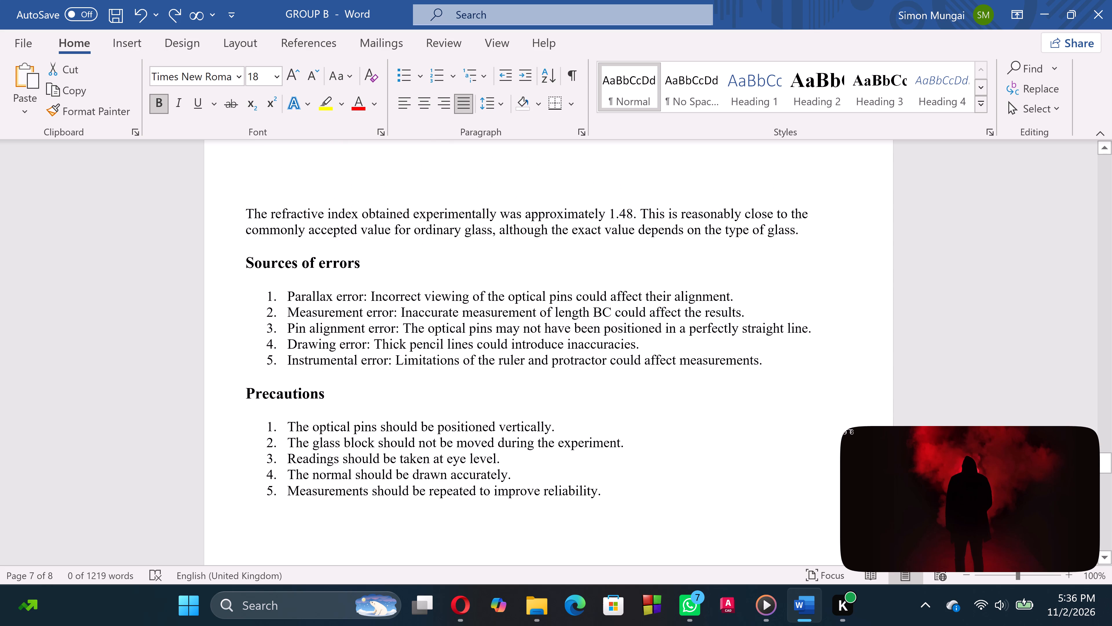
{"action": "scroll", "coordinate": [497, 337], "scroll_direction": "up", "scroll_amount": 3}
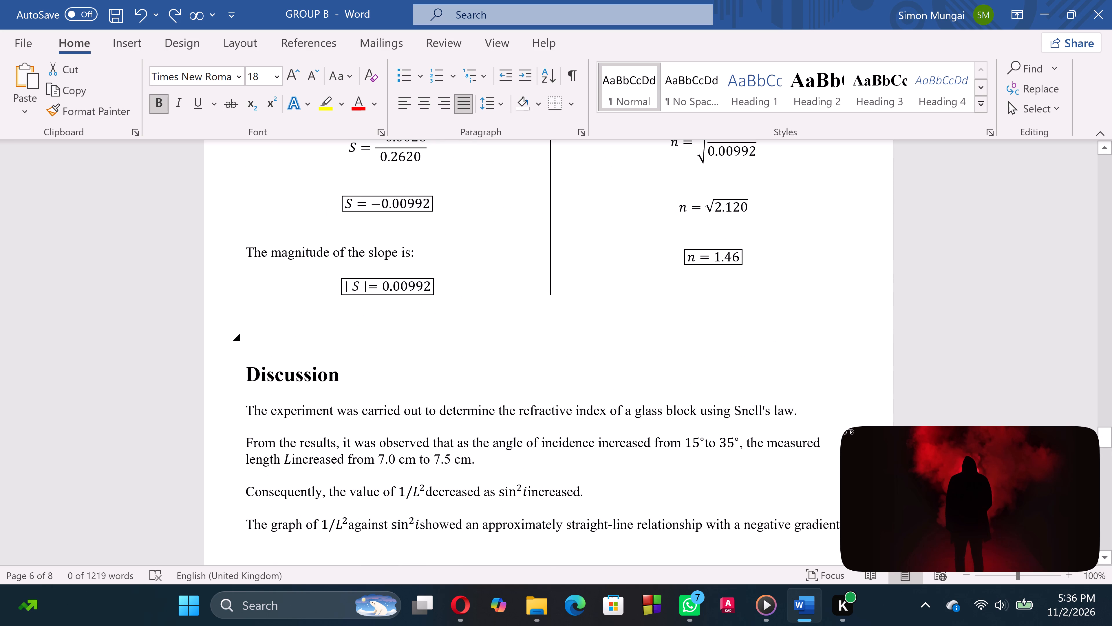
{"action": "scroll", "coordinate": [497, 337], "scroll_direction": "up", "scroll_amount": 1}
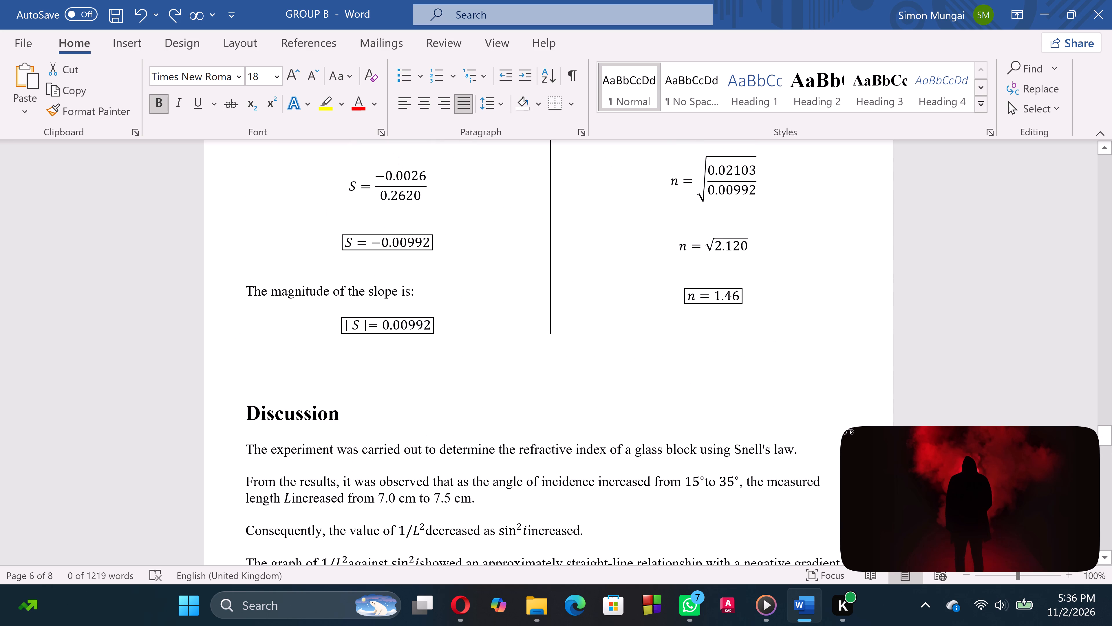
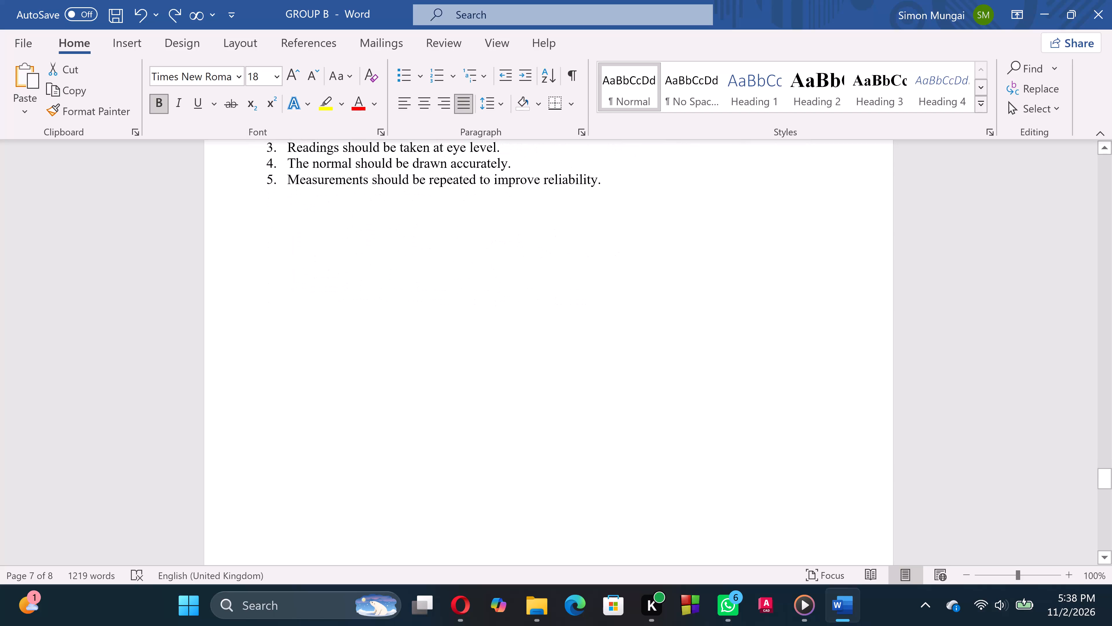
Remove the break above the Conclusion heading so the section follows directly after the Precautions list.
{"action": "scroll", "coordinate": [660, 421], "scroll_direction": "up", "scroll_amount": 1}
{"action": "scroll", "coordinate": [660, 421], "scroll_direction": "down", "scroll_amount": 5}
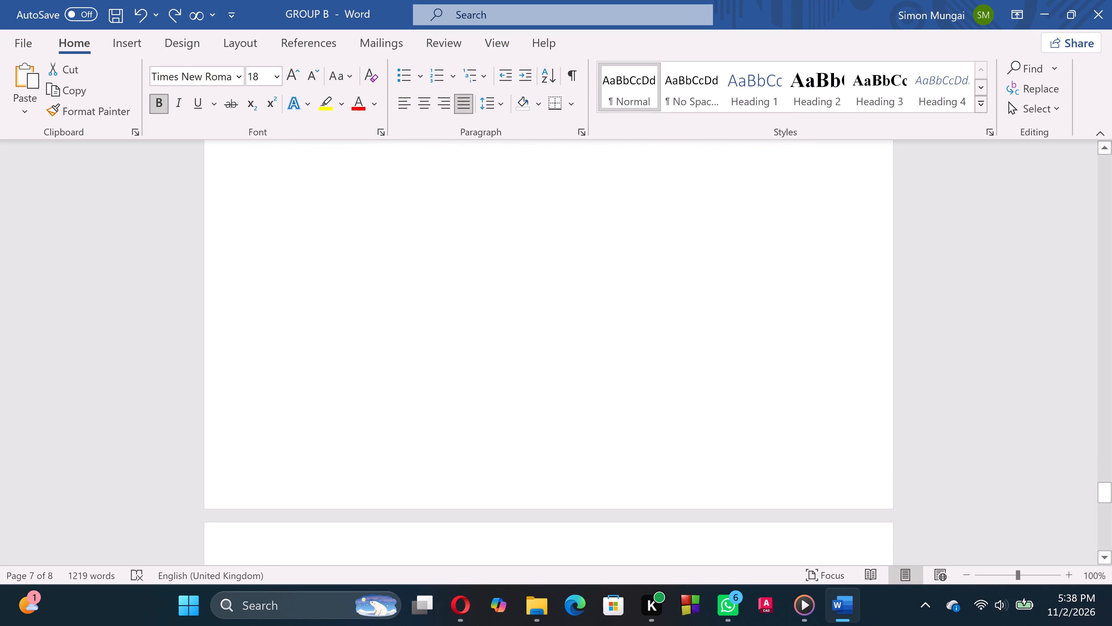
{"action": "scroll", "coordinate": [660, 421], "scroll_direction": "down", "scroll_amount": 3}
{"action": "scroll", "coordinate": [660, 421], "scroll_direction": "up", "scroll_amount": 3}
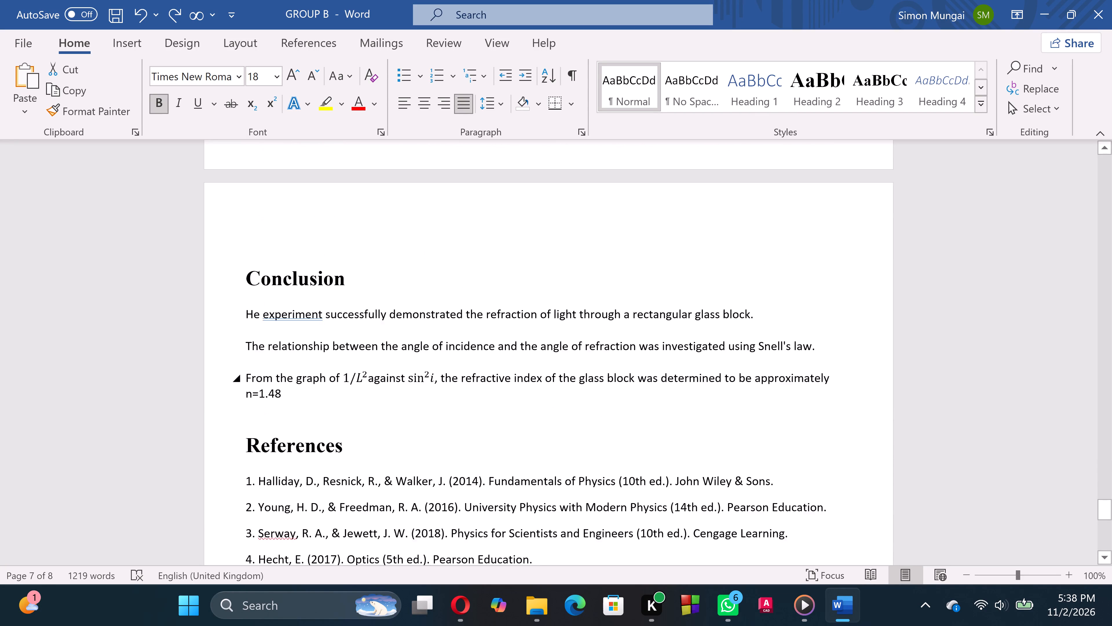
{"action": "left_click", "coordinate": [231, 300]}
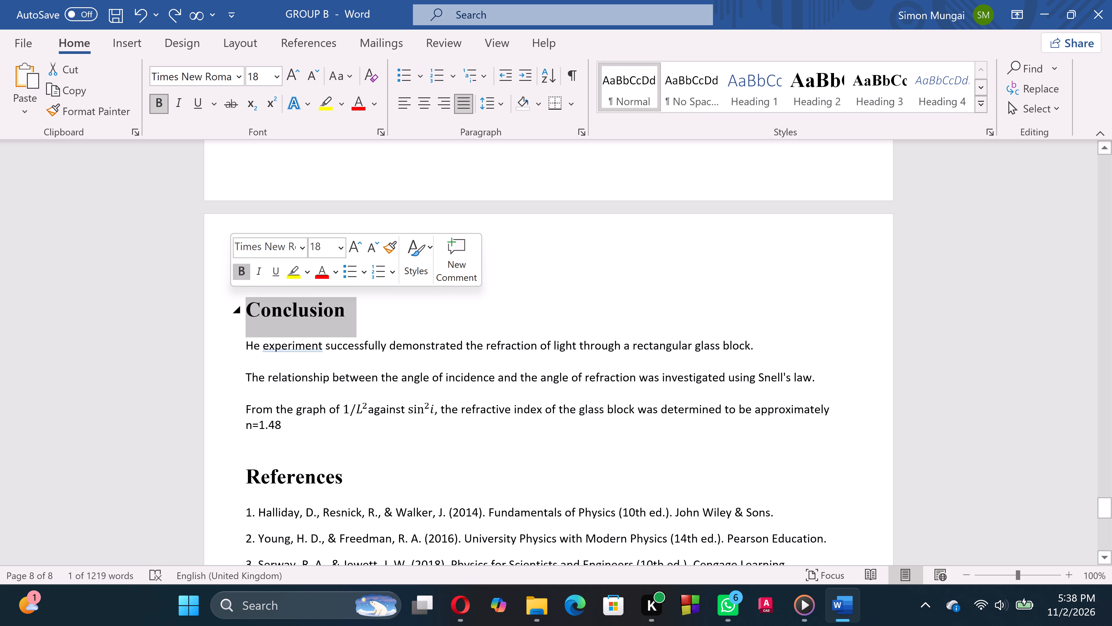
{"action": "left_click", "coordinate": [231, 300]}
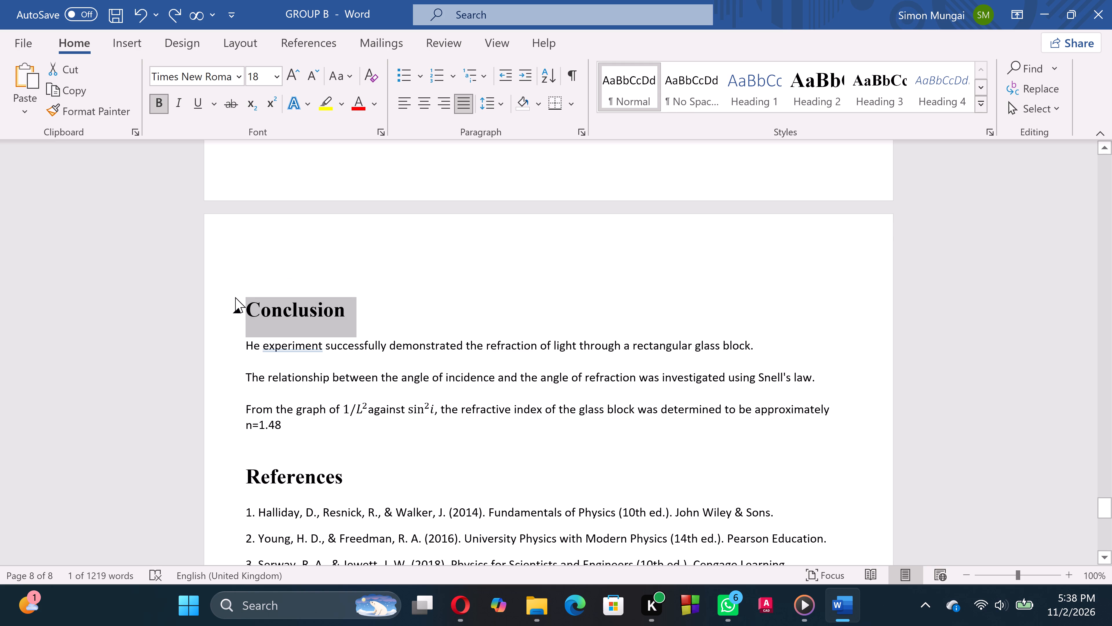
{"action": "left_click", "coordinate": [235, 299]}
{"action": "key", "text": "BackSpace"}
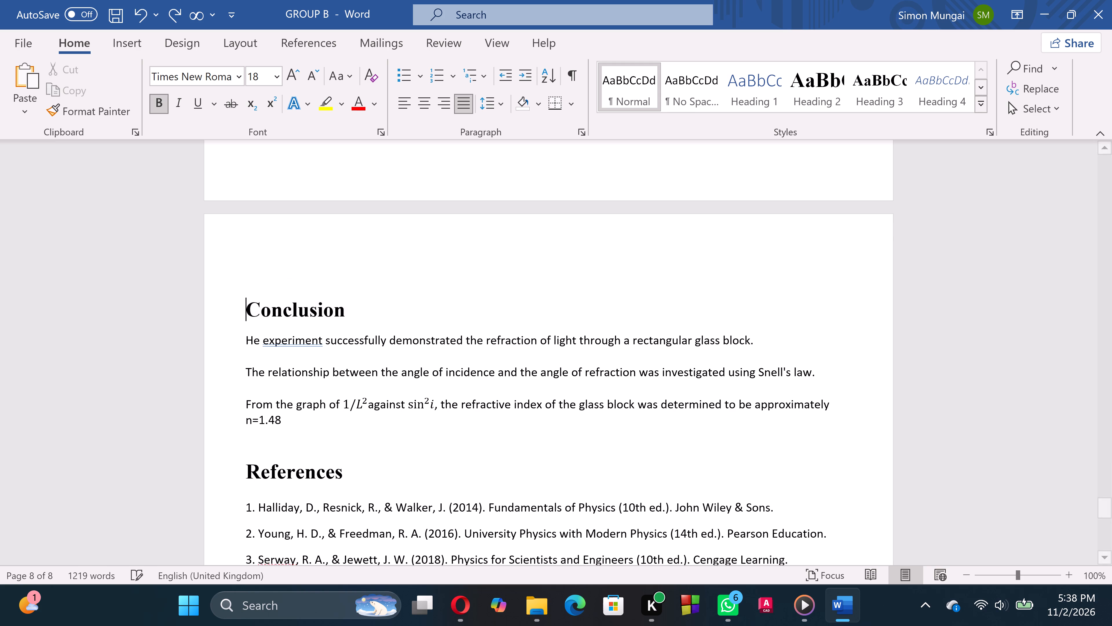
{"action": "key", "text": "BackSpace"}
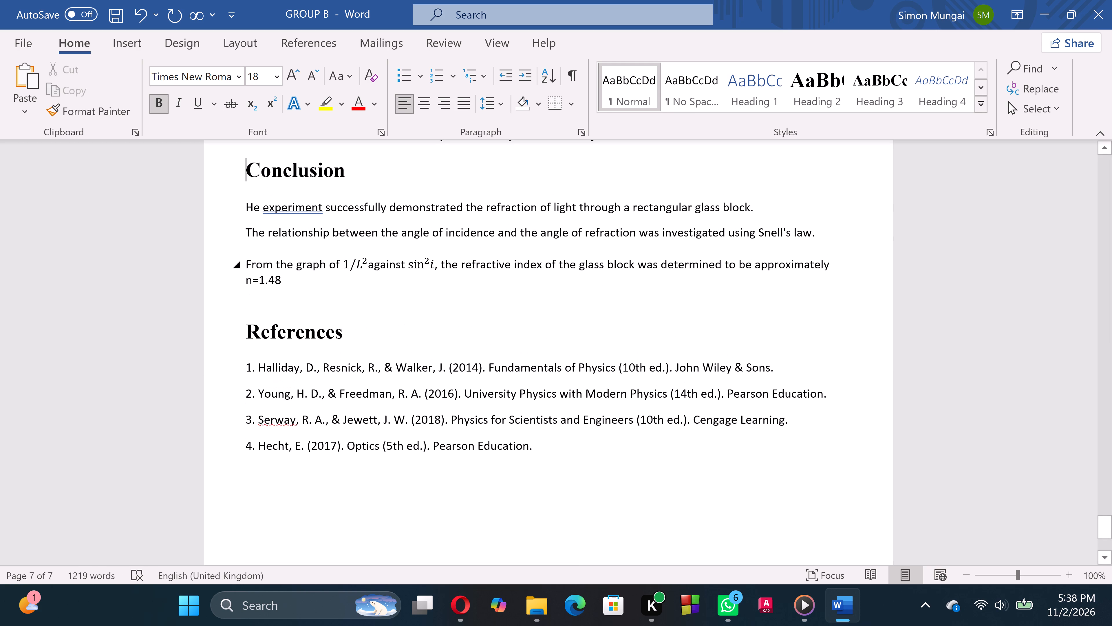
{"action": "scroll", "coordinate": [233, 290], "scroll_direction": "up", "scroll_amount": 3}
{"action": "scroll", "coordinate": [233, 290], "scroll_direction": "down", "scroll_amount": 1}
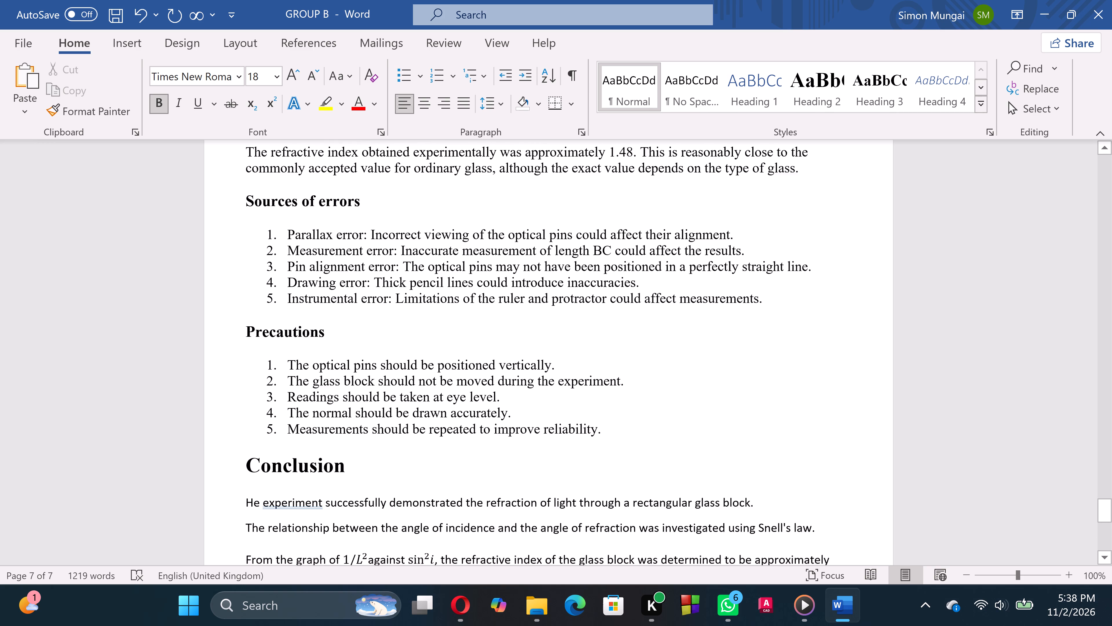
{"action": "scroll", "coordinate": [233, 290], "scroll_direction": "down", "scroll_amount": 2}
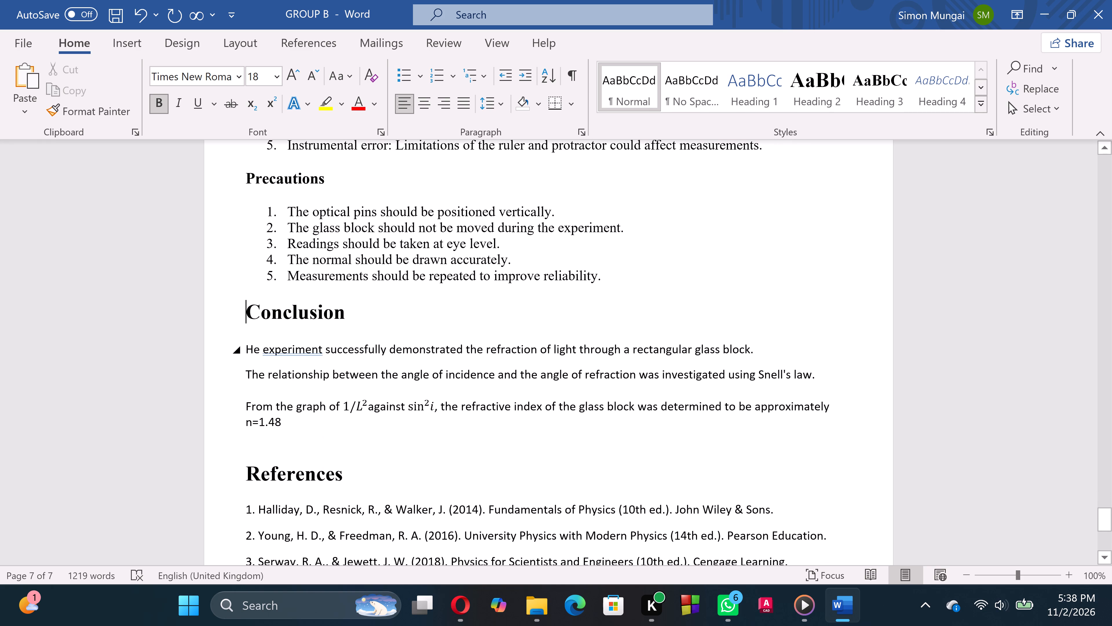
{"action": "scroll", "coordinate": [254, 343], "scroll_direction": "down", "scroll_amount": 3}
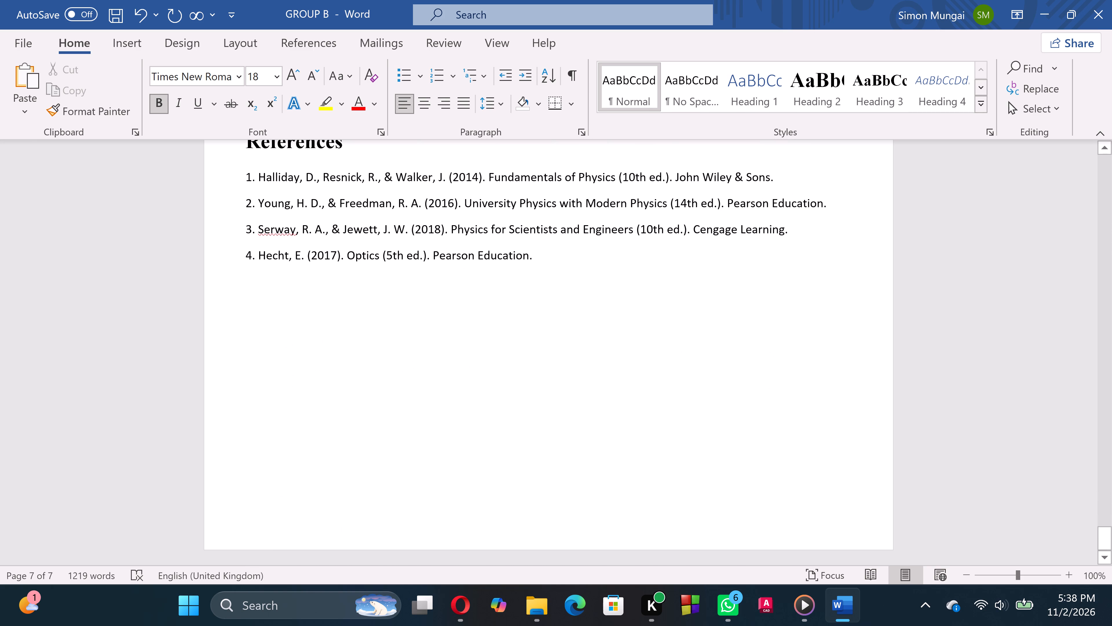
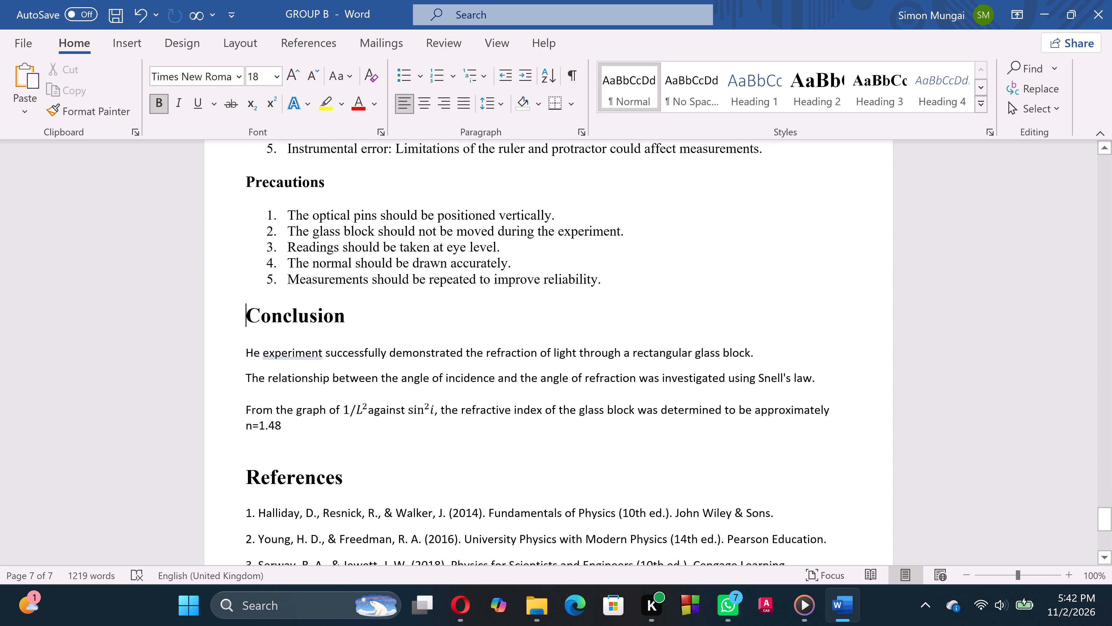
{"action": "scroll", "coordinate": [449, 334], "scroll_direction": "up", "scroll_amount": 2}
{"action": "left_click_drag", "start_coordinate": [239, 353], "coordinate": [245, 353]}
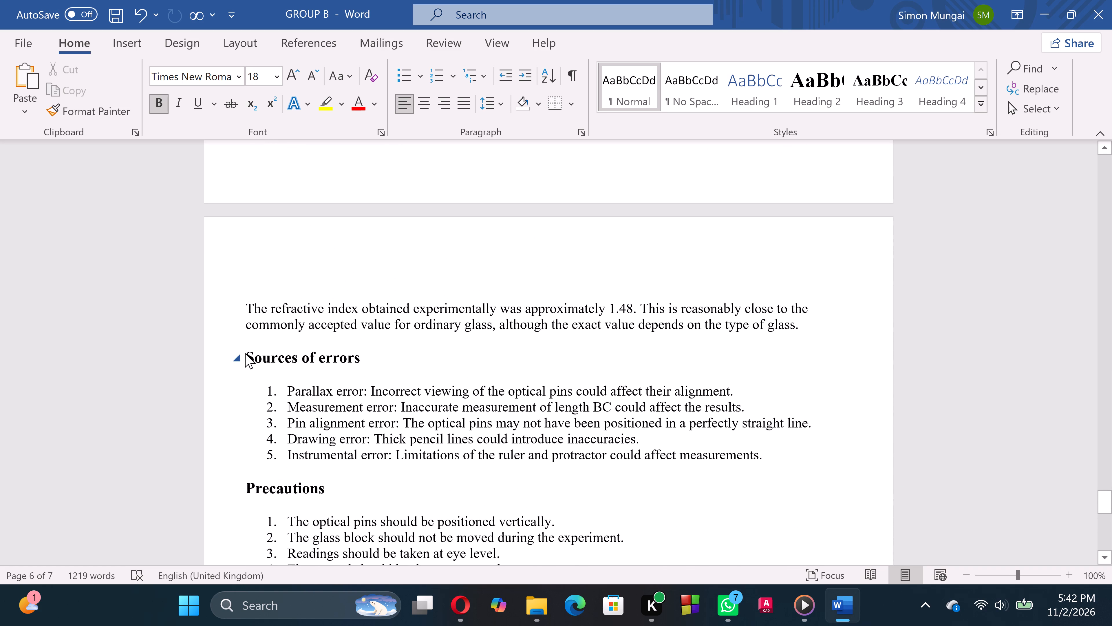
{"action": "left_click_drag", "start_coordinate": [245, 353], "coordinate": [463, 373]}
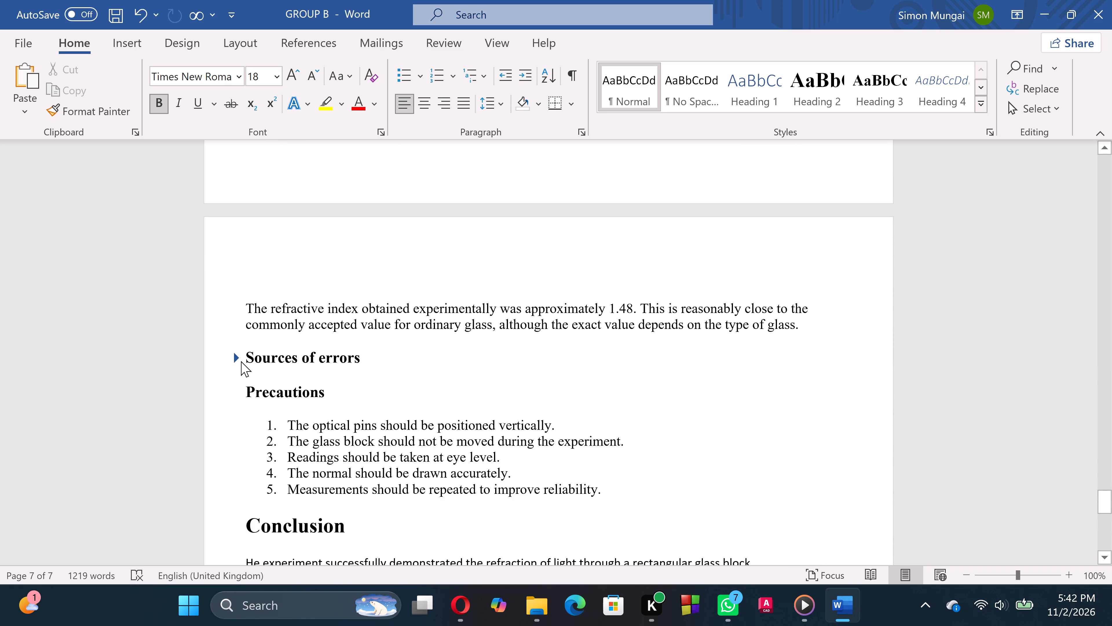
{"action": "left_click_drag", "start_coordinate": [246, 356], "coordinate": [511, 442]}
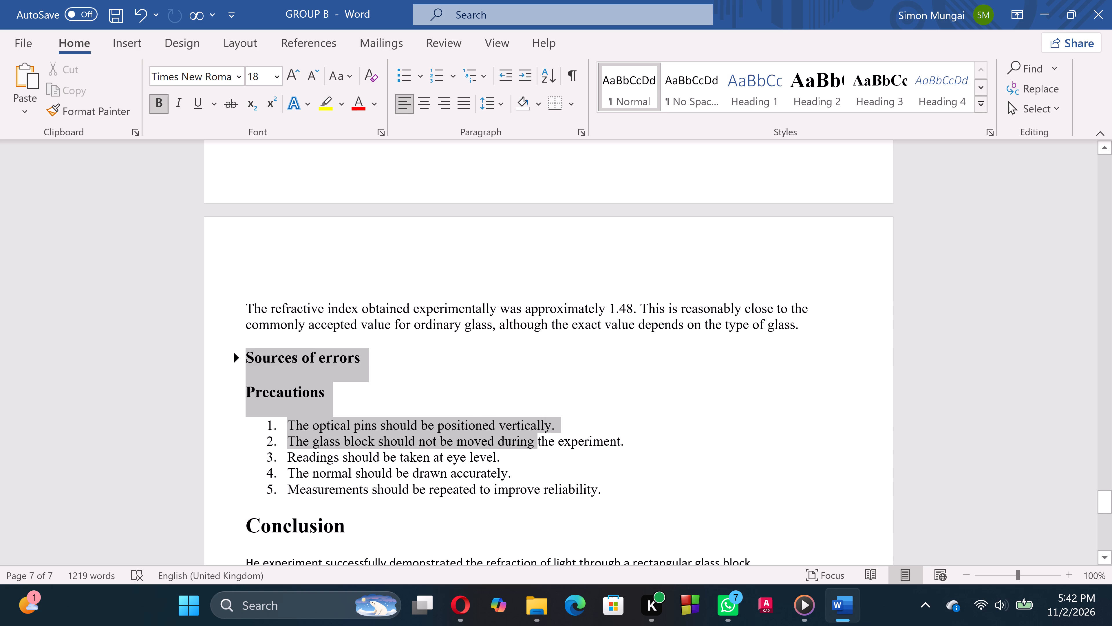
{"action": "left_click_drag", "start_coordinate": [511, 442], "coordinate": [572, 569]}
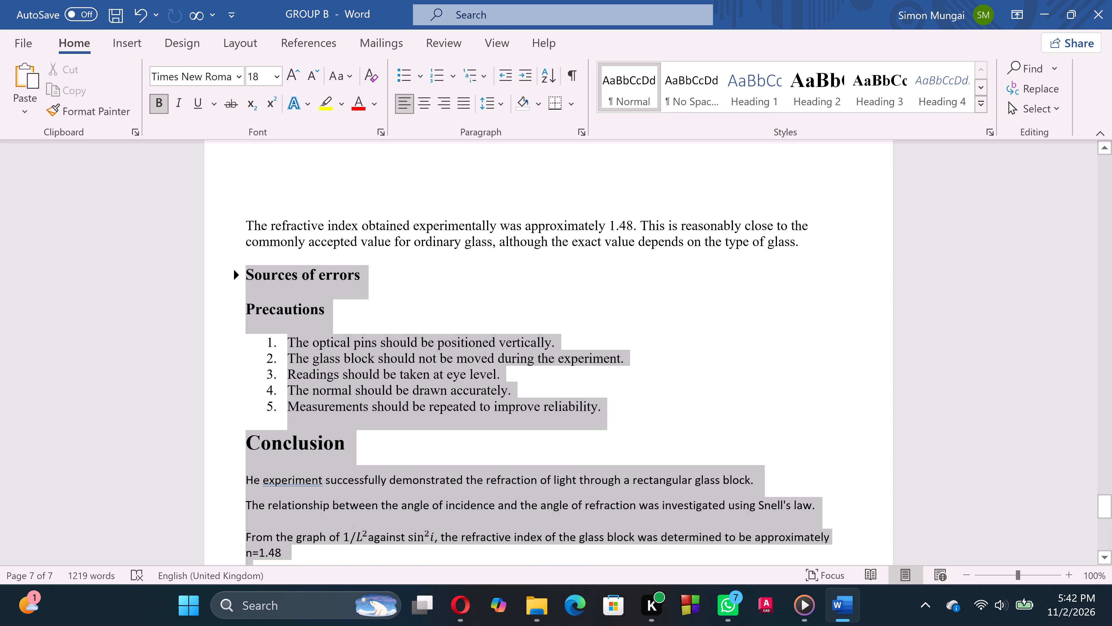
{"action": "left_click_drag", "start_coordinate": [572, 569], "coordinate": [513, 355]}
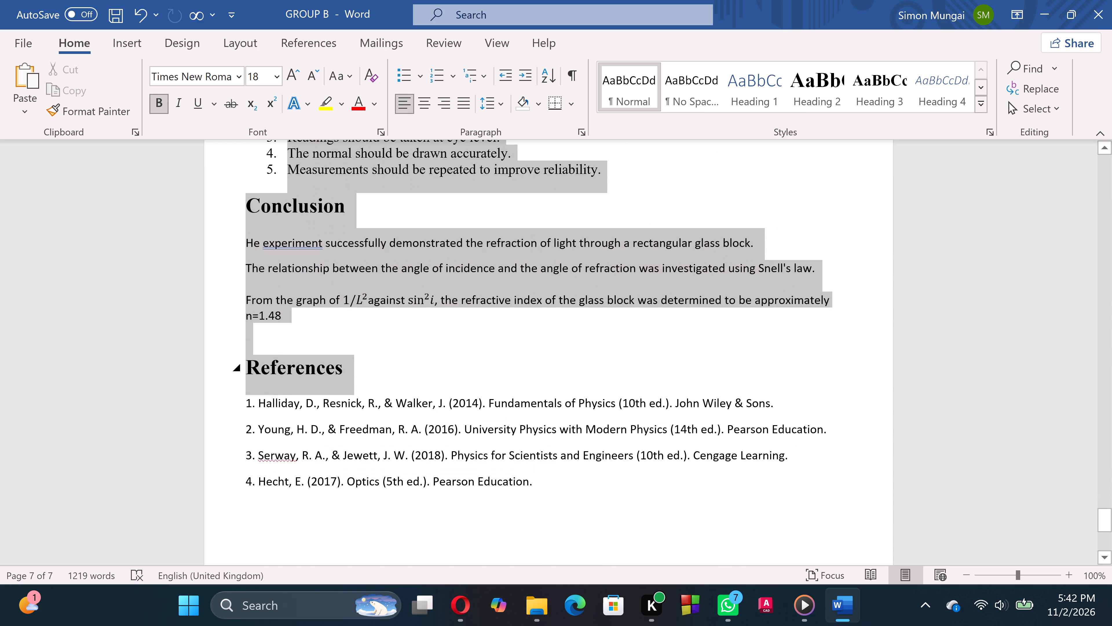
{"action": "left_click_drag", "start_coordinate": [513, 355], "coordinate": [534, 477]}
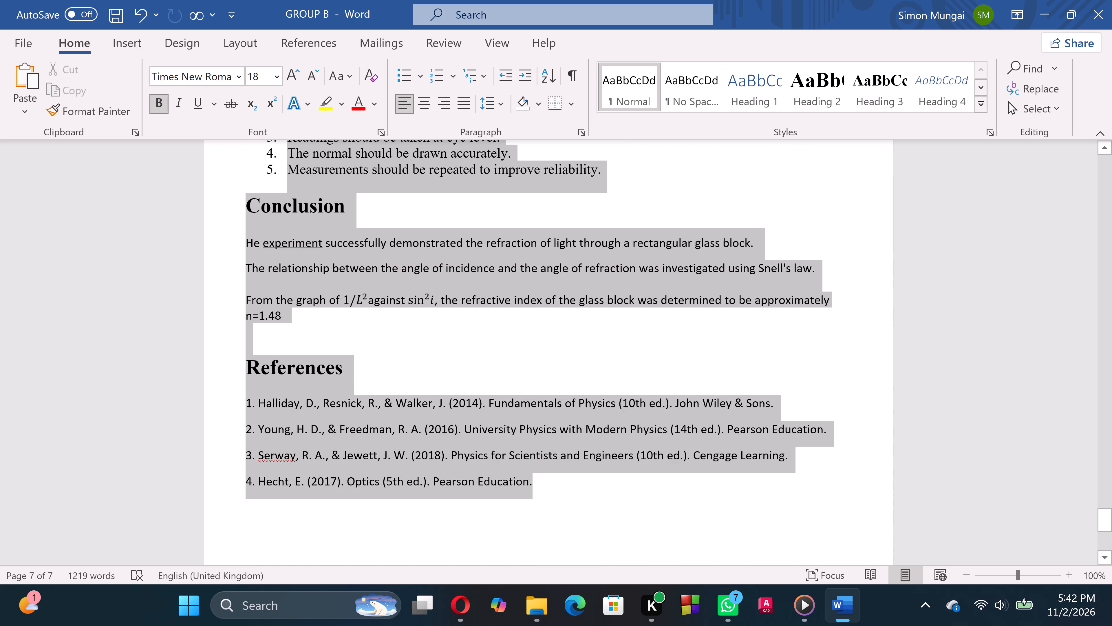
{"action": "left_click_drag", "start_coordinate": [534, 477], "coordinate": [539, 485]}
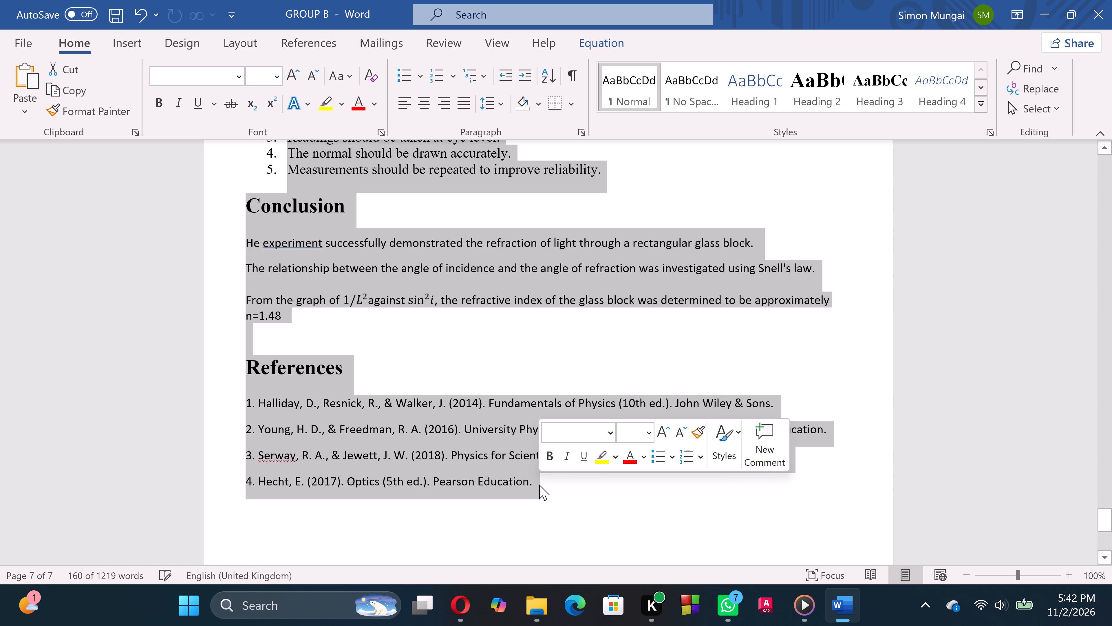
{"action": "key", "text": "BackSpace"}
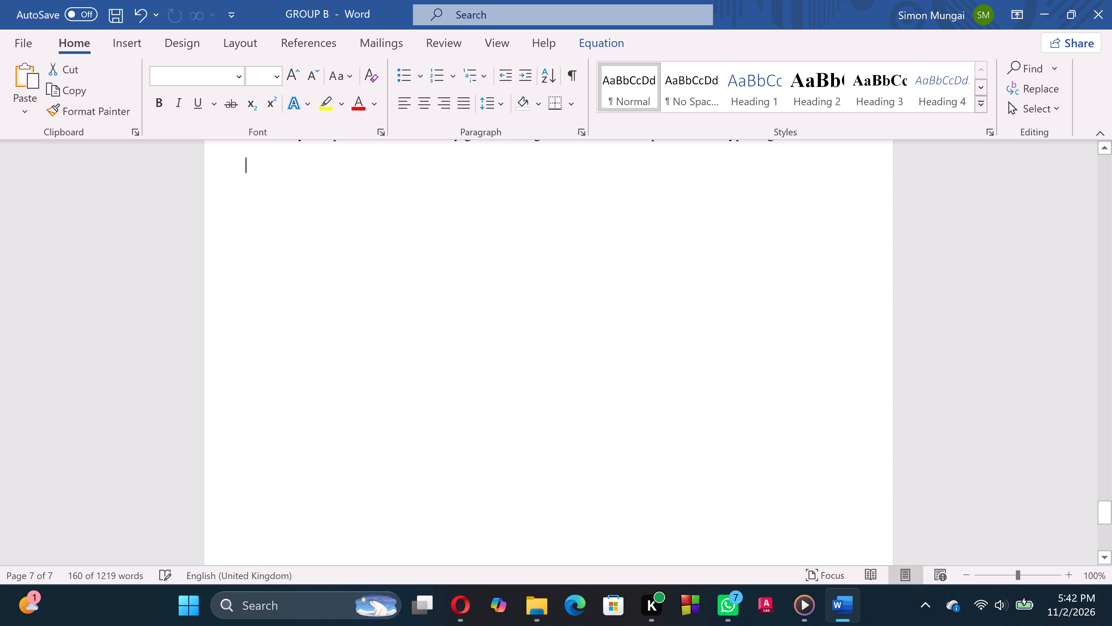
Paste the copied Gemini response below the Discussion's final paragraph on the refractive index and look over the inserted text.
{"action": "scroll", "coordinate": [539, 485], "scroll_direction": "up", "scroll_amount": 2}
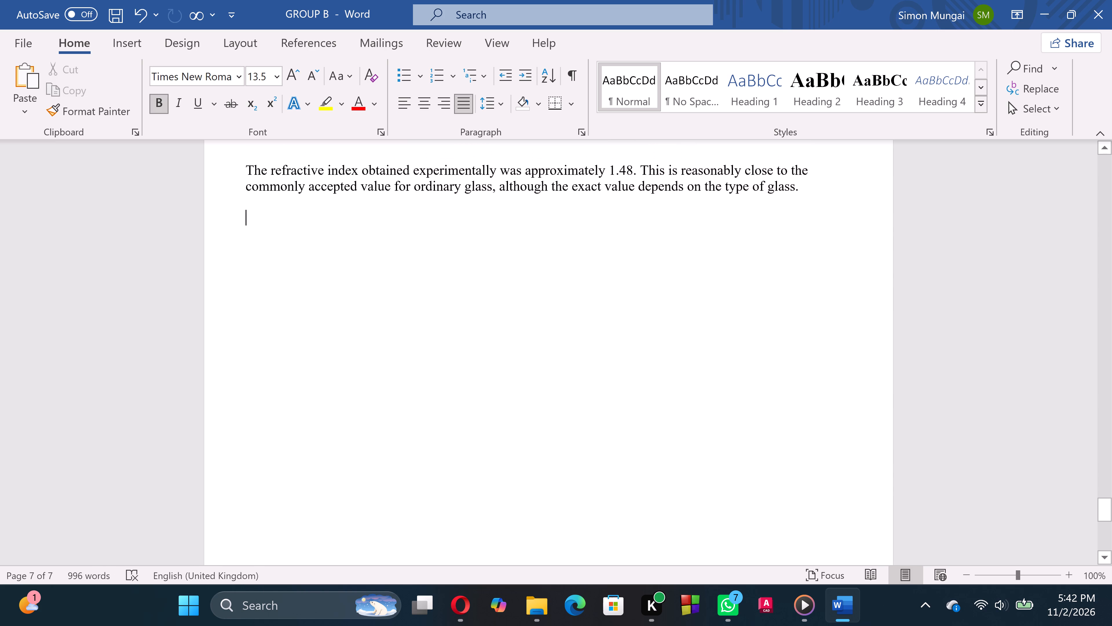
{"action": "scroll", "coordinate": [539, 485], "scroll_direction": "up", "scroll_amount": 1}
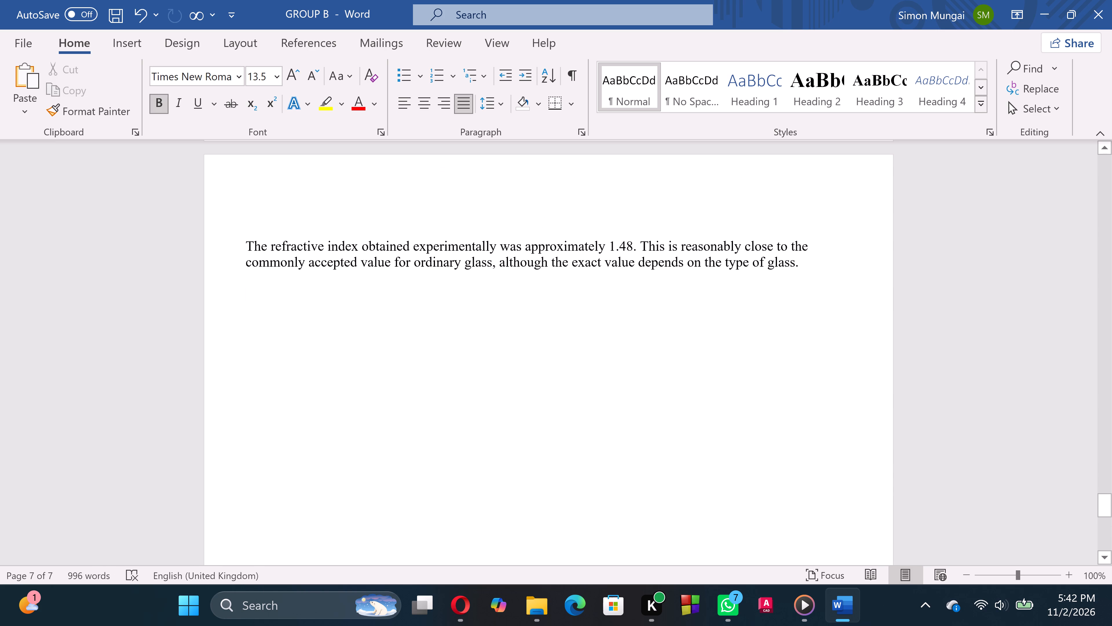
{"action": "scroll", "coordinate": [539, 485], "scroll_direction": "up", "scroll_amount": 3}
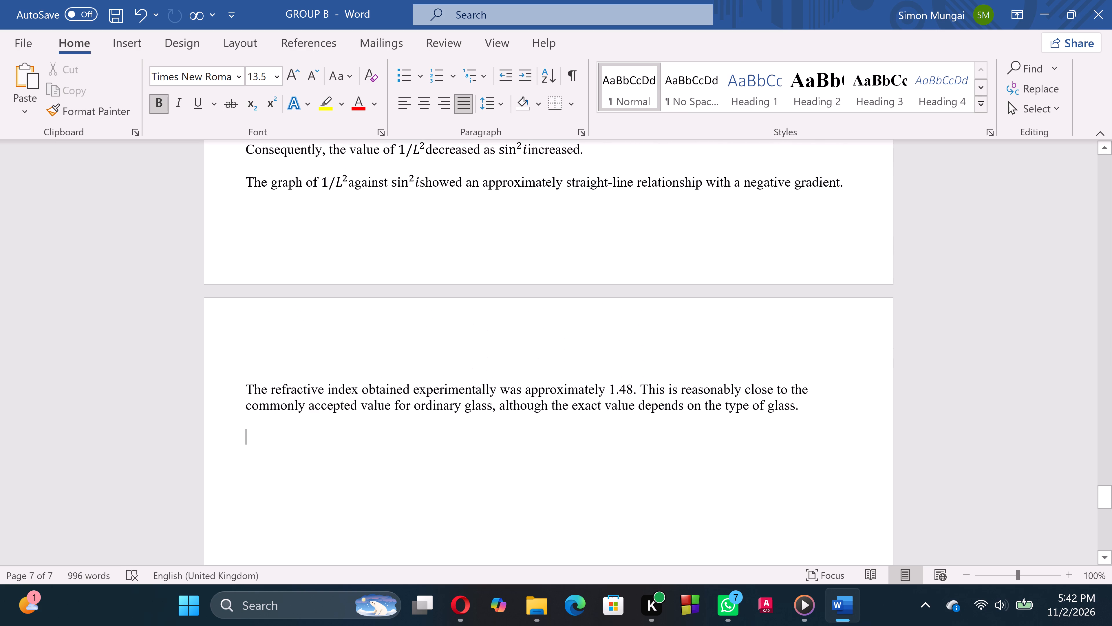
{"action": "scroll", "coordinate": [539, 485], "scroll_direction": "up", "scroll_amount": 1}
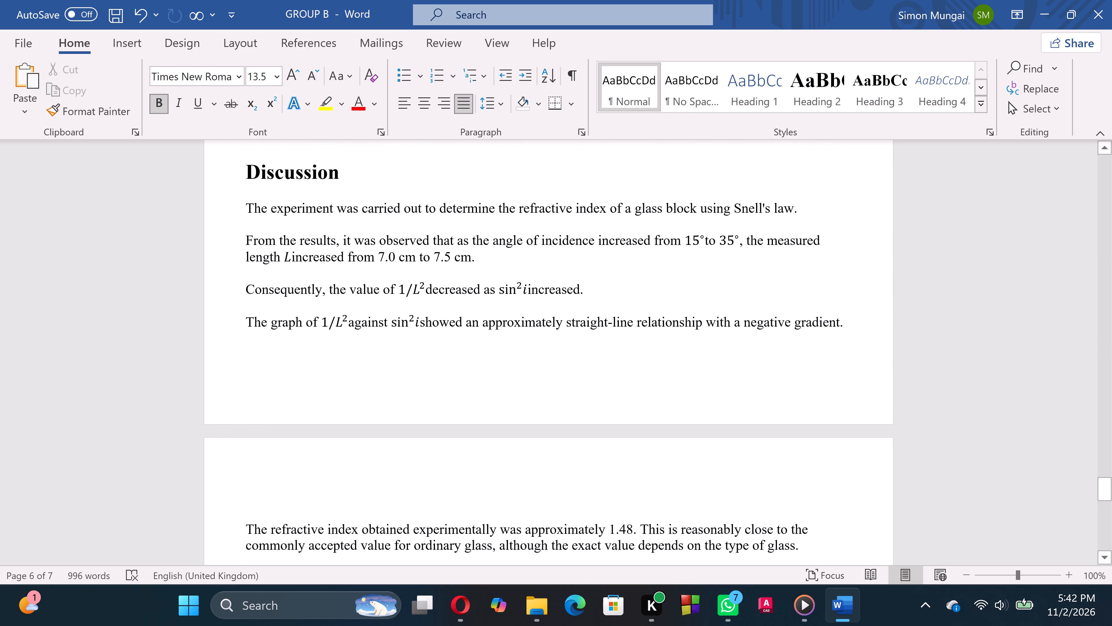
{"action": "scroll", "coordinate": [441, 392], "scroll_direction": "up", "scroll_amount": 1}
{"action": "scroll", "coordinate": [300, 474], "scroll_direction": "down", "scroll_amount": 1}
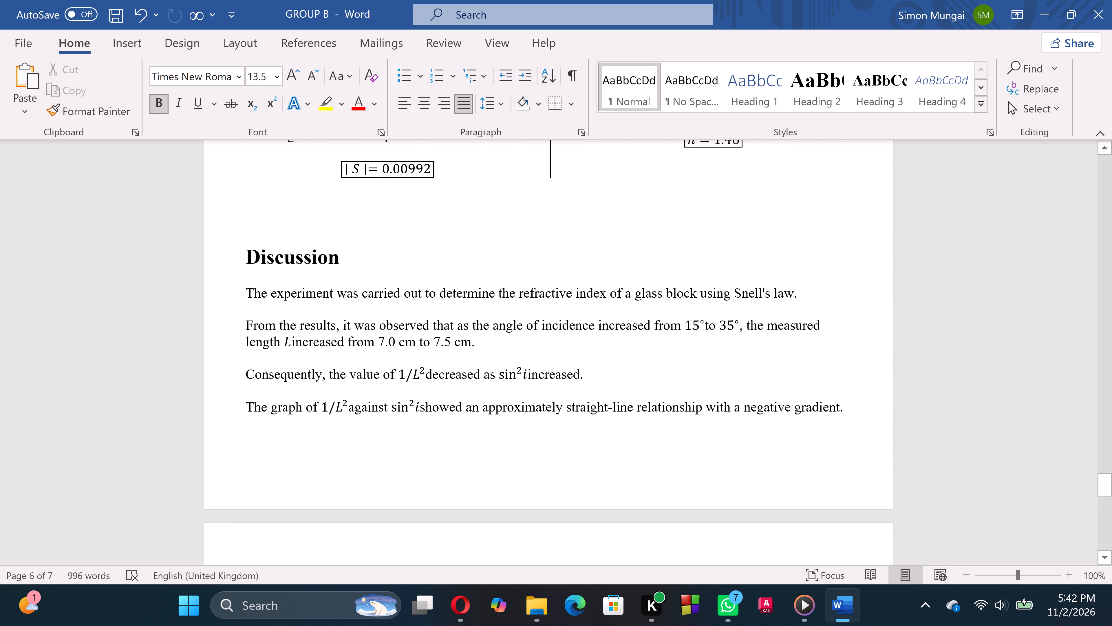
{"action": "scroll", "coordinate": [300, 474], "scroll_direction": "down", "scroll_amount": 1}
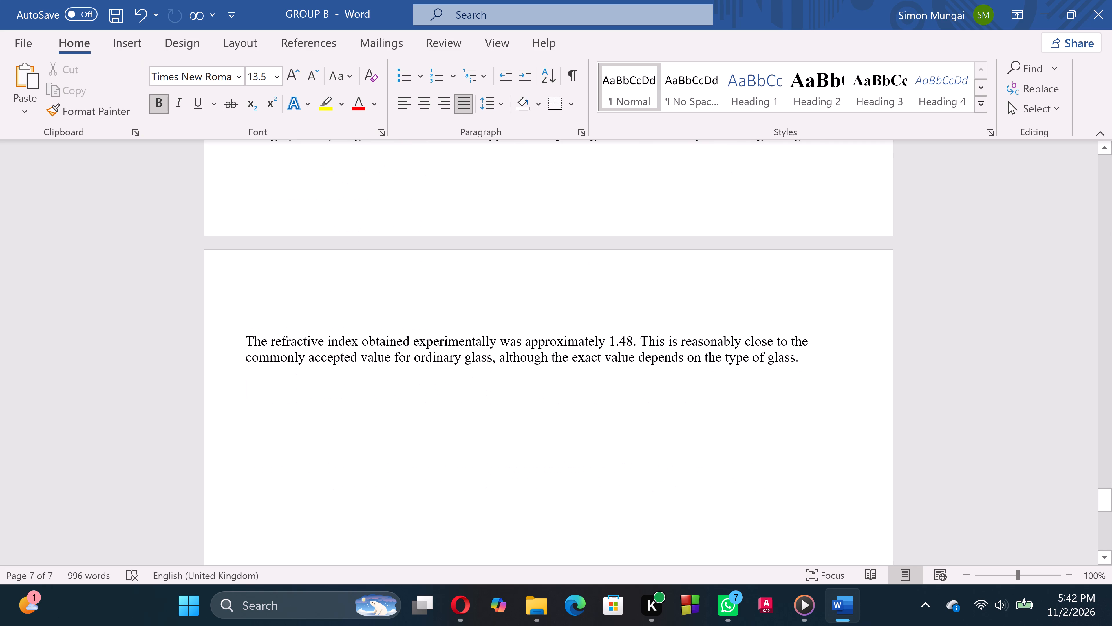
{"action": "key", "text": "ctrl+v"}
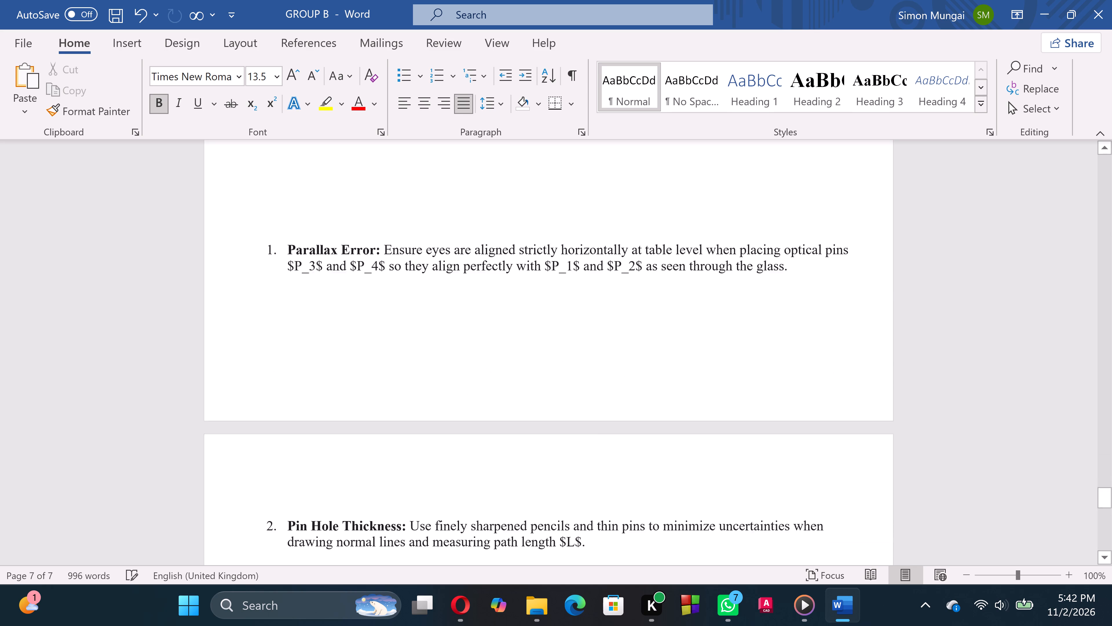
{"action": "scroll", "coordinate": [396, 314], "scroll_direction": "up", "scroll_amount": 2}
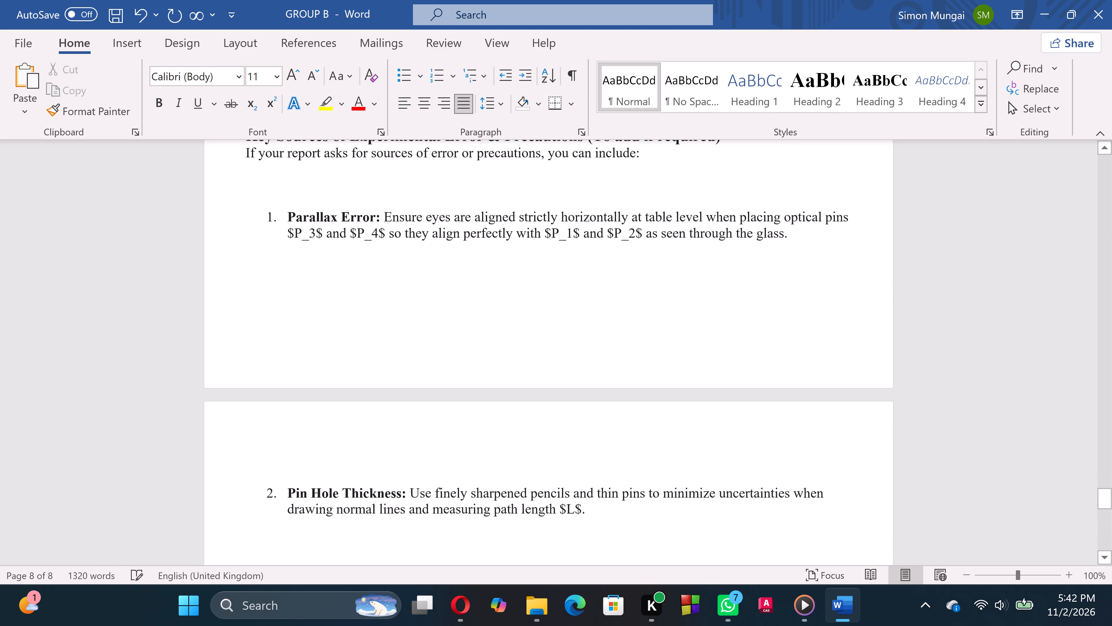
{"action": "scroll", "coordinate": [396, 314], "scroll_direction": "up", "scroll_amount": 3}
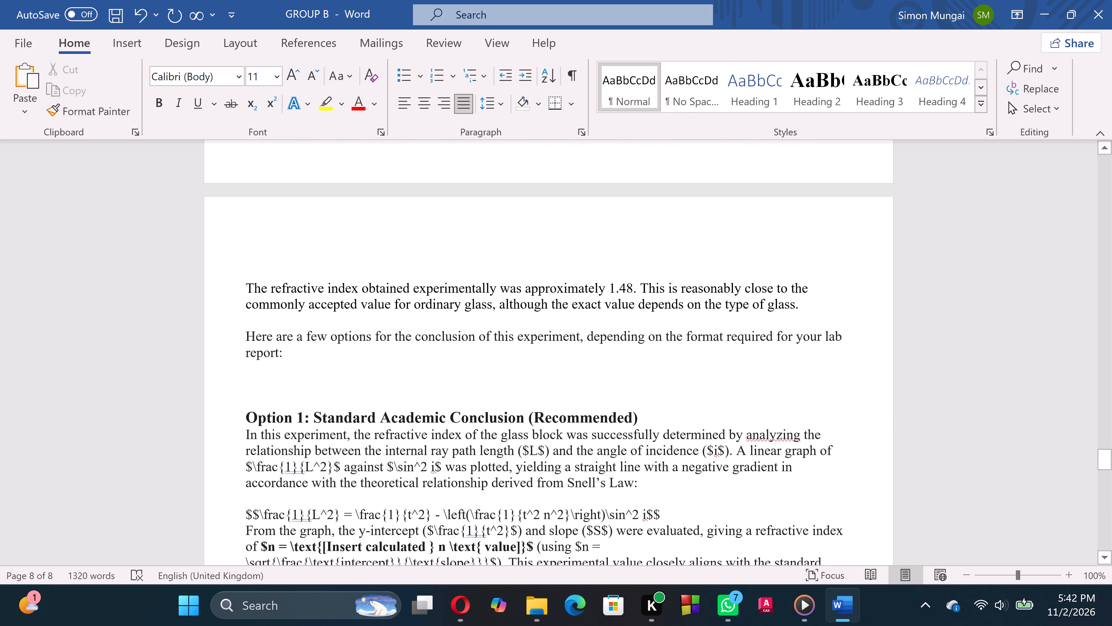
Delete "Option 1: Standard Academic" from the pasted conclusion heading, along with the blank space above it.
{"action": "scroll", "coordinate": [396, 314], "scroll_direction": "up", "scroll_amount": 2}
{"action": "scroll", "coordinate": [396, 314], "scroll_direction": "down", "scroll_amount": 2}
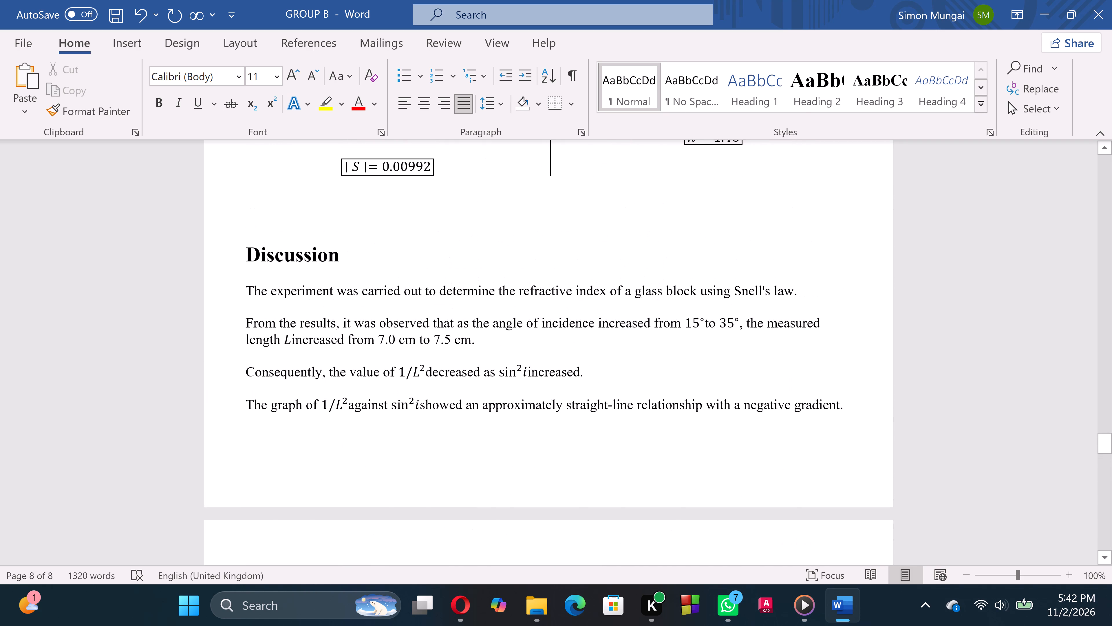
{"action": "scroll", "coordinate": [432, 455], "scroll_direction": "down", "scroll_amount": 1}
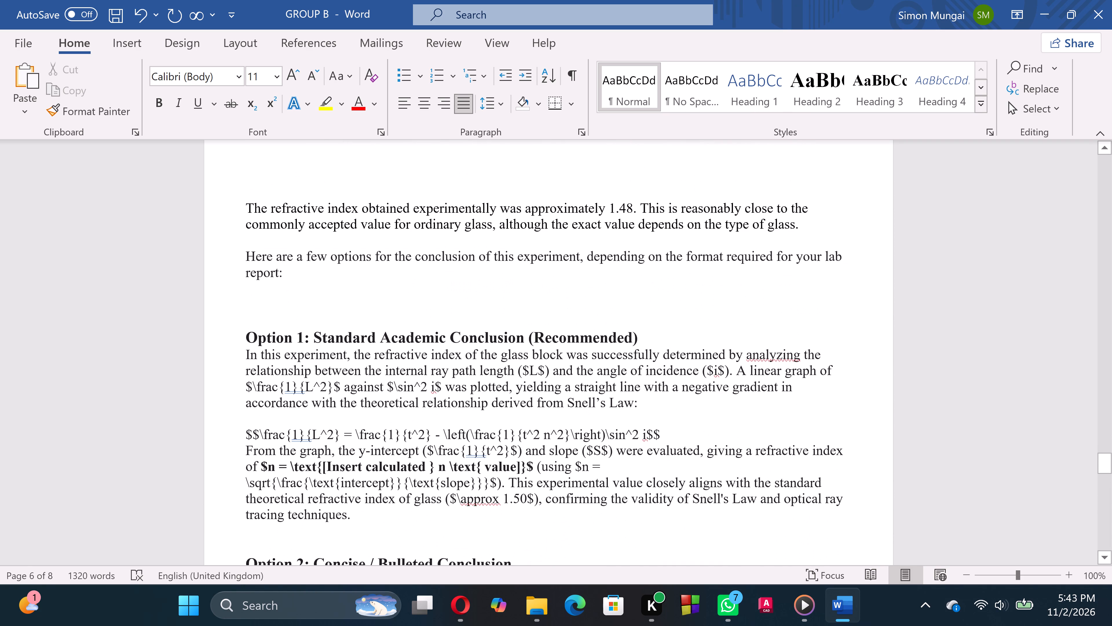
{"action": "left_click", "coordinate": [447, 326]}
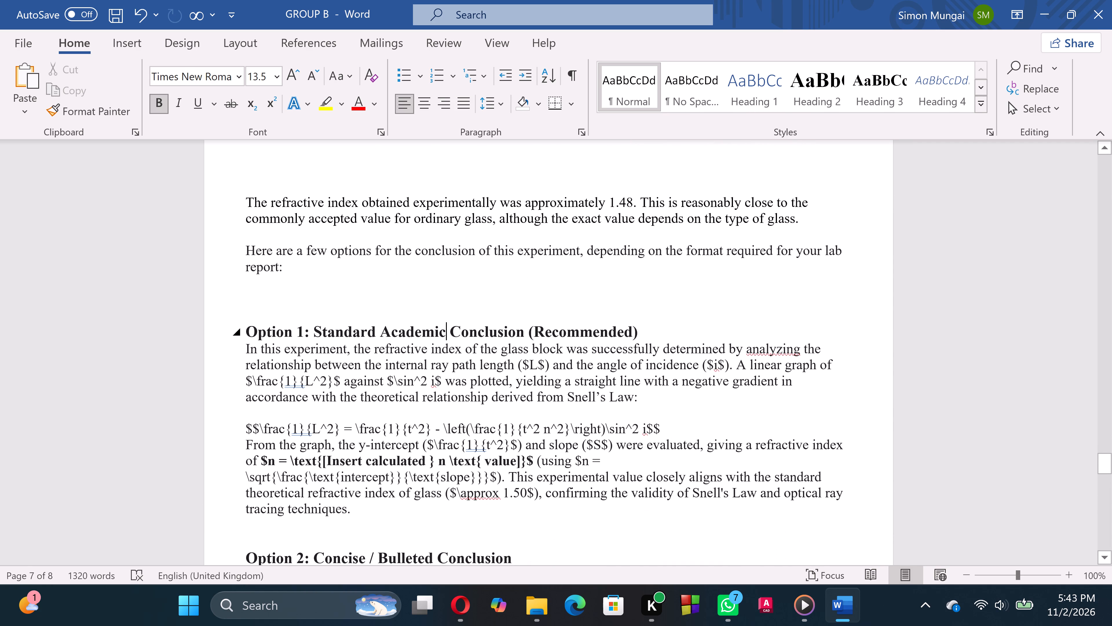
{"action": "key", "text": "BackSpace"}
{"action": "key", "text": "BackSpace"}
{"action": "key", "text": "BackSpace"}
{"action": "key", "text": "BackSpace"}
{"action": "key", "text": "BackSpace"}
{"action": "key", "text": "BackSpace"}
{"action": "key", "text": "BackSpace"}
{"action": "key", "text": "BackSpace"}
{"action": "key", "text": "BackSpace"}
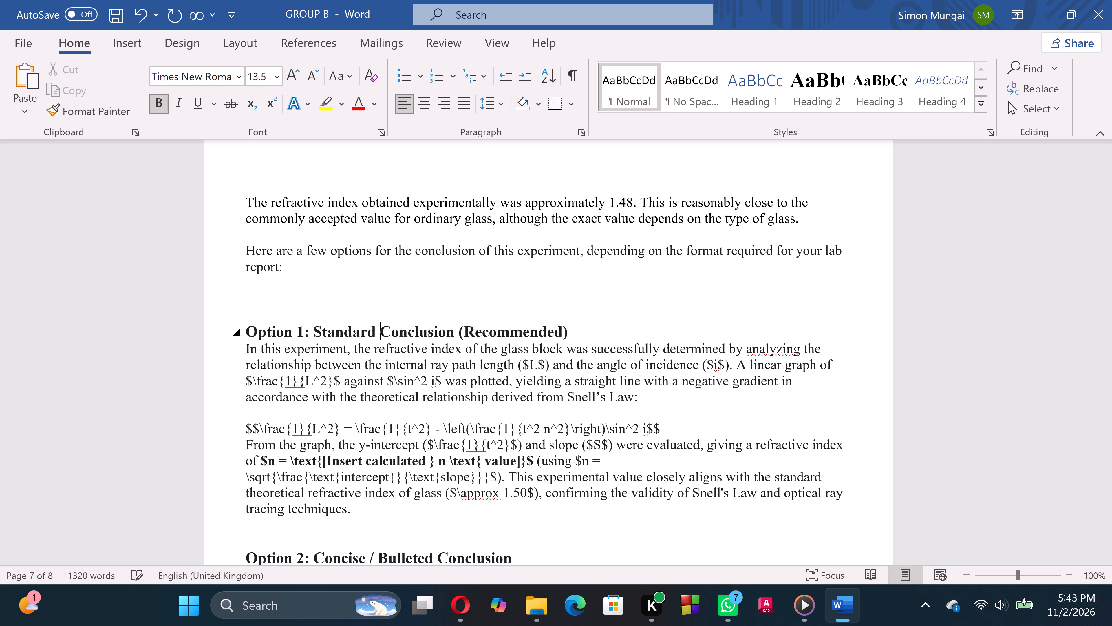
{"action": "key", "text": "BackSpace"}
{"action": "key", "text": "BackSpace"}
{"action": "key", "text": "BackSpace"}
{"action": "key", "text": "BackSpace"}
{"action": "key", "text": "BackSpace"}
{"action": "key", "text": "BackSpace"}
{"action": "key", "text": "BackSpace"}
{"action": "key", "text": "BackSpace"}
{"action": "key", "text": "BackSpace"}
{"action": "key", "text": "BackSpace"}
{"action": "key", "text": "BackSpace"}
{"action": "key", "text": "BackSpace"}
{"action": "key", "text": "BackSpace"}
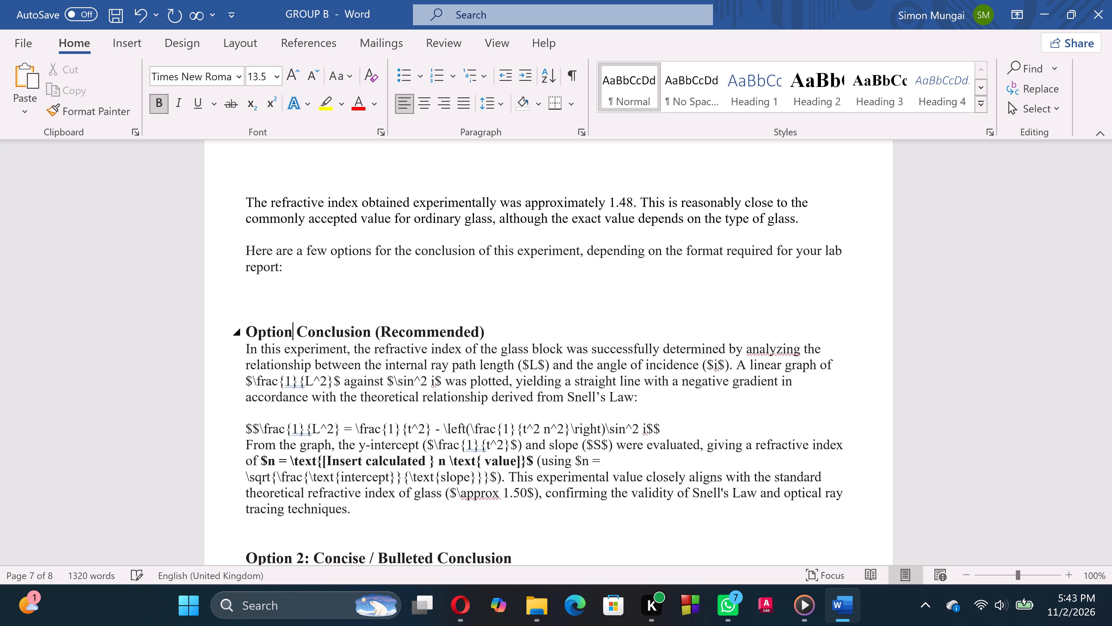
{"action": "key", "text": "BackSpace"}
{"action": "key", "text": "BackSpace"}
{"action": "key", "text": "BackSpace"}
{"action": "key", "text": "BackSpace"}
{"action": "key", "text": "BackSpace"}
{"action": "key", "text": "BackSpace"}
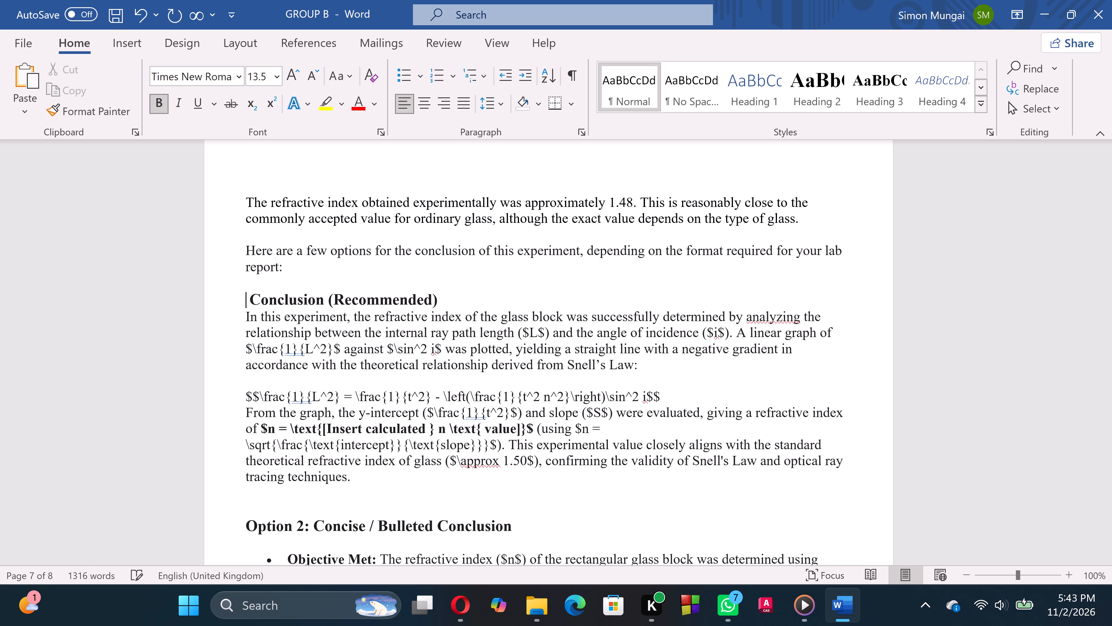
Remove "(Recommended)" from the pasted heading so that it reads only "Conclusion".
{"action": "left_click", "coordinate": [447, 304]}
{"action": "key", "text": "BackSpace"}
{"action": "key", "text": "BackSpace"}
{"action": "key", "text": "BackSpace"}
{"action": "key", "text": "BackSpace"}
{"action": "key", "text": "BackSpace"}
{"action": "key", "text": "BackSpace"}
{"action": "key", "text": "BackSpace"}
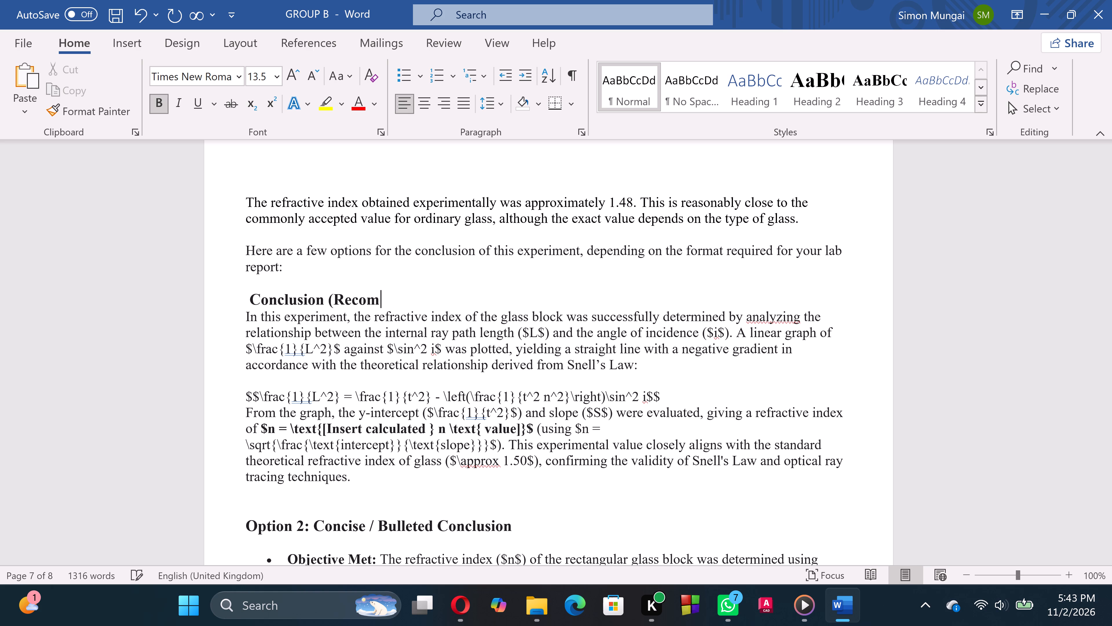
{"action": "key", "text": "BackSpace"}
{"action": "key", "text": "BackSpace"}
{"action": "key", "text": "BackSpace"}
{"action": "key", "text": "BackSpace"}
{"action": "key", "text": "BackSpace"}
{"action": "key", "text": "BackSpace"}
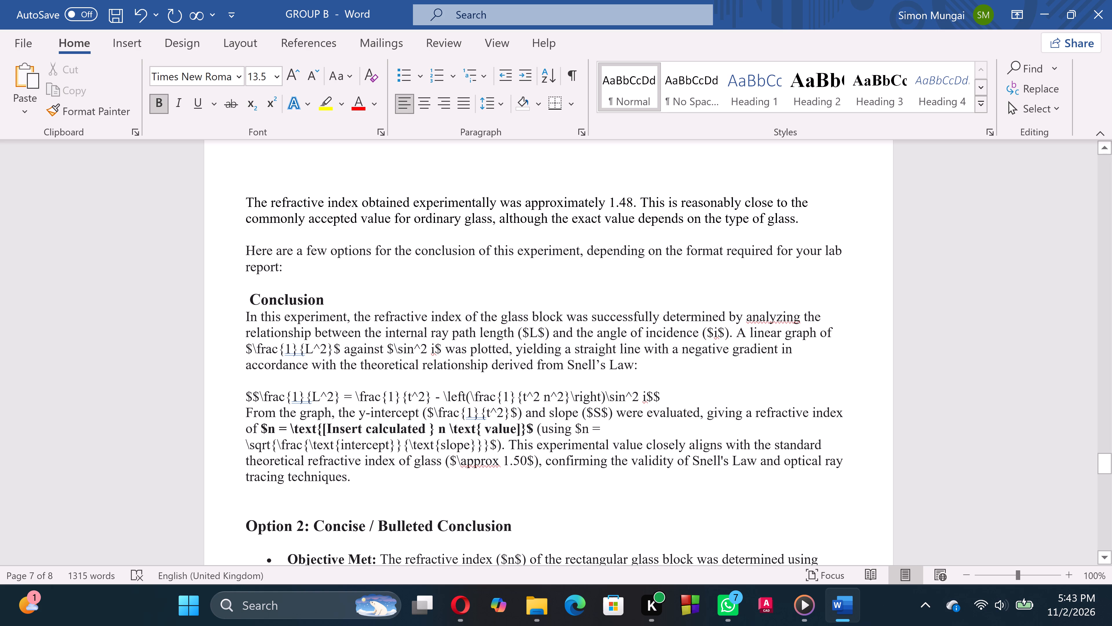
Increase the indent of the Conclusion heading by three levels.
{"action": "left_click_drag", "start_coordinate": [246, 296], "coordinate": [308, 295]}
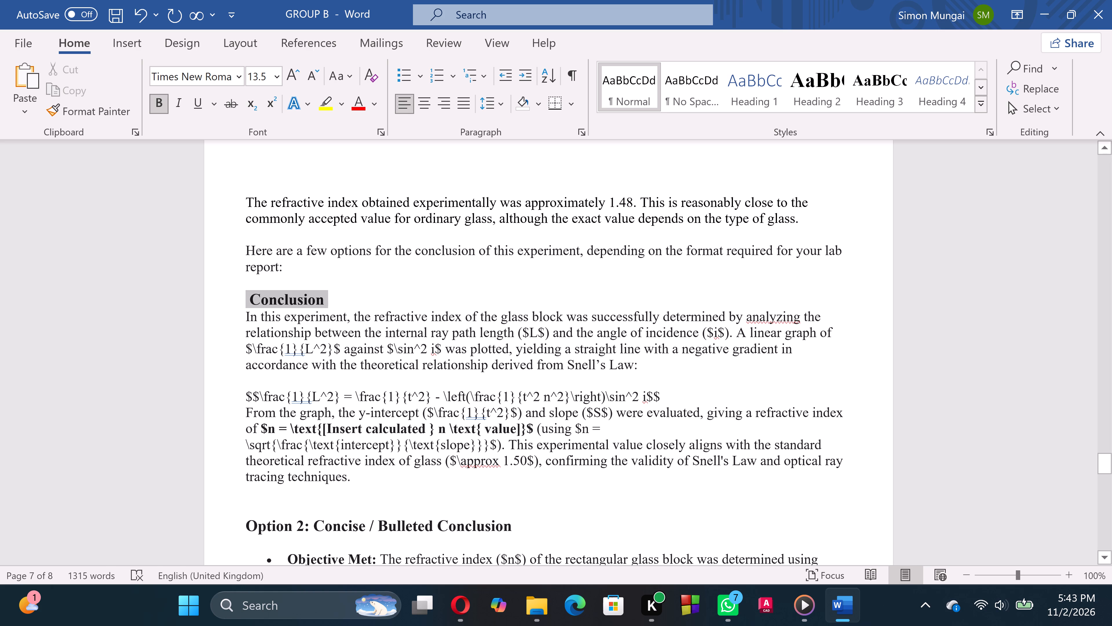
{"action": "left_click_drag", "start_coordinate": [308, 295], "coordinate": [309, 295]}
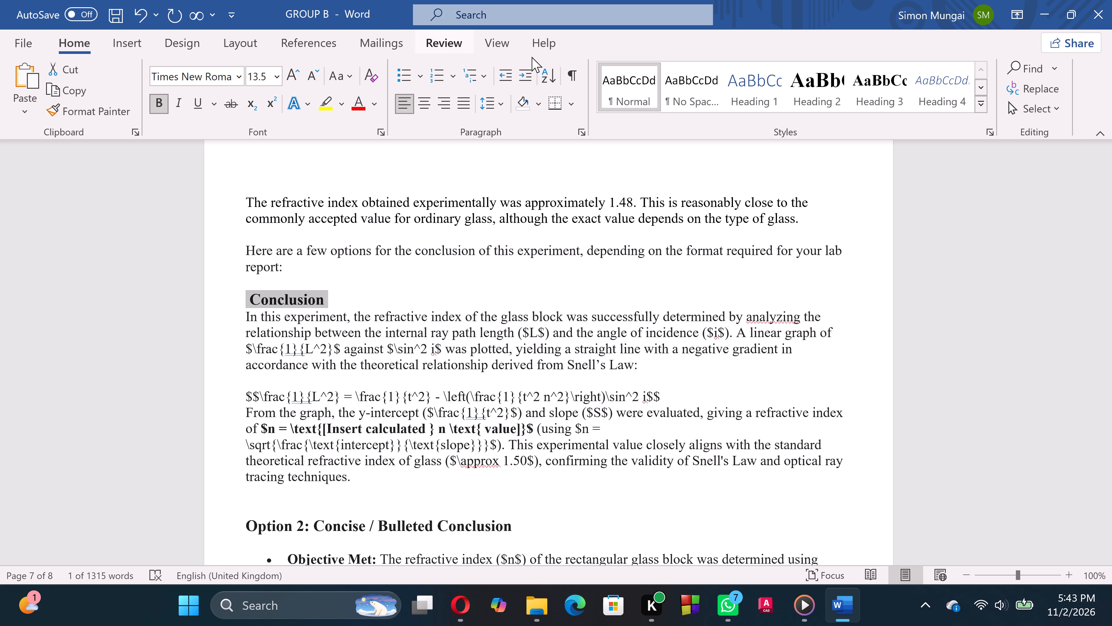
{"action": "double_click", "coordinate": [528, 67]}
{"action": "left_click", "coordinate": [528, 67]}
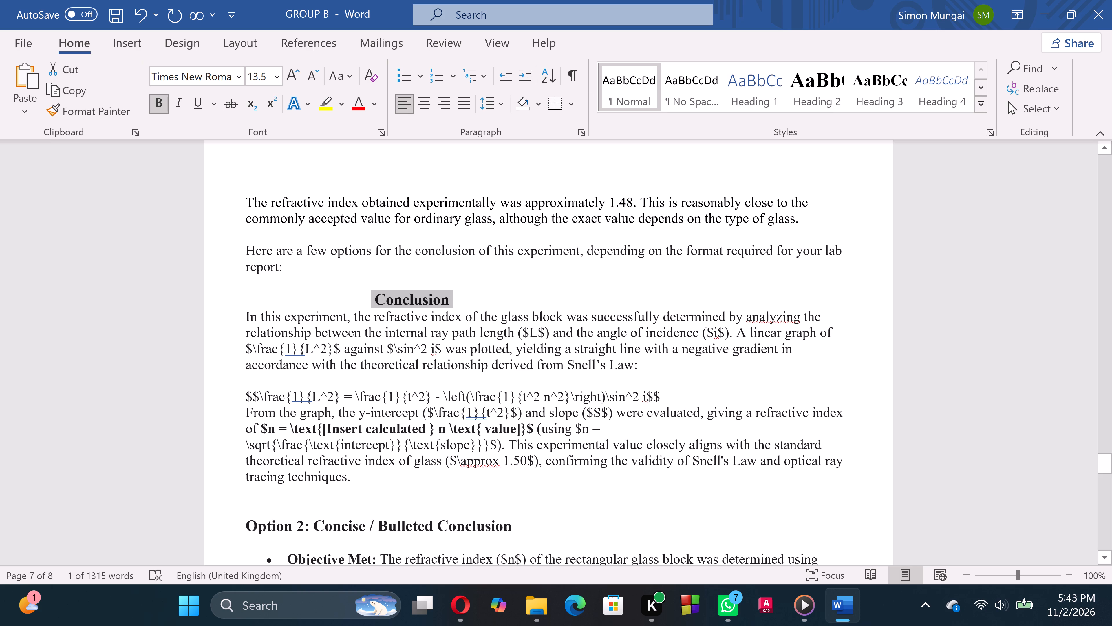
Delete the whole Option 2: Concise / Bulleted Conclusion section and end the preceding paragraph with "technique".
{"action": "scroll", "coordinate": [485, 443], "scroll_direction": "down", "scroll_amount": 1}
{"action": "scroll", "coordinate": [451, 517], "scroll_direction": "down", "scroll_amount": 1}
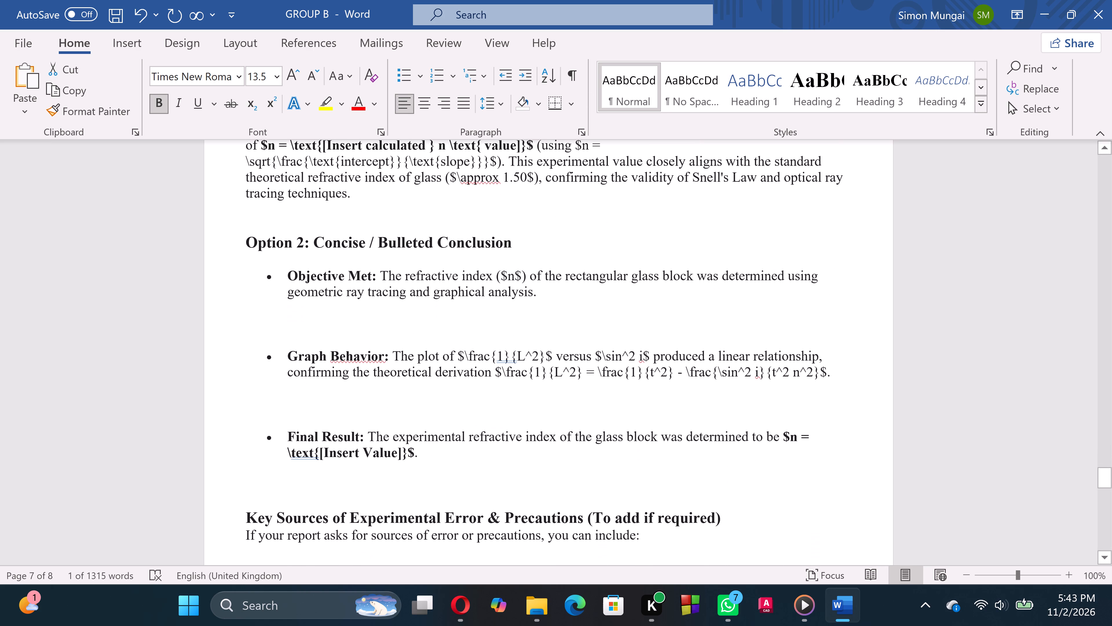
{"action": "left_click", "coordinate": [411, 447]}
{"action": "key", "text": "BackSpace"}
{"action": "key", "text": "BackSpace"}
{"action": "key", "text": "BackSpace"}
{"action": "key", "text": "BackSpace"}
{"action": "key", "text": "BackSpace"}
{"action": "key", "text": "BackSpace"}
{"action": "key", "text": "BackSpace"}
{"action": "key", "text": "BackSpace"}
{"action": "key", "text": "BackSpace"}
{"action": "key", "text": "BackSpace"}
{"action": "key", "text": "BackSpace"}
{"action": "key", "text": "BackSpace"}
{"action": "key", "text": "BackSpace"}
{"action": "key", "text": "BackSpace"}
{"action": "key", "text": "BackSpace"}
{"action": "key", "text": "BackSpace"}
{"action": "key", "text": "BackSpace"}
{"action": "key", "text": "BackSpace"}
{"action": "key", "text": "BackSpace"}
{"action": "key", "text": "BackSpace"}
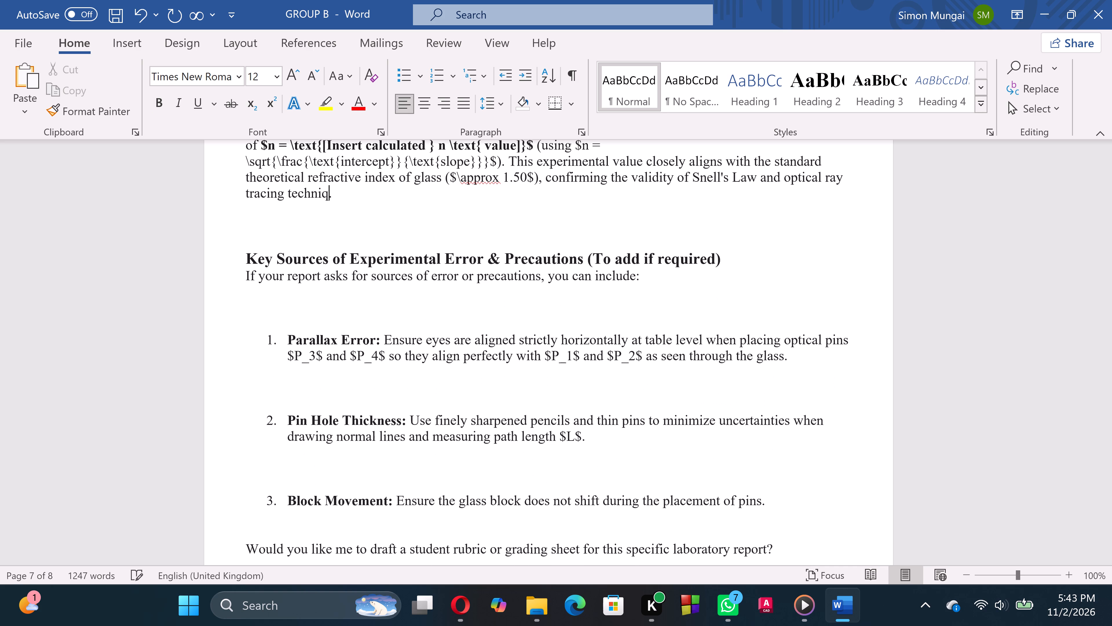
{"action": "type", "text": "ue"}
Look back through the Procedure, results table, graph and slope calculation pages of the report.
{"action": "scroll", "coordinate": [442, 437], "scroll_direction": "up", "scroll_amount": 6}
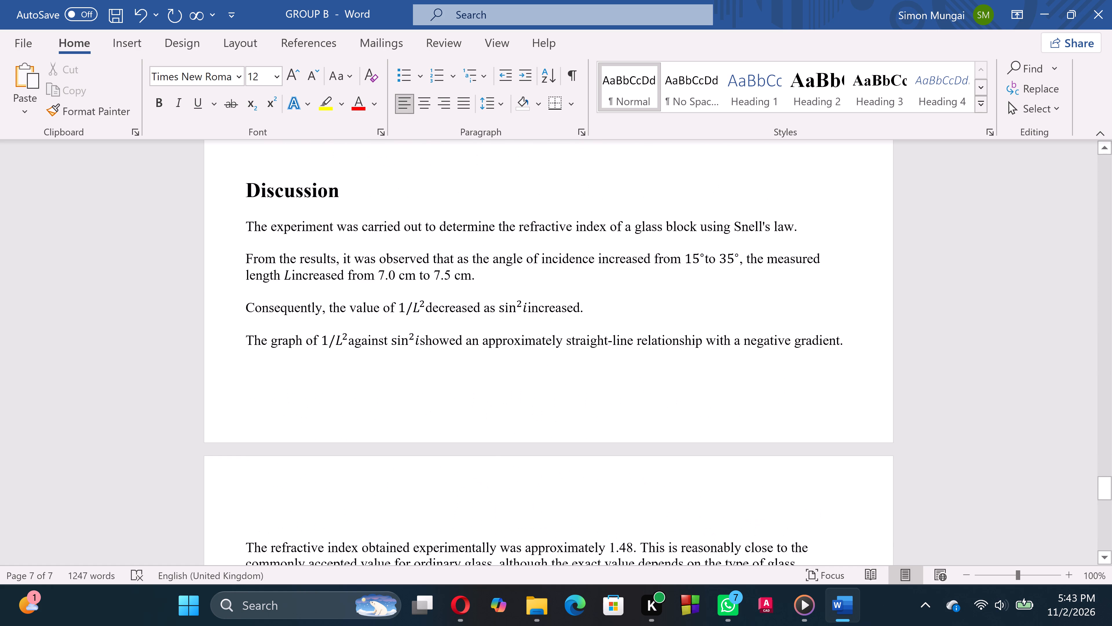
{"action": "scroll", "coordinate": [442, 437], "scroll_direction": "up", "scroll_amount": 4}
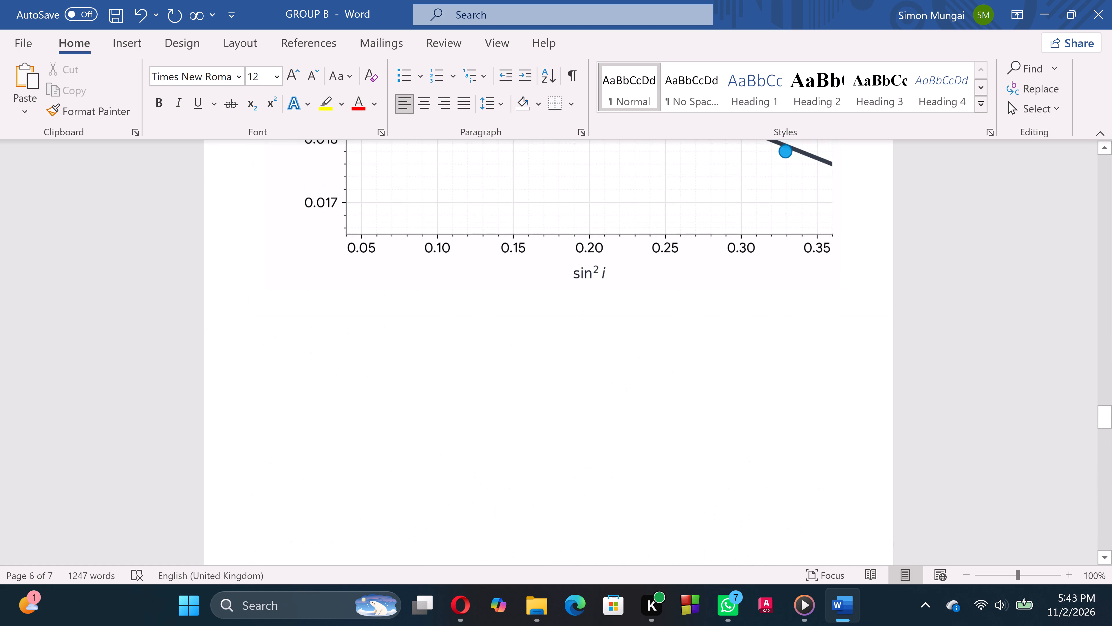
{"action": "scroll", "coordinate": [442, 437], "scroll_direction": "up", "scroll_amount": 5}
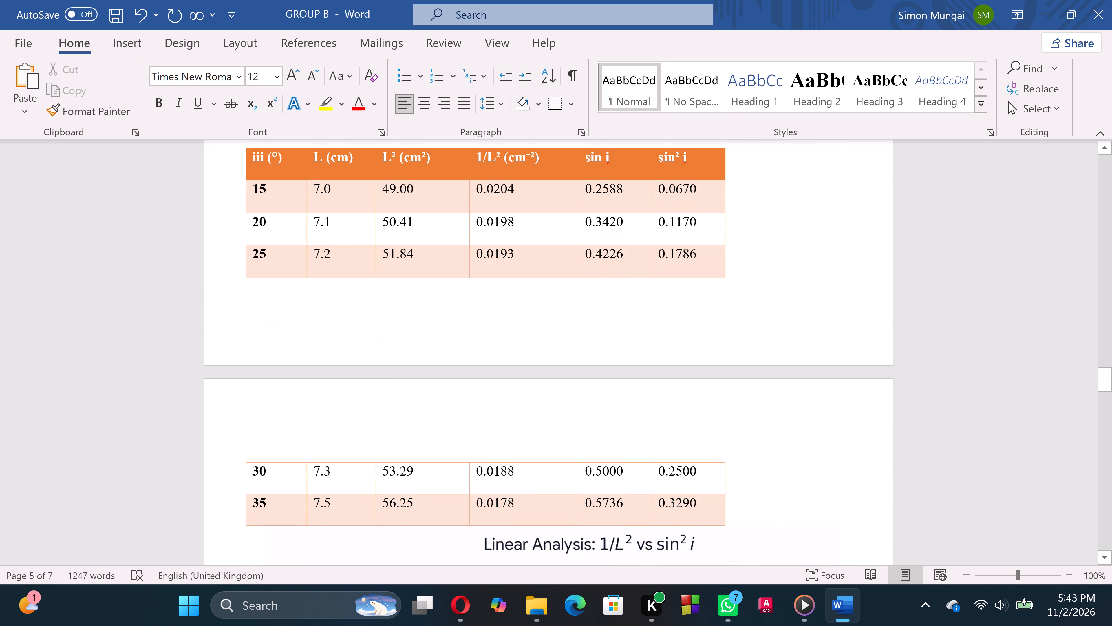
{"action": "scroll", "coordinate": [442, 437], "scroll_direction": "up", "scroll_amount": 2}
{"action": "scroll", "coordinate": [442, 437], "scroll_direction": "down", "scroll_amount": 1}
{"action": "scroll", "coordinate": [442, 437], "scroll_direction": "up", "scroll_amount": 4}
{"action": "scroll", "coordinate": [442, 437], "scroll_direction": "down", "scroll_amount": 5}
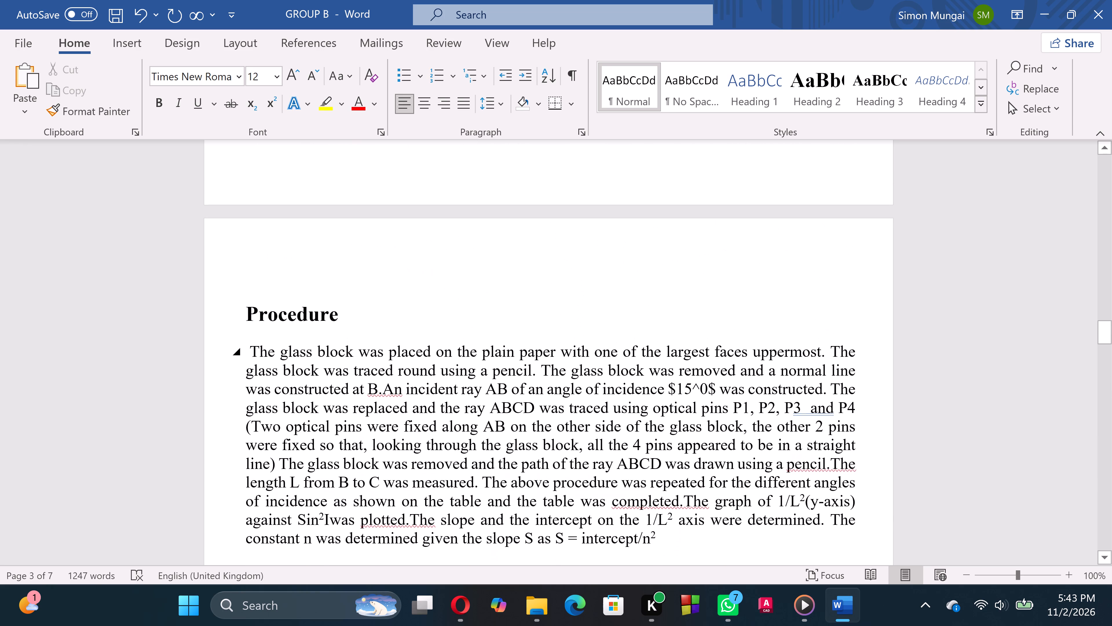
{"action": "scroll", "coordinate": [385, 527], "scroll_direction": "down", "scroll_amount": 7}
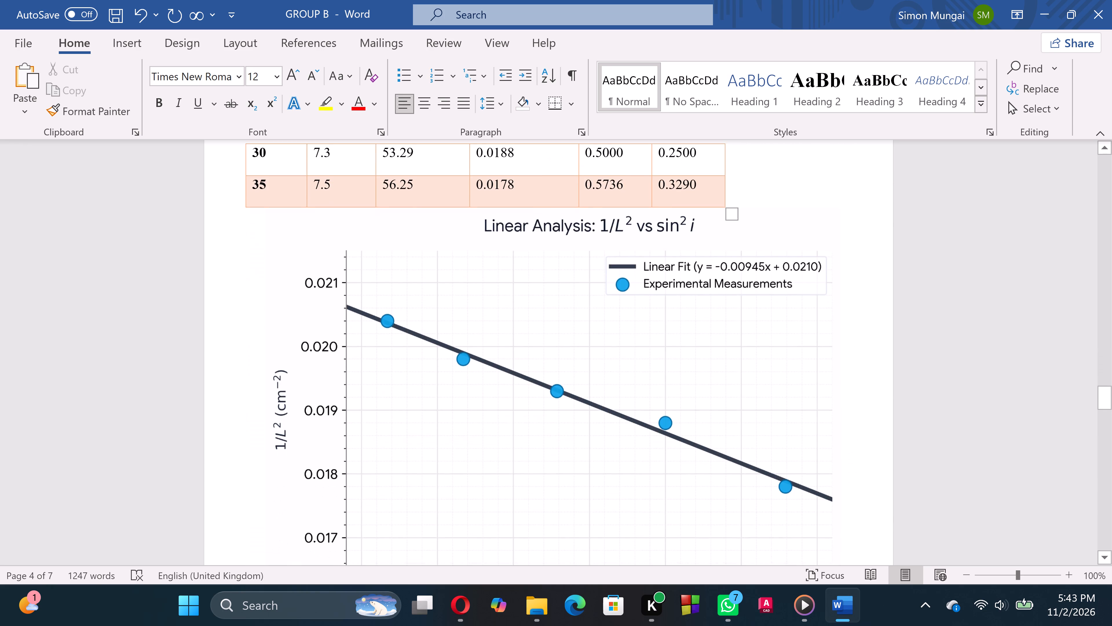
{"action": "scroll", "coordinate": [385, 527], "scroll_direction": "down", "scroll_amount": 3}
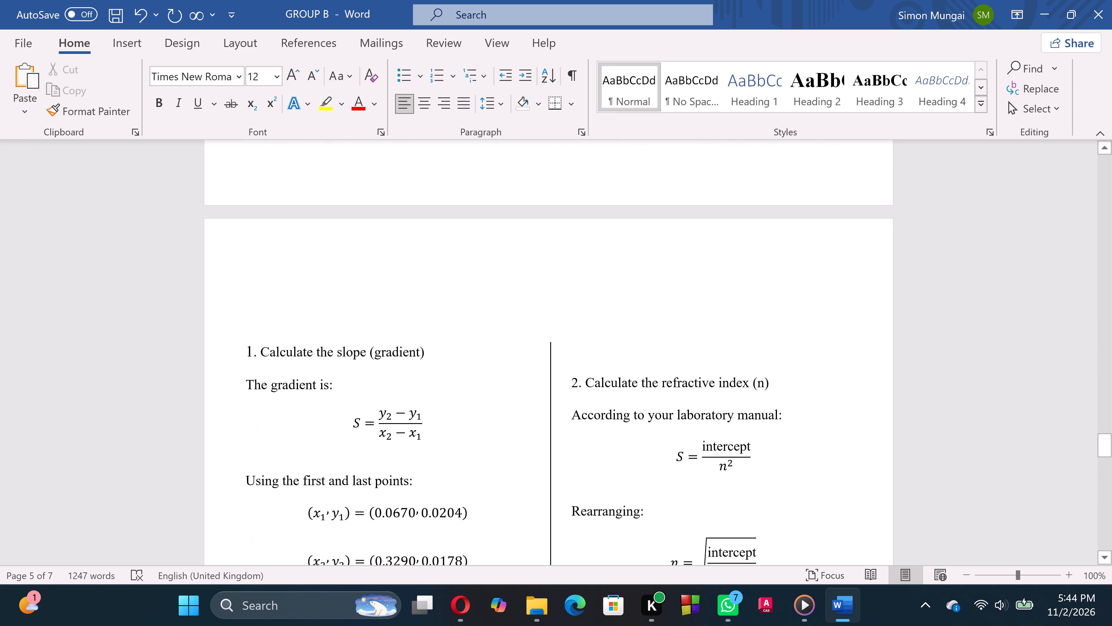
{"action": "left_click", "coordinate": [294, 281]}
Copy everything from the Key Sources of Experimental Error & Precautions heading to the end of the document.
{"action": "scroll", "coordinate": [294, 281], "scroll_direction": "down", "scroll_amount": 11}
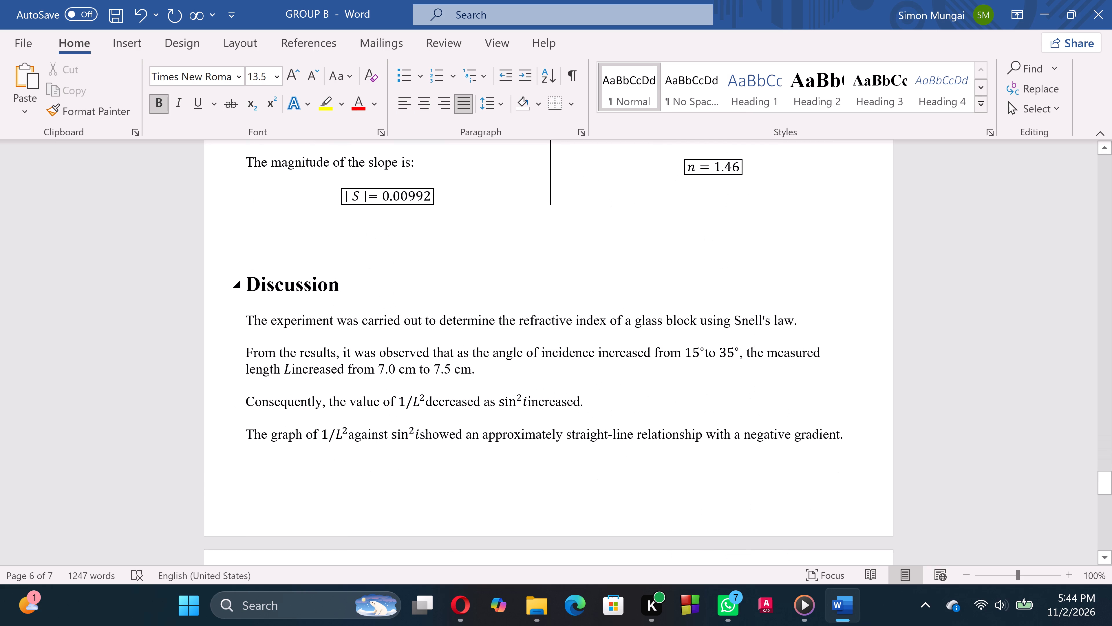
{"action": "scroll", "coordinate": [294, 267], "scroll_direction": "down", "scroll_amount": 4}
{"action": "scroll", "coordinate": [294, 267], "scroll_direction": "up", "scroll_amount": 1}
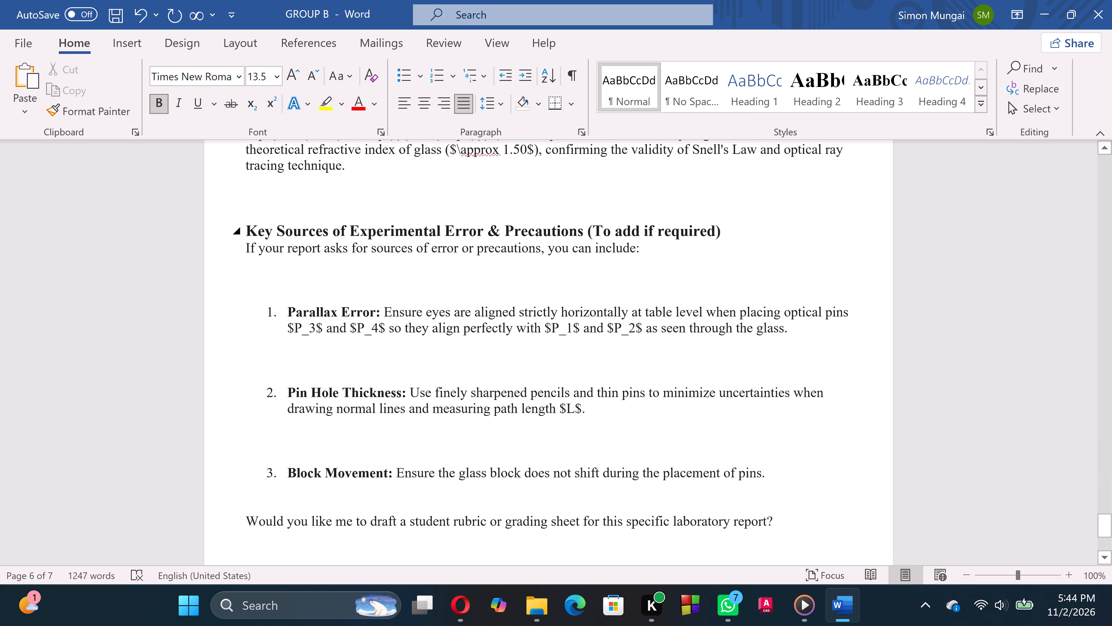
{"action": "left_click_drag", "start_coordinate": [247, 275], "coordinate": [718, 263]}
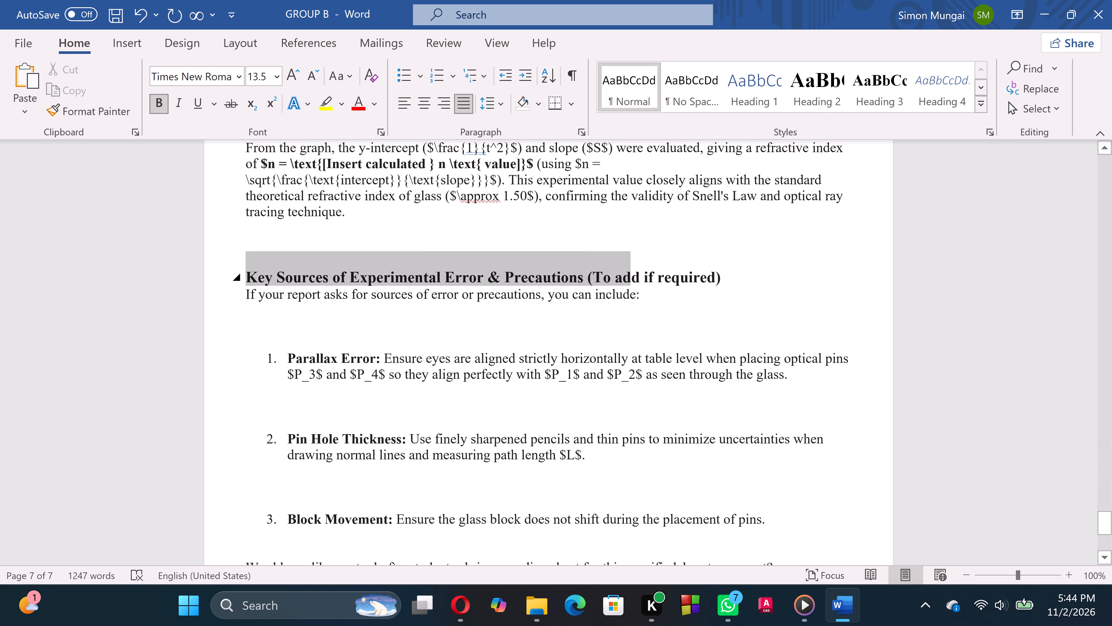
{"action": "left_click_drag", "start_coordinate": [718, 263], "coordinate": [857, 625]}
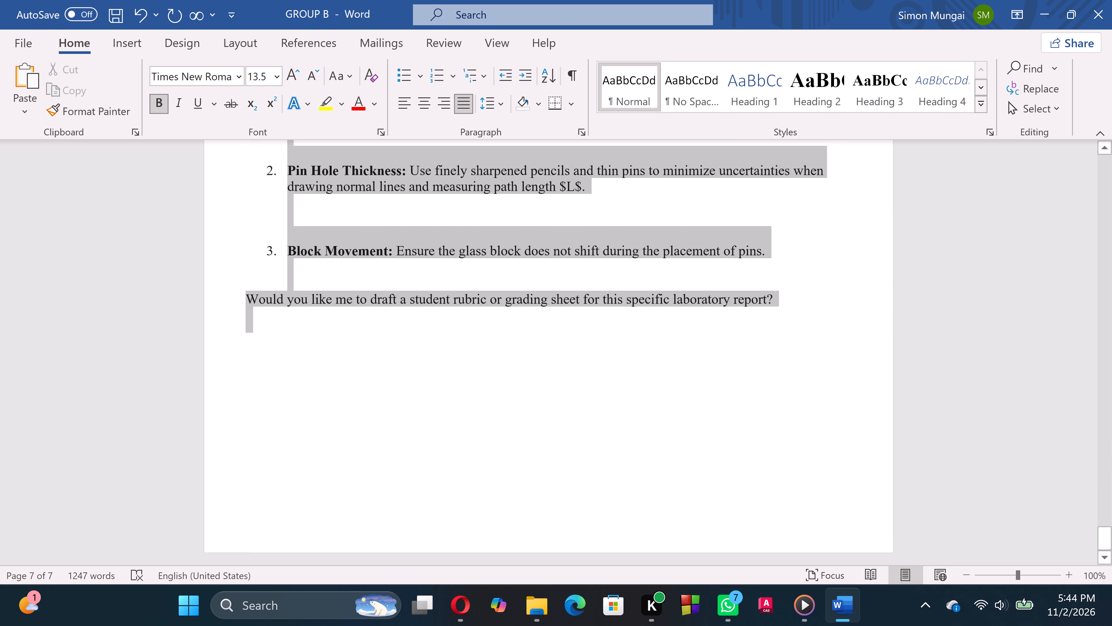
{"action": "left_click_drag", "start_coordinate": [857, 625], "coordinate": [842, 403]}
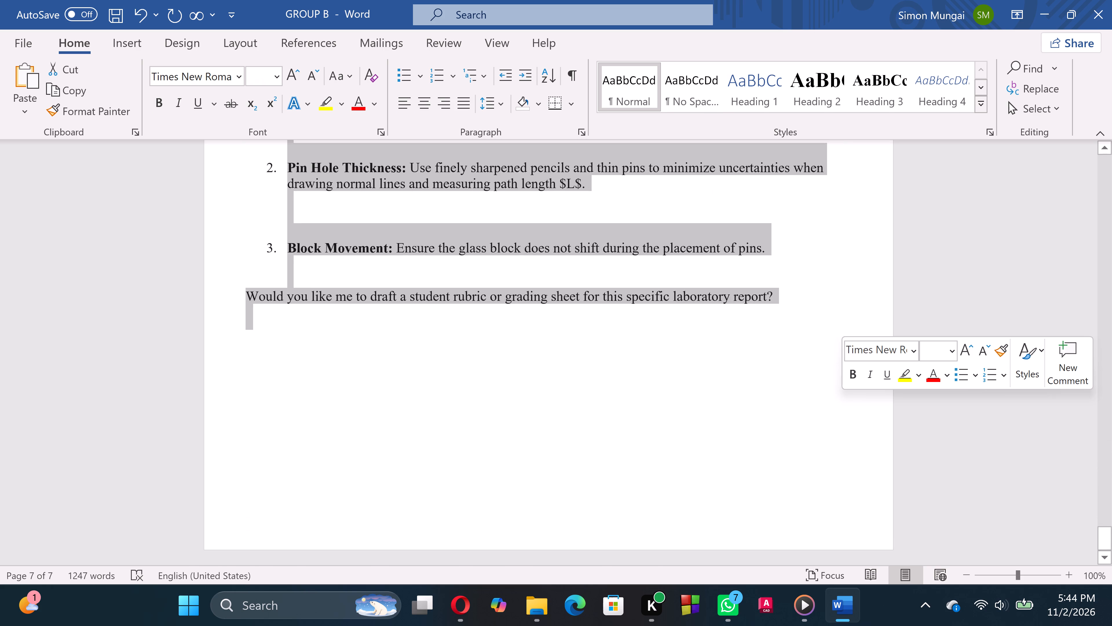
{"action": "key", "text": "ctrl+c"}
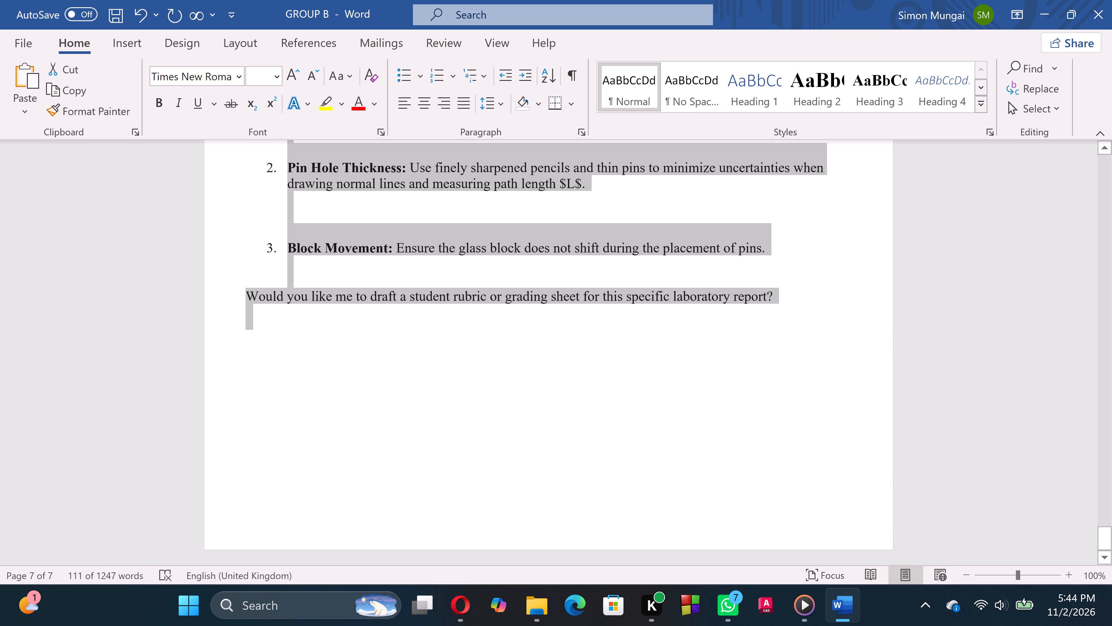
Paste the copied Key Sources of Experimental Error & Precautions section above the "1. Calculate the slope (gradient)" line.
{"action": "scroll", "coordinate": [758, 334], "scroll_direction": "up", "scroll_amount": 6}
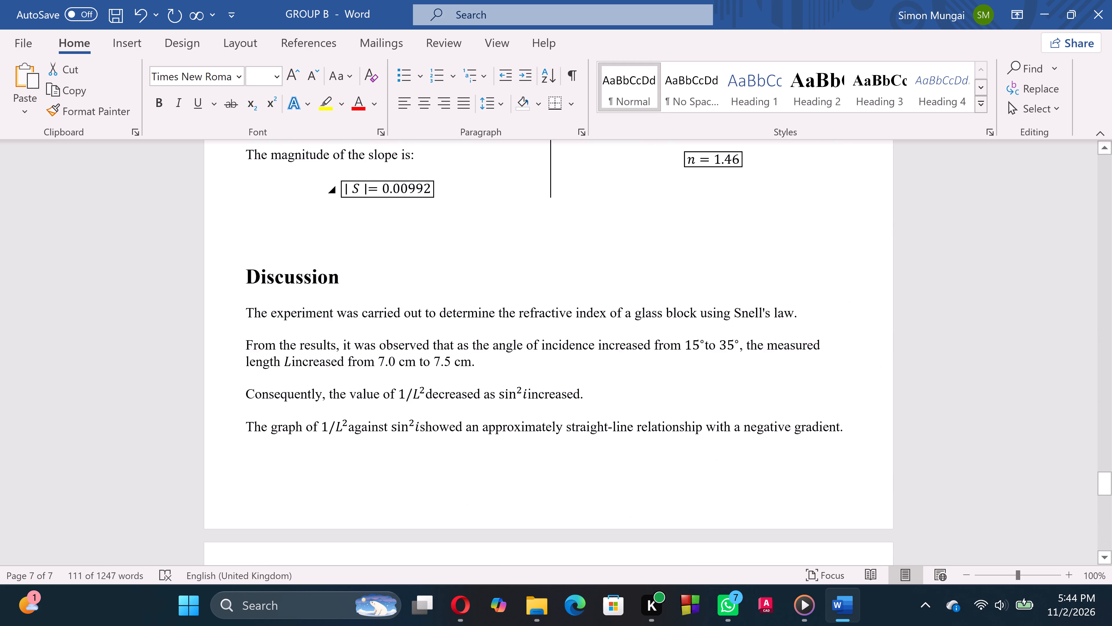
{"action": "scroll", "coordinate": [758, 334], "scroll_direction": "up", "scroll_amount": 2}
{"action": "scroll", "coordinate": [538, 290], "scroll_direction": "up", "scroll_amount": 1}
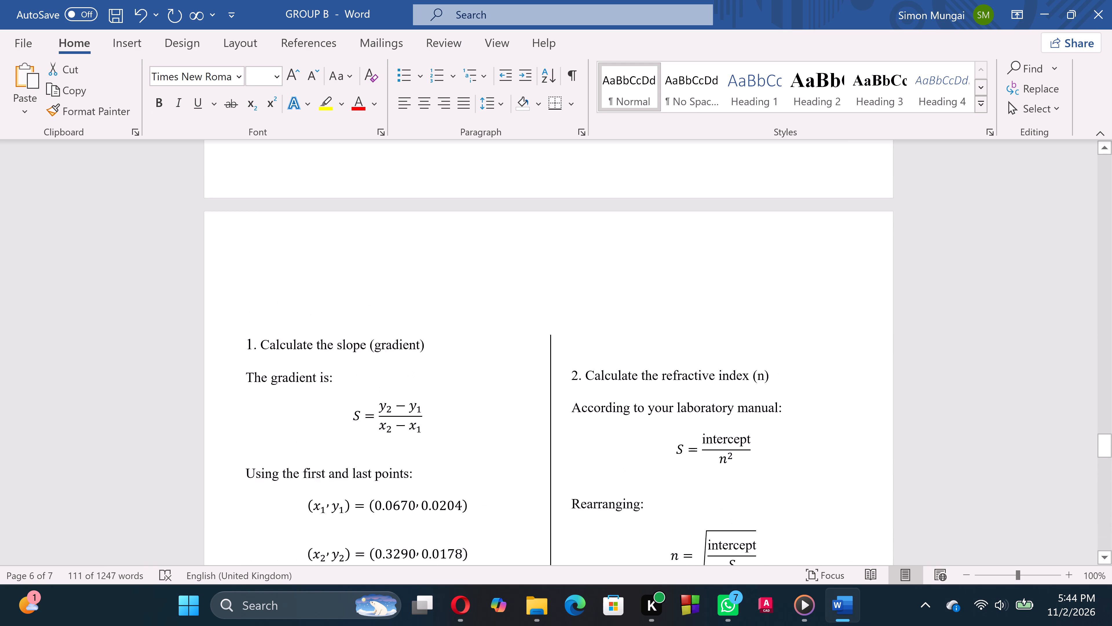
{"action": "scroll", "coordinate": [538, 290], "scroll_direction": "up", "scroll_amount": 2}
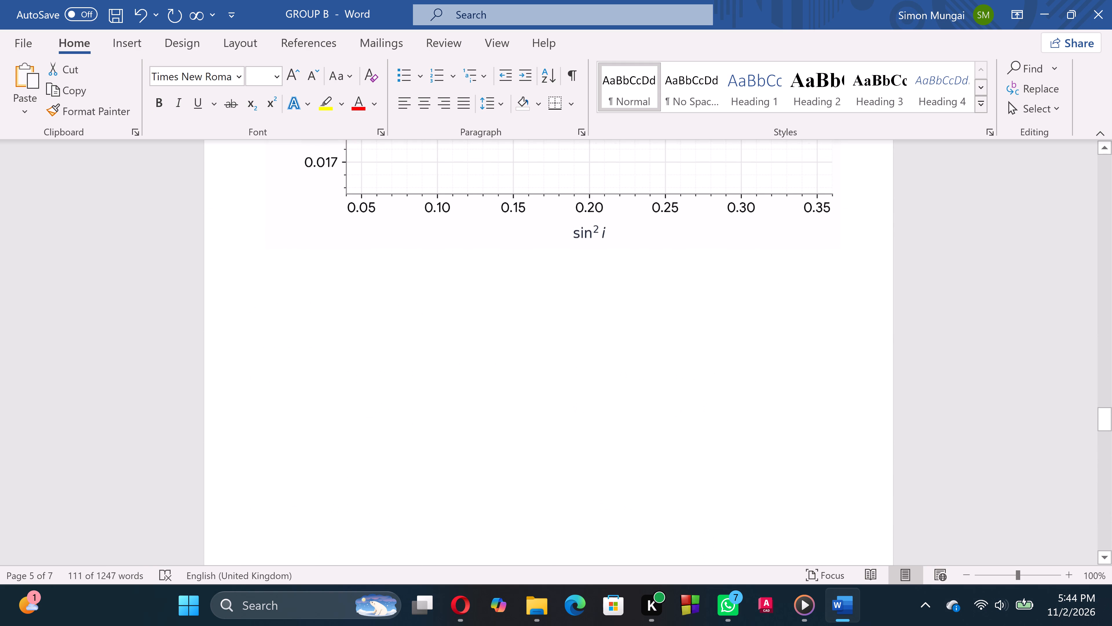
{"action": "left_click", "coordinate": [367, 363]}
{"action": "left_click", "coordinate": [313, 393]}
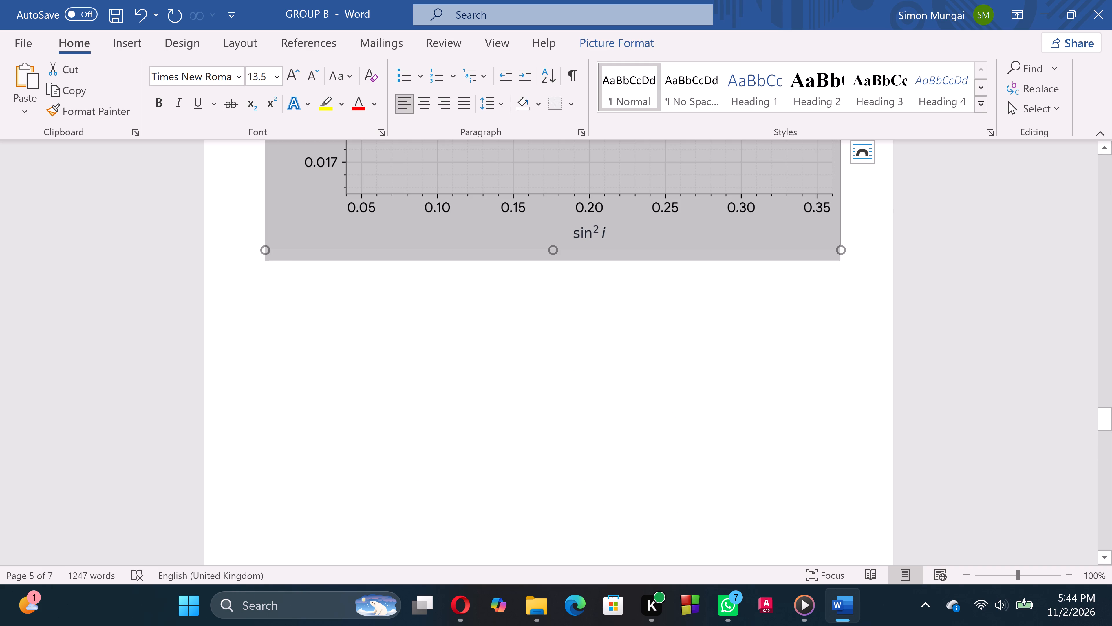
{"action": "double_click", "coordinate": [313, 393]}
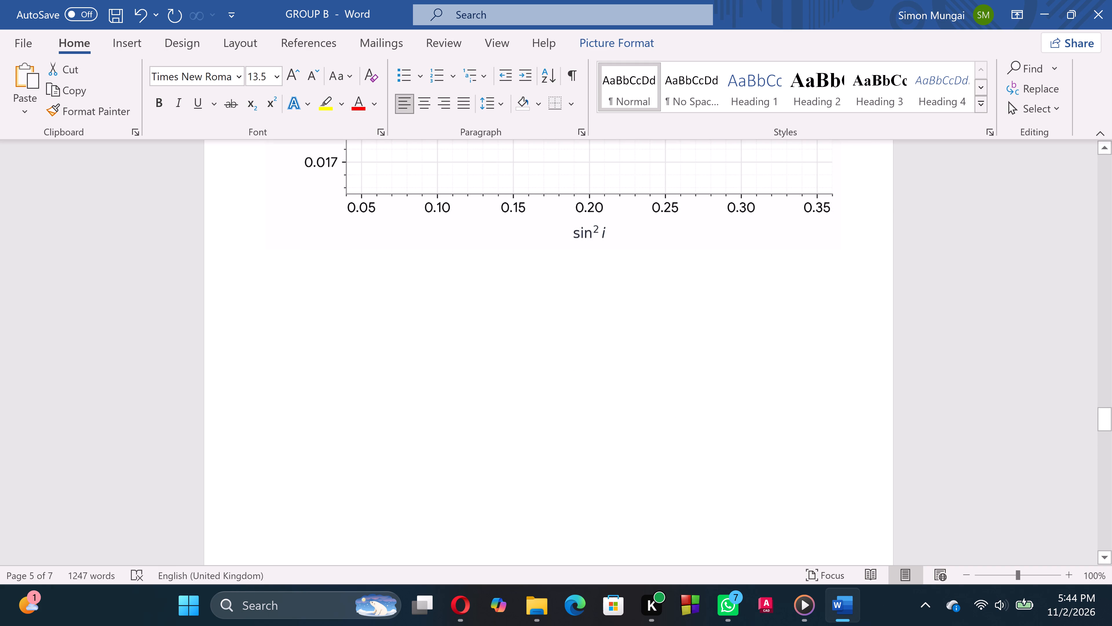
{"action": "left_click", "coordinate": [332, 407]}
{"action": "scroll", "coordinate": [332, 407], "scroll_direction": "down", "scroll_amount": 4}
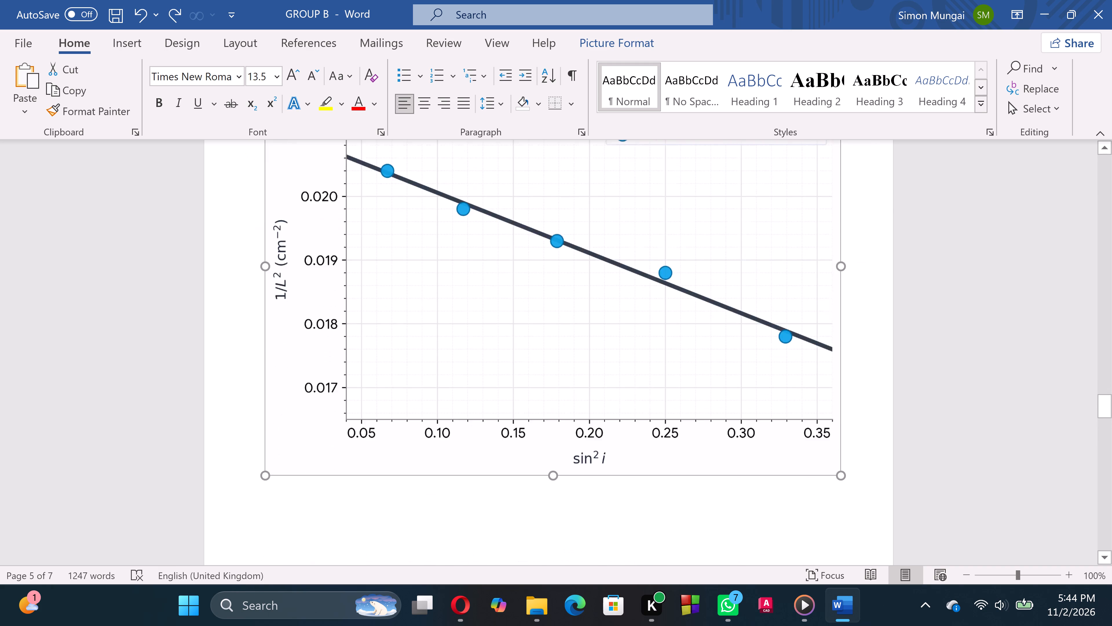
{"action": "scroll", "coordinate": [332, 407], "scroll_direction": "down", "scroll_amount": 4}
{"action": "scroll", "coordinate": [323, 324], "scroll_direction": "up", "scroll_amount": 2}
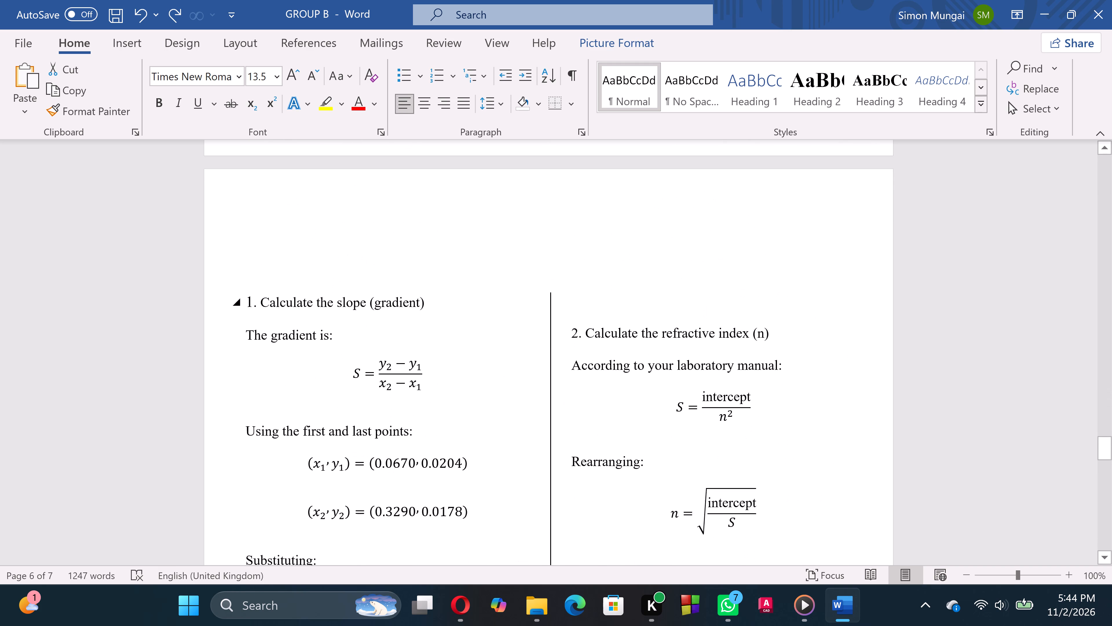
{"action": "scroll", "coordinate": [295, 205], "scroll_direction": "up", "scroll_amount": 1}
{"action": "left_click", "coordinate": [280, 217]}
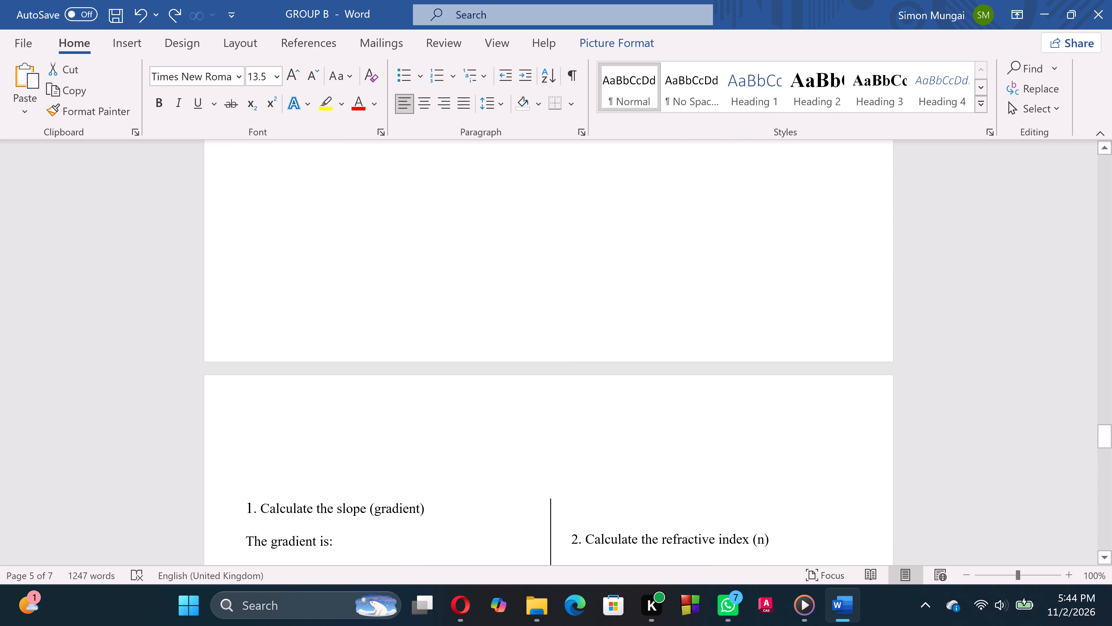
{"action": "left_click", "coordinate": [280, 217]}
{"action": "double_click", "coordinate": [280, 217]}
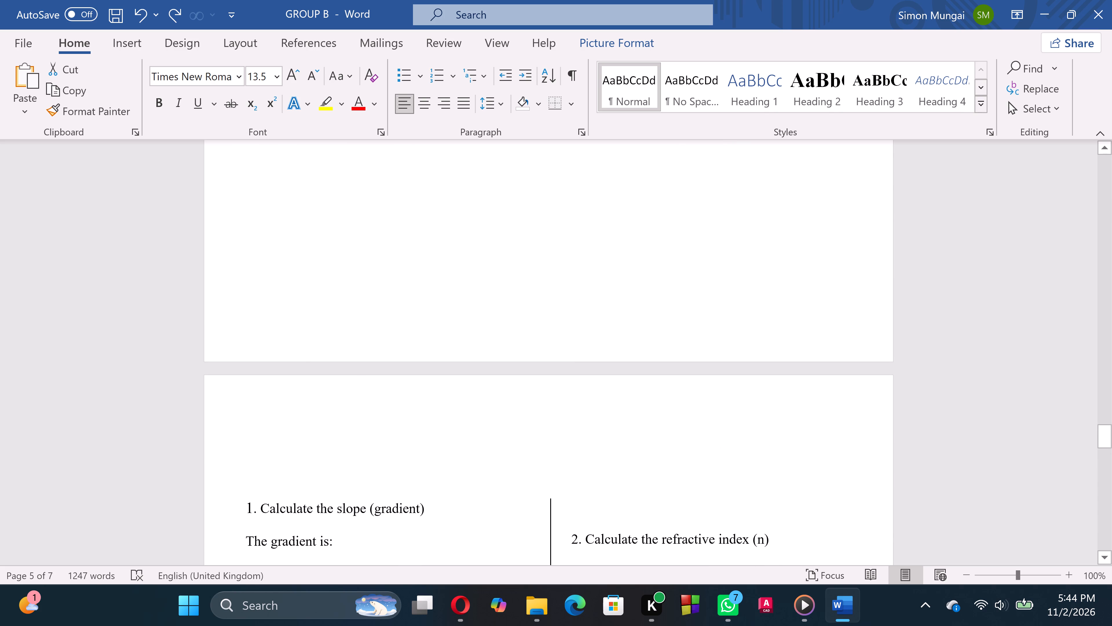
{"action": "double_click", "coordinate": [280, 217]}
{"action": "scroll", "coordinate": [386, 349], "scroll_direction": "down", "scroll_amount": 2}
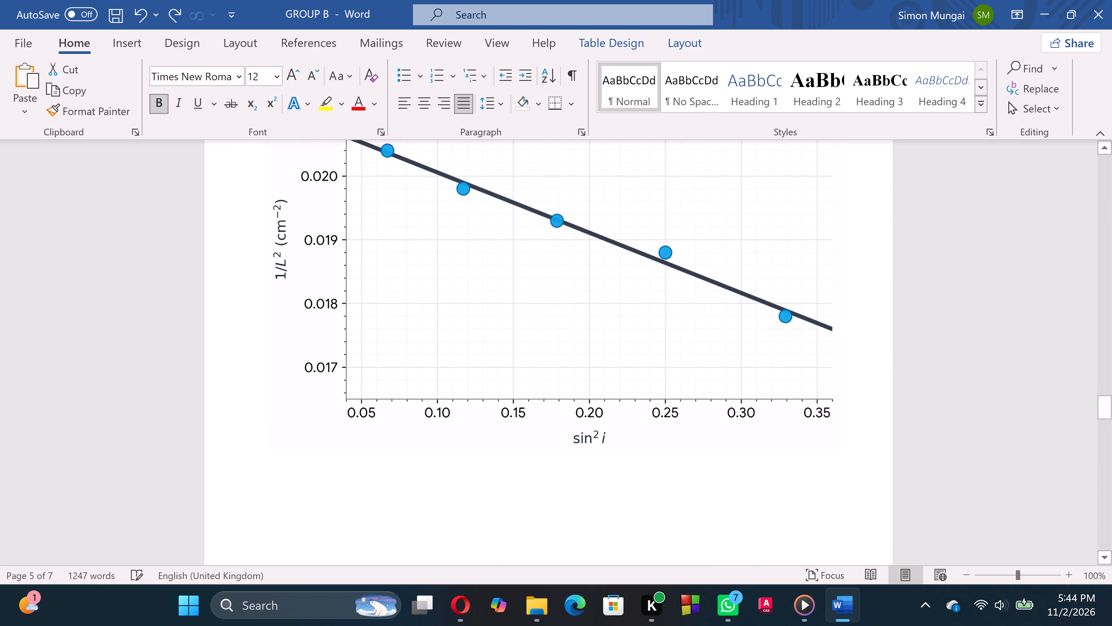
{"action": "scroll", "coordinate": [386, 349], "scroll_direction": "down", "scroll_amount": 3}
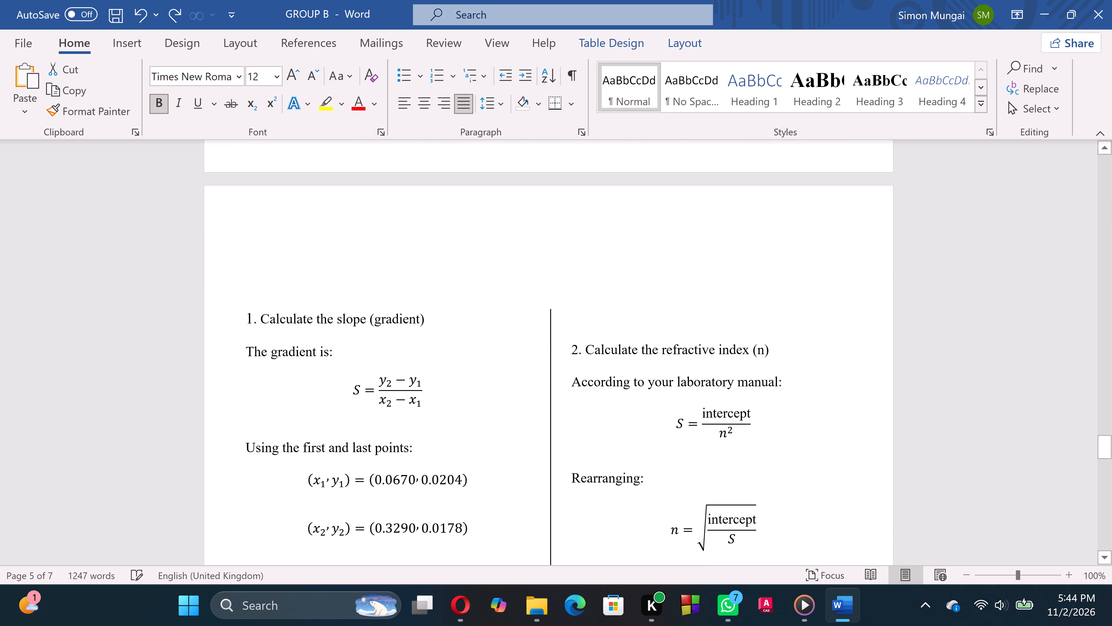
{"action": "left_click", "coordinate": [297, 247]}
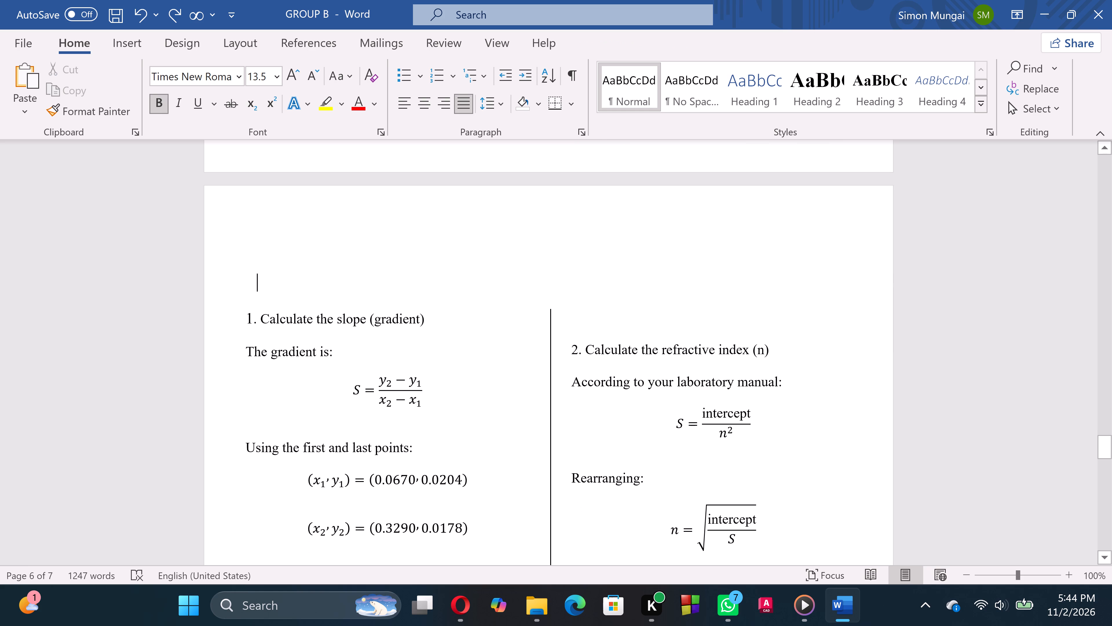
{"action": "key", "text": "ctrl+v"}
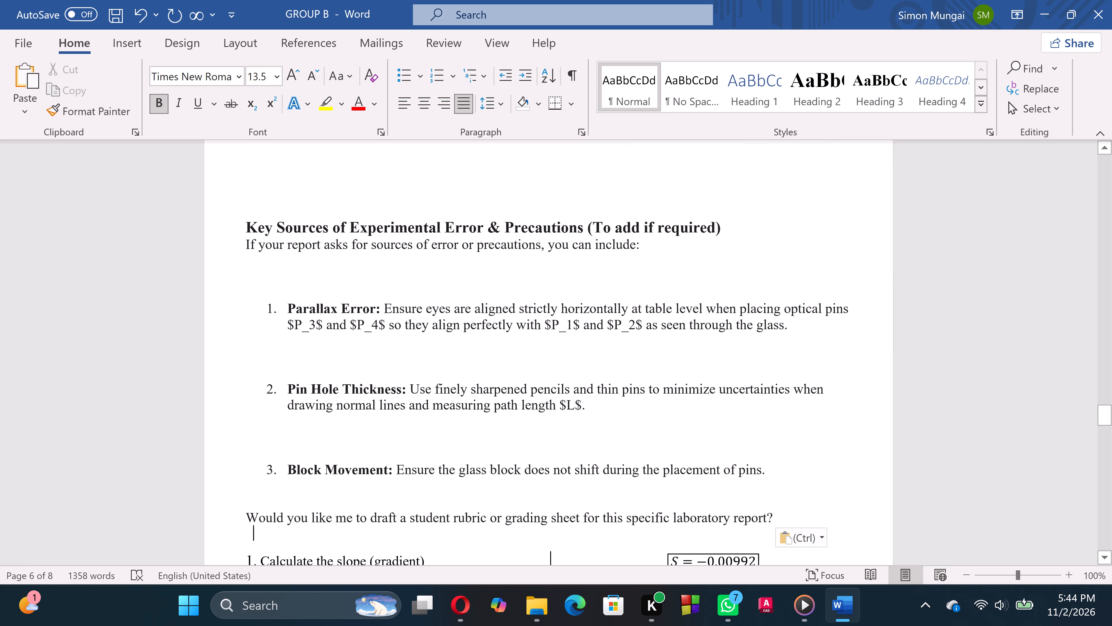
Remove the extra blank lines around the Parallax Error, Pin Hole Thickness and Block Movement items in the pasted section.
{"action": "left_click", "coordinate": [277, 280]}
{"action": "key", "text": "BackSpace"}
{"action": "key", "text": "BackSpace"}
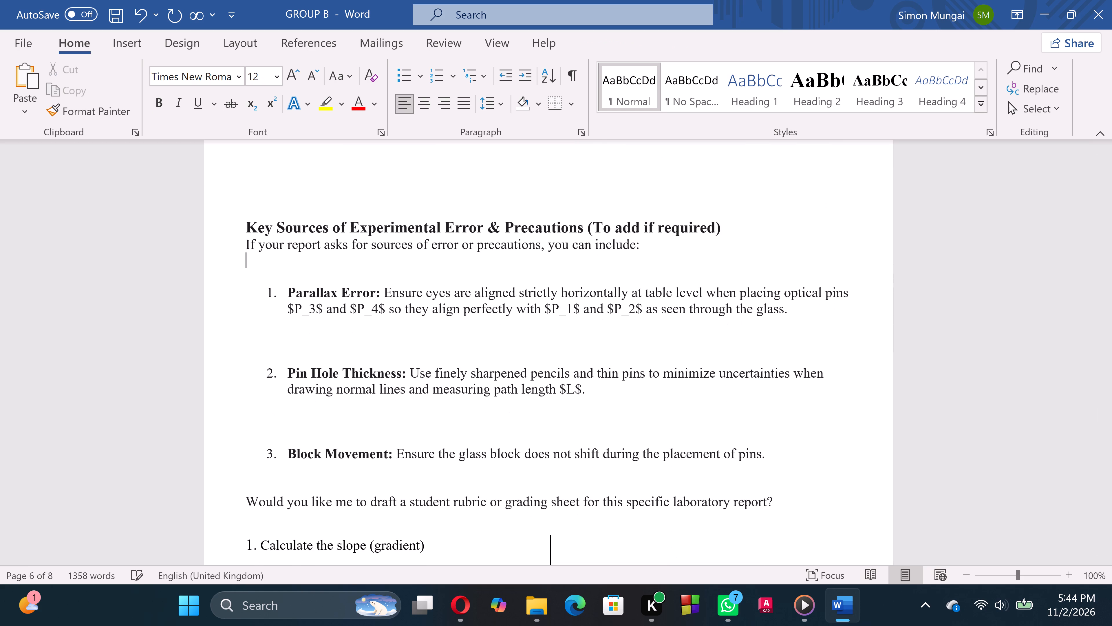
{"action": "left_click", "coordinate": [296, 329]}
{"action": "key", "text": "BackSpace"}
{"action": "key", "text": "BackSpace"}
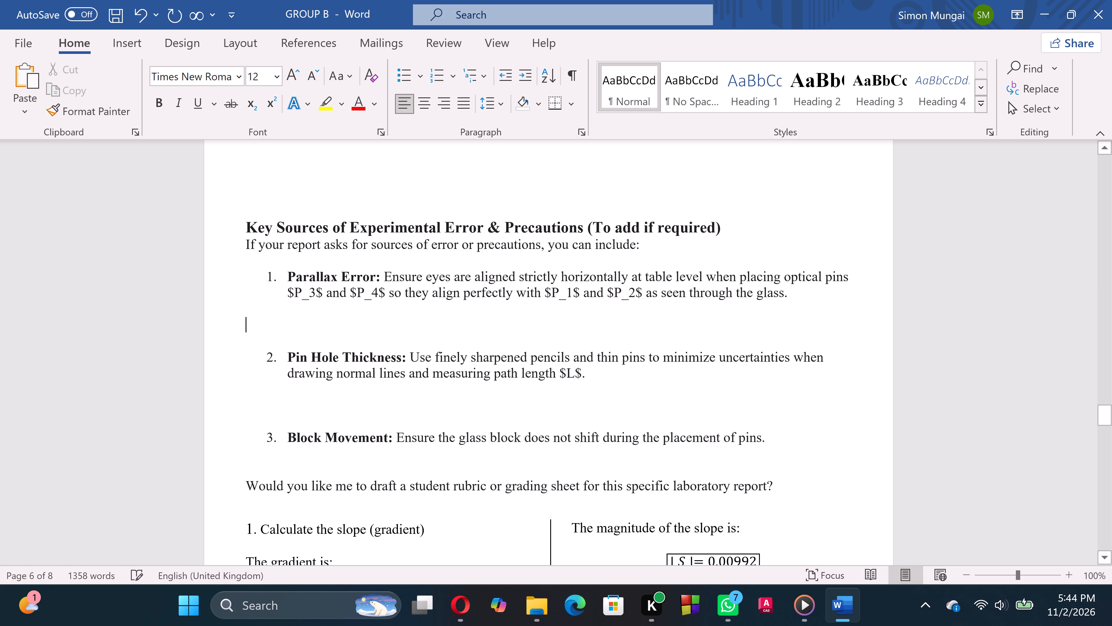
{"action": "key", "text": "BackSpace"}
{"action": "left_click", "coordinate": [275, 380]}
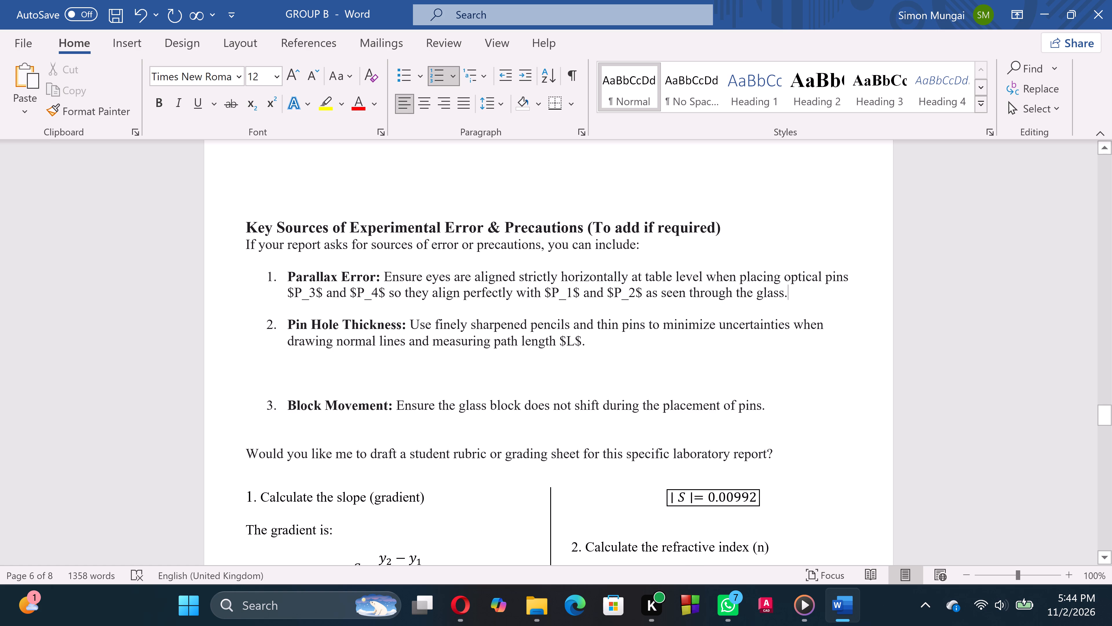
{"action": "key", "text": "BackSpace"}
{"action": "key", "text": "BackSpace"}
{"action": "key", "text": "BackSpace"}
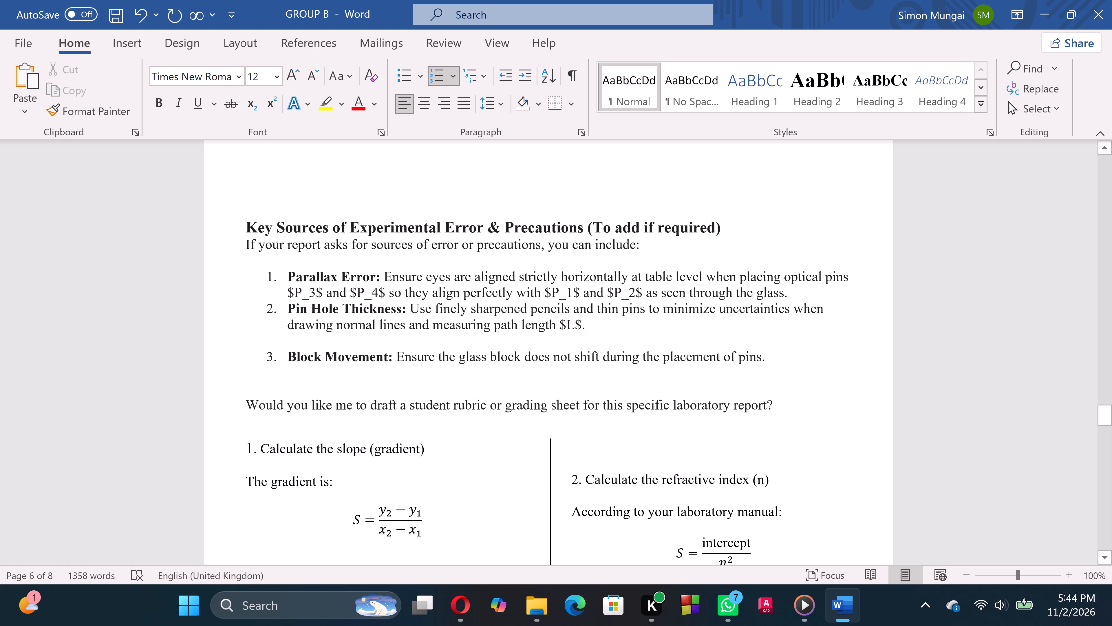
{"action": "left_click", "coordinate": [275, 379]}
{"action": "key", "text": "BackSpace"}
{"action": "key", "text": "BackSpace"}
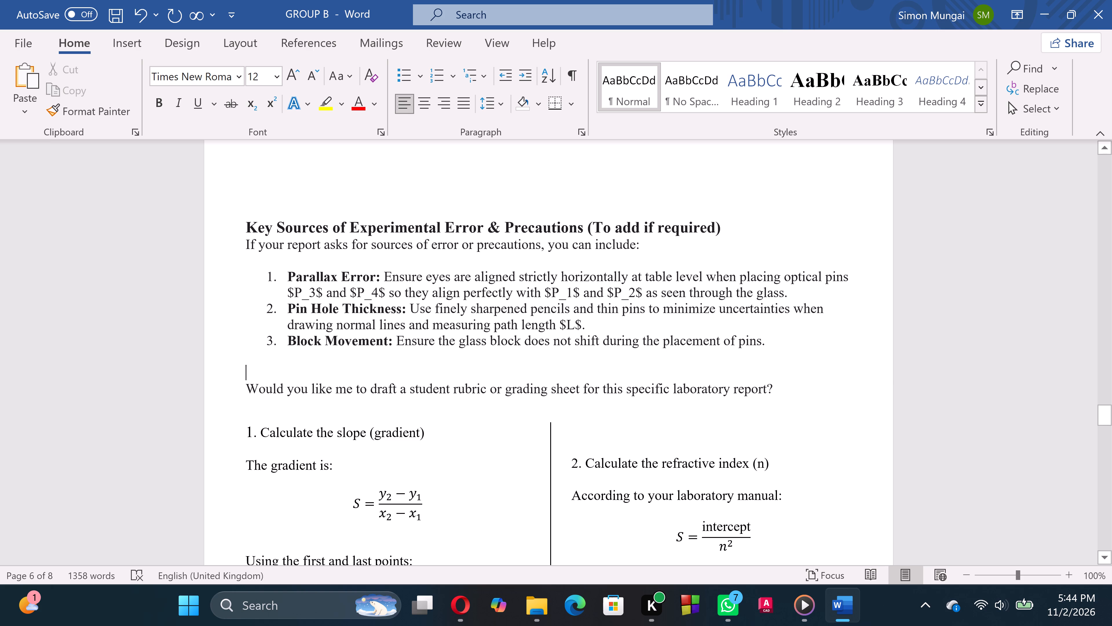
Delete the closing question about drafting a student rubric from the pasted section, ending the Block Movement item with "pins.".
{"action": "left_click", "coordinate": [769, 388]}
{"action": "left_click", "coordinate": [782, 386]}
{"action": "key", "text": "BackSpace"}
{"action": "key", "text": "BackSpace"}
{"action": "key", "text": "BackSpace"}
{"action": "key", "text": "BackSpace"}
{"action": "key", "text": "BackSpace"}
{"action": "key", "text": "BackSpace"}
{"action": "key", "text": "BackSpace"}
{"action": "key", "text": "BackSpace"}
{"action": "key", "text": "BackSpace"}
{"action": "key", "text": "BackSpace"}
{"action": "key", "text": "BackSpace"}
{"action": "key", "text": "BackSpace"}
{"action": "key", "text": "BackSpace"}
{"action": "key", "text": "BackSpace"}
{"action": "key", "text": "BackSpace"}
{"action": "key", "text": "BackSpace"}
{"action": "key", "text": "BackSpace"}
{"action": "key", "text": "BackSpace"}
{"action": "key", "text": "BackSpace"}
{"action": "key", "text": "BackSpace"}
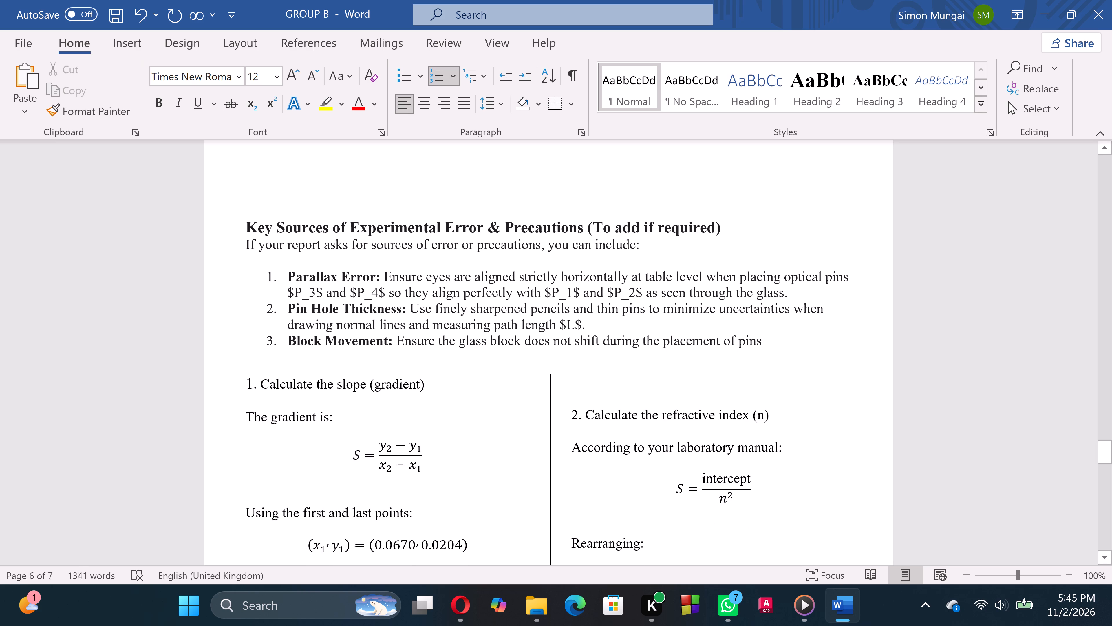
{"action": "key", "text": "period"}
Delete the dollar sign and space following "$P_3" in the Parallax Error item.
{"action": "left_click", "coordinate": [326, 295]}
{"action": "key", "text": "BackSpace"}
{"action": "key", "text": "BackSpace"}
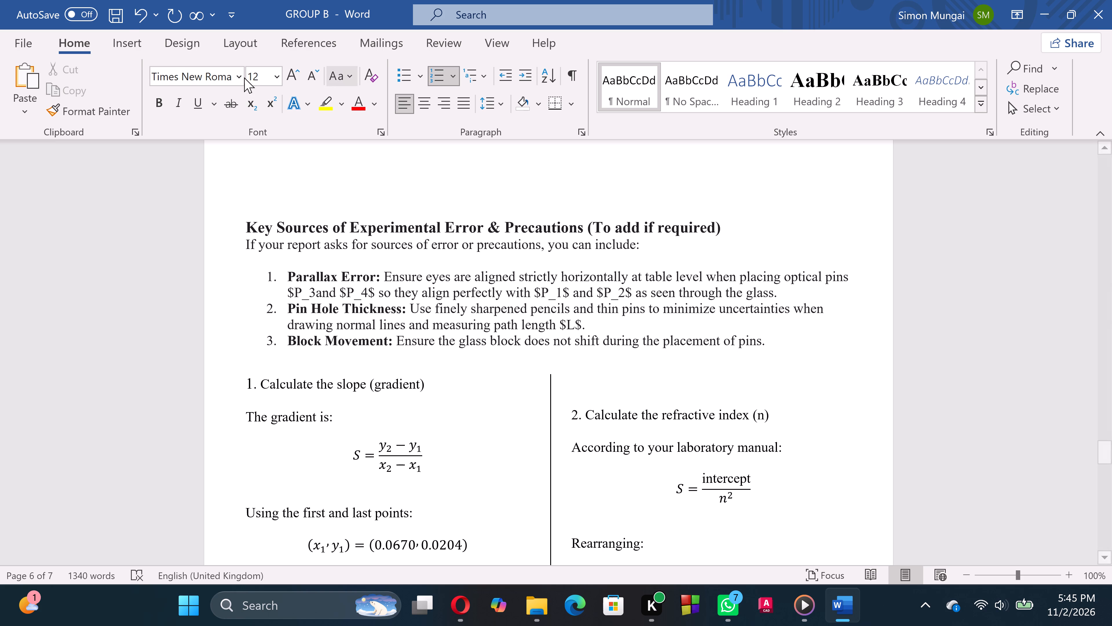
Save the GROUP B document in place.
{"action": "left_click", "coordinate": [122, 24]}
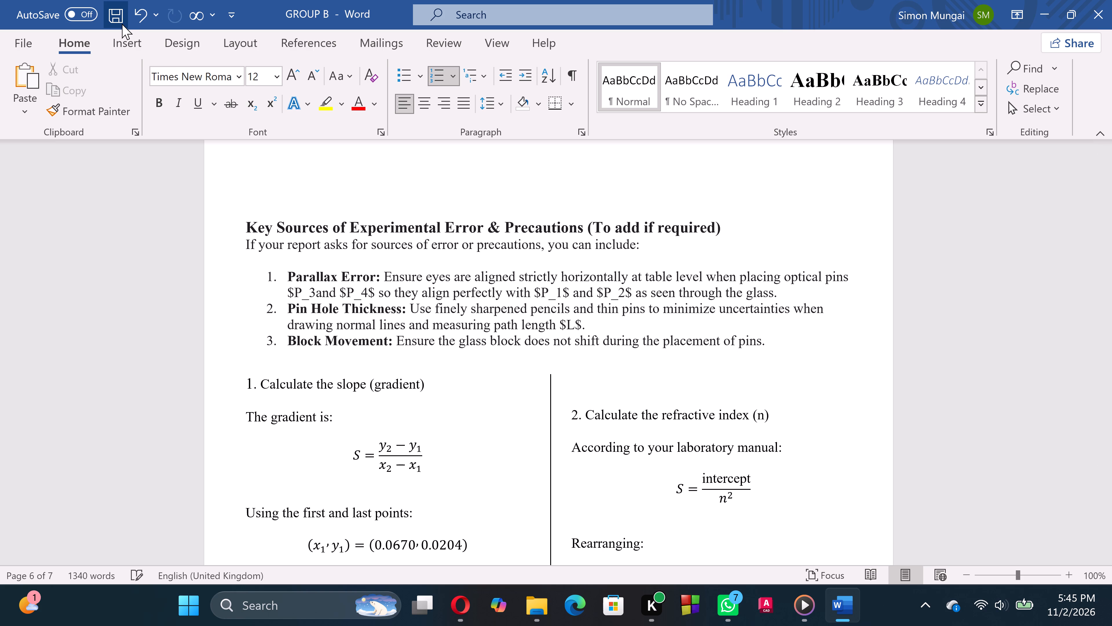
{"action": "left_click", "coordinate": [86, 9]}
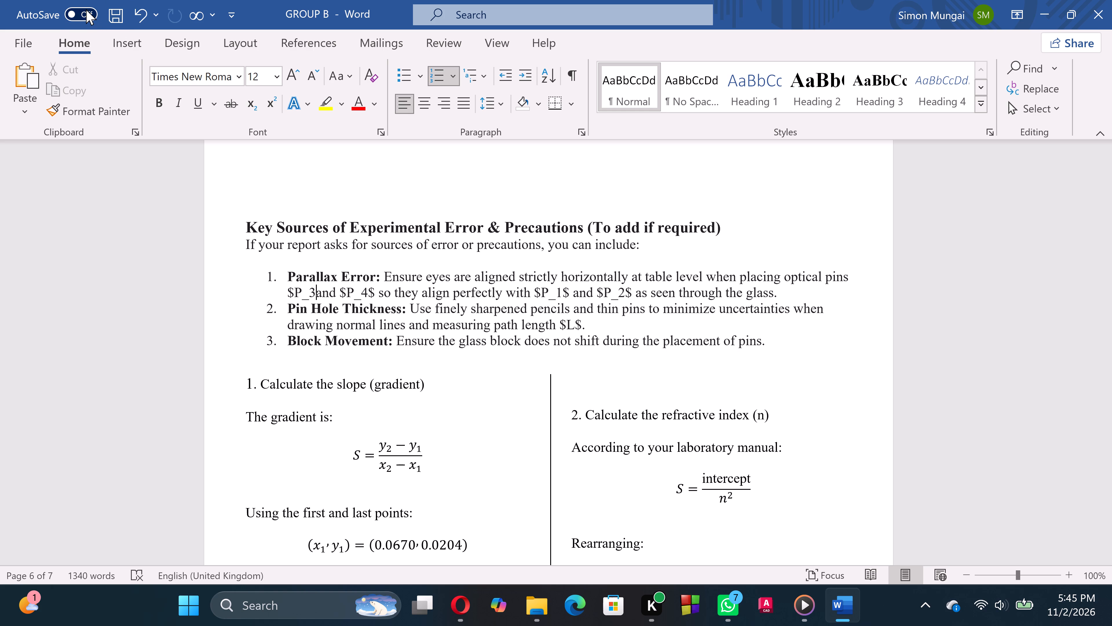
{"action": "left_click", "coordinate": [109, 13]}
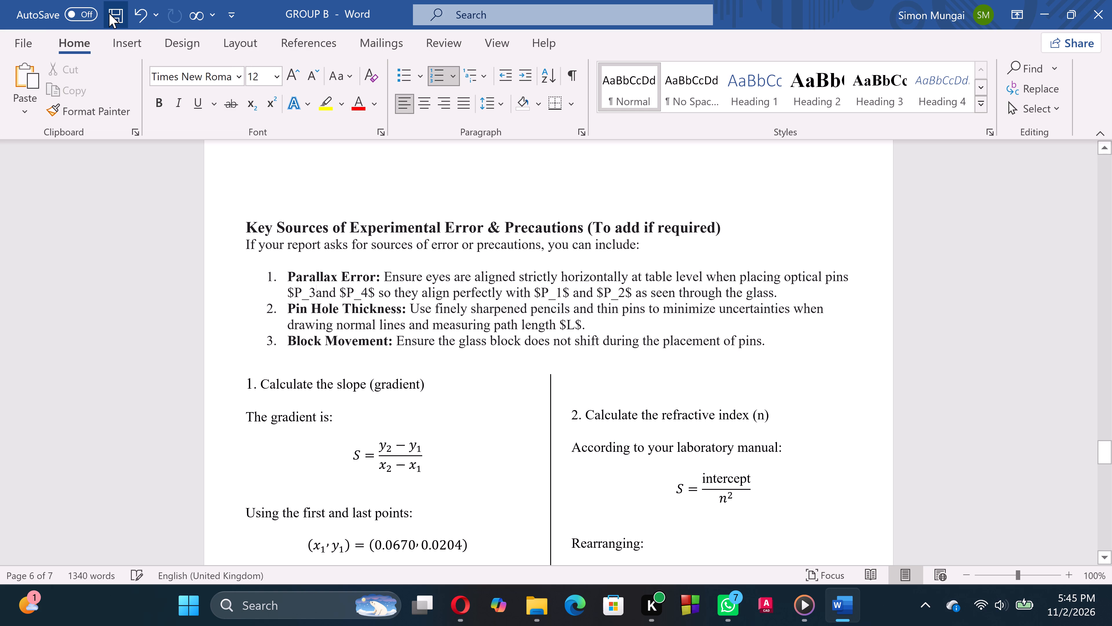
{"action": "triple_click", "coordinate": [109, 13]}
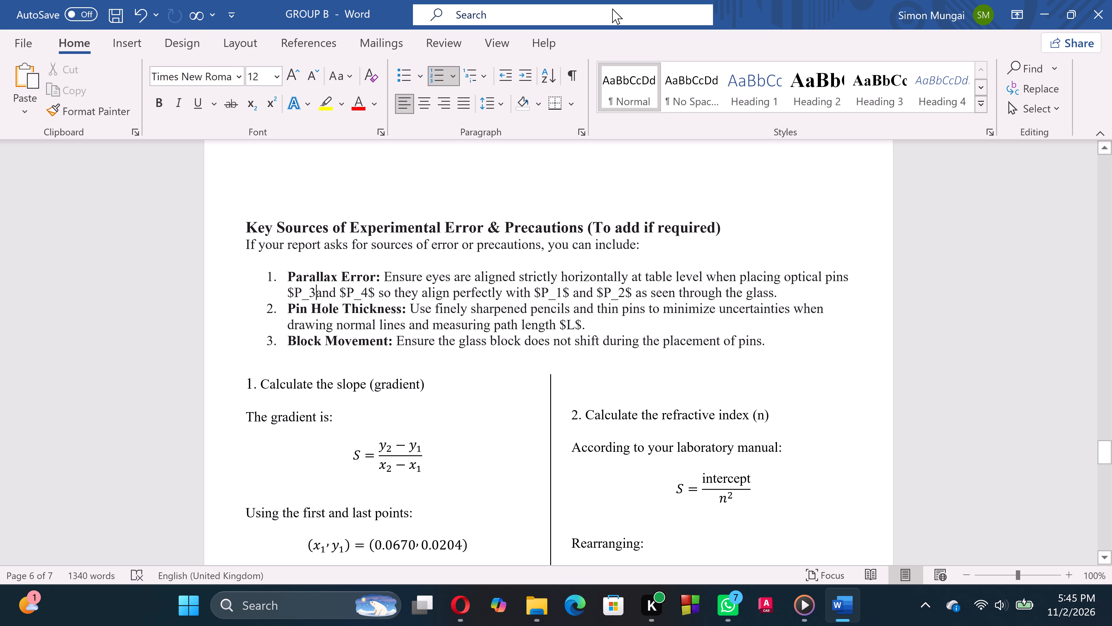
Start saving a copy of the GROUP B report to the Documents folder.
{"action": "left_click", "coordinate": [31, 47]}
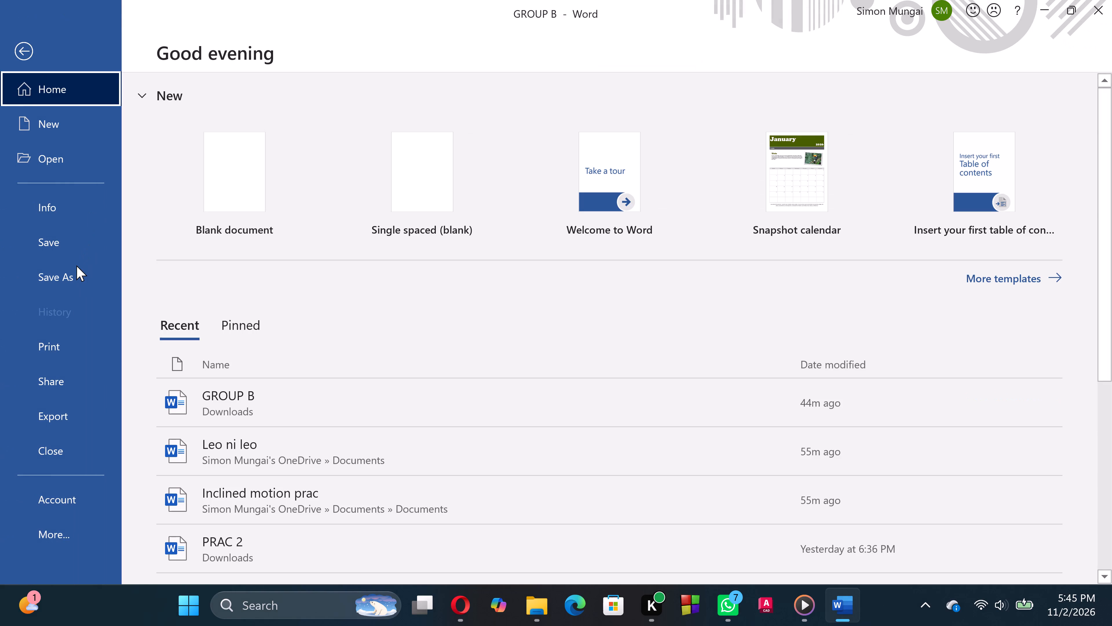
{"action": "left_click", "coordinate": [76, 265]}
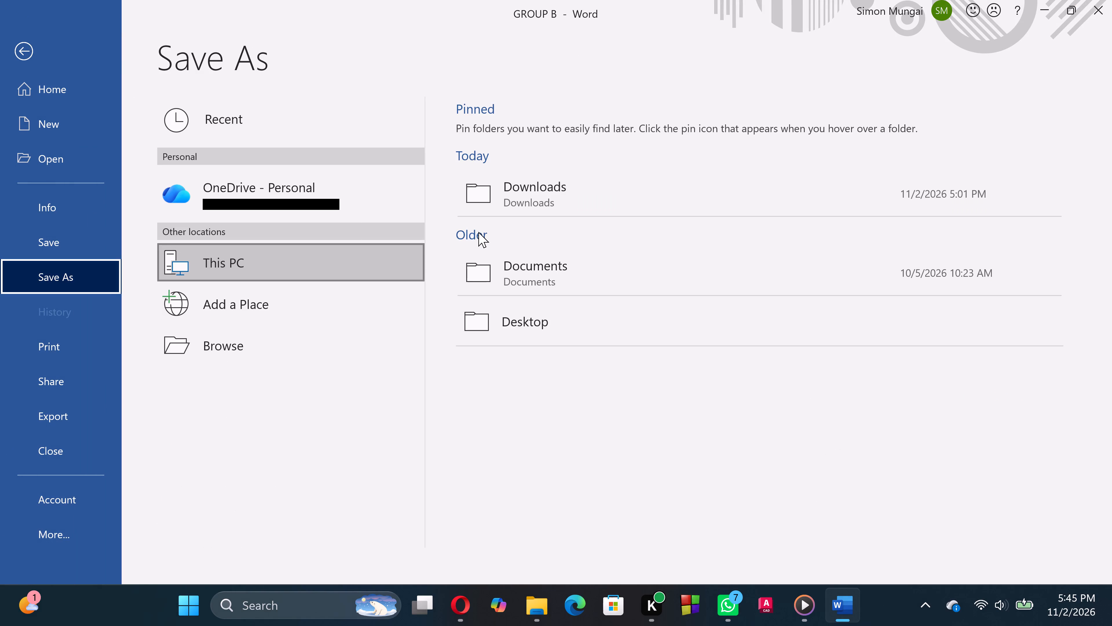
{"action": "left_click", "coordinate": [623, 256]}
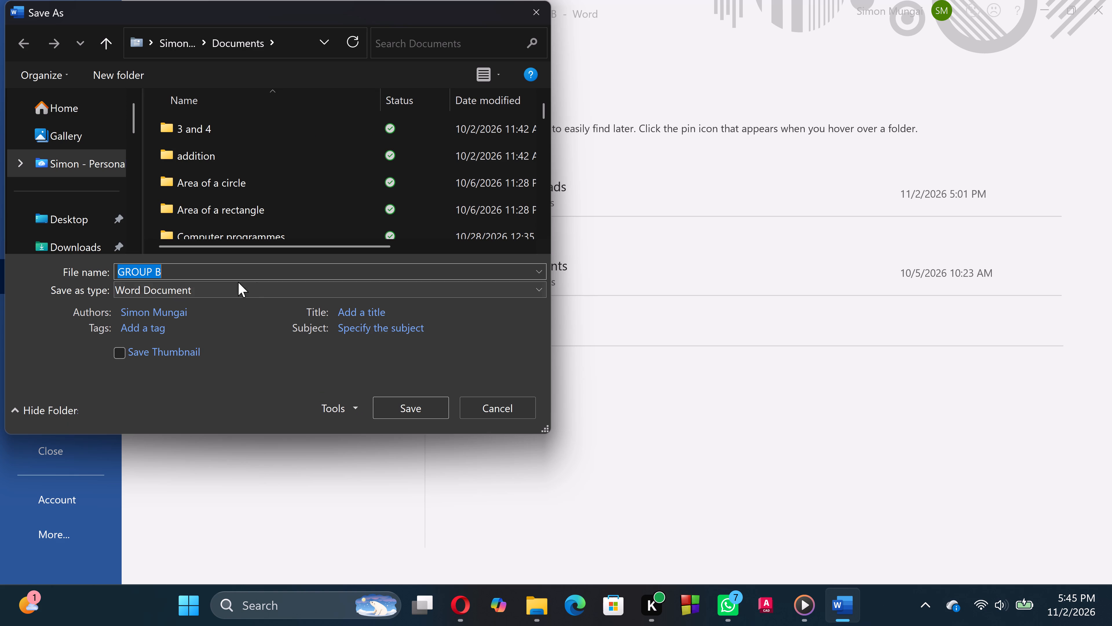
Save the report to the Documents folder as a Word document named GROUP B, and save it once more in place.
{"action": "left_click", "coordinate": [412, 410]}
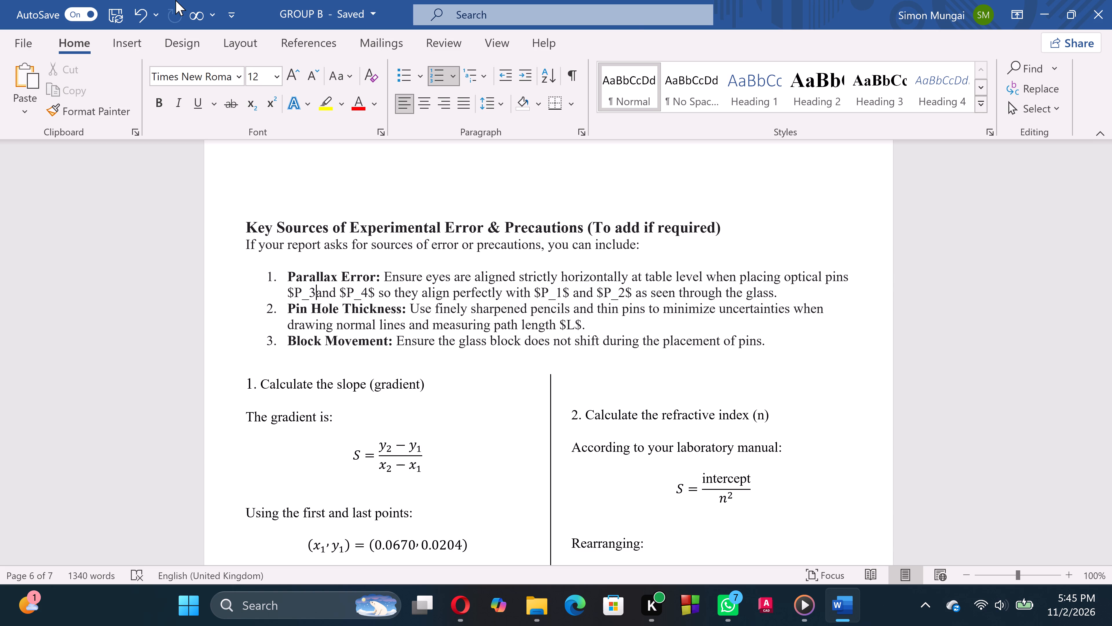